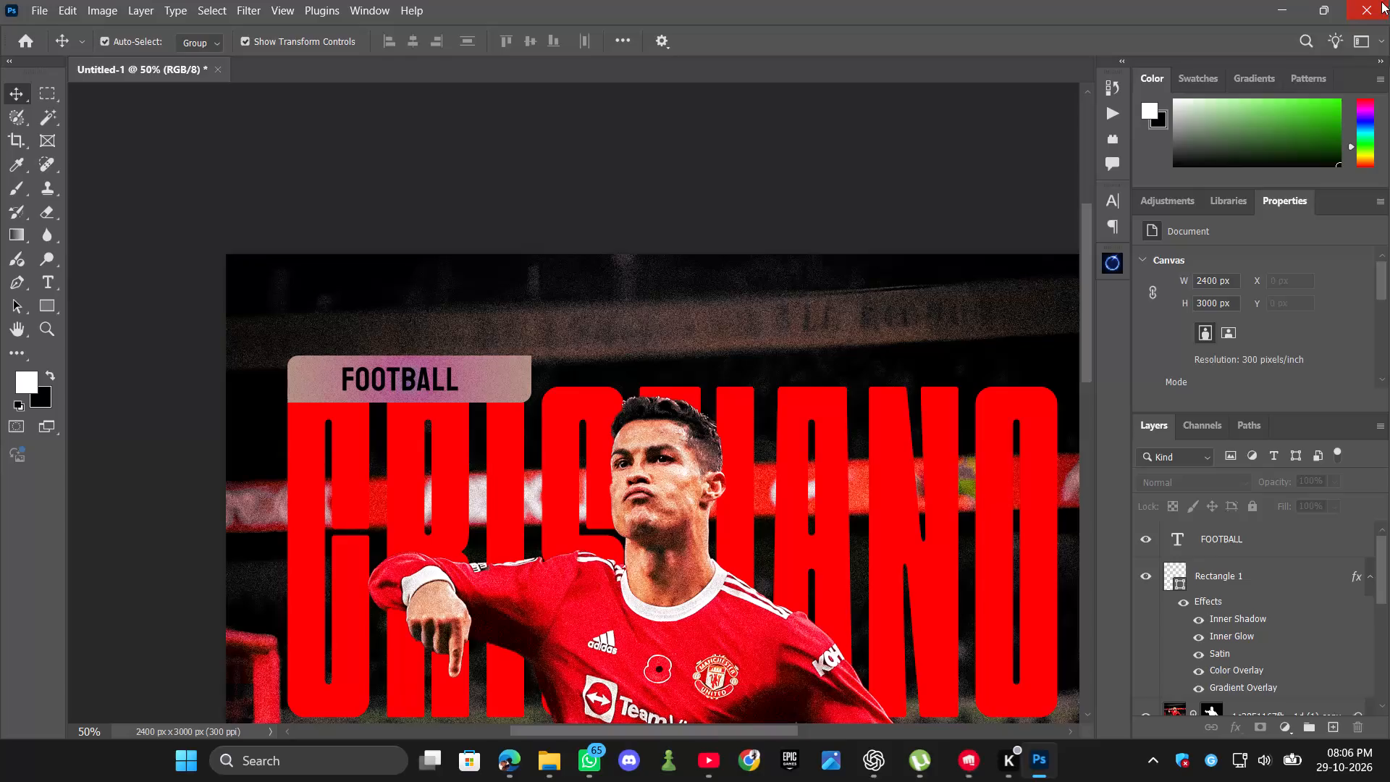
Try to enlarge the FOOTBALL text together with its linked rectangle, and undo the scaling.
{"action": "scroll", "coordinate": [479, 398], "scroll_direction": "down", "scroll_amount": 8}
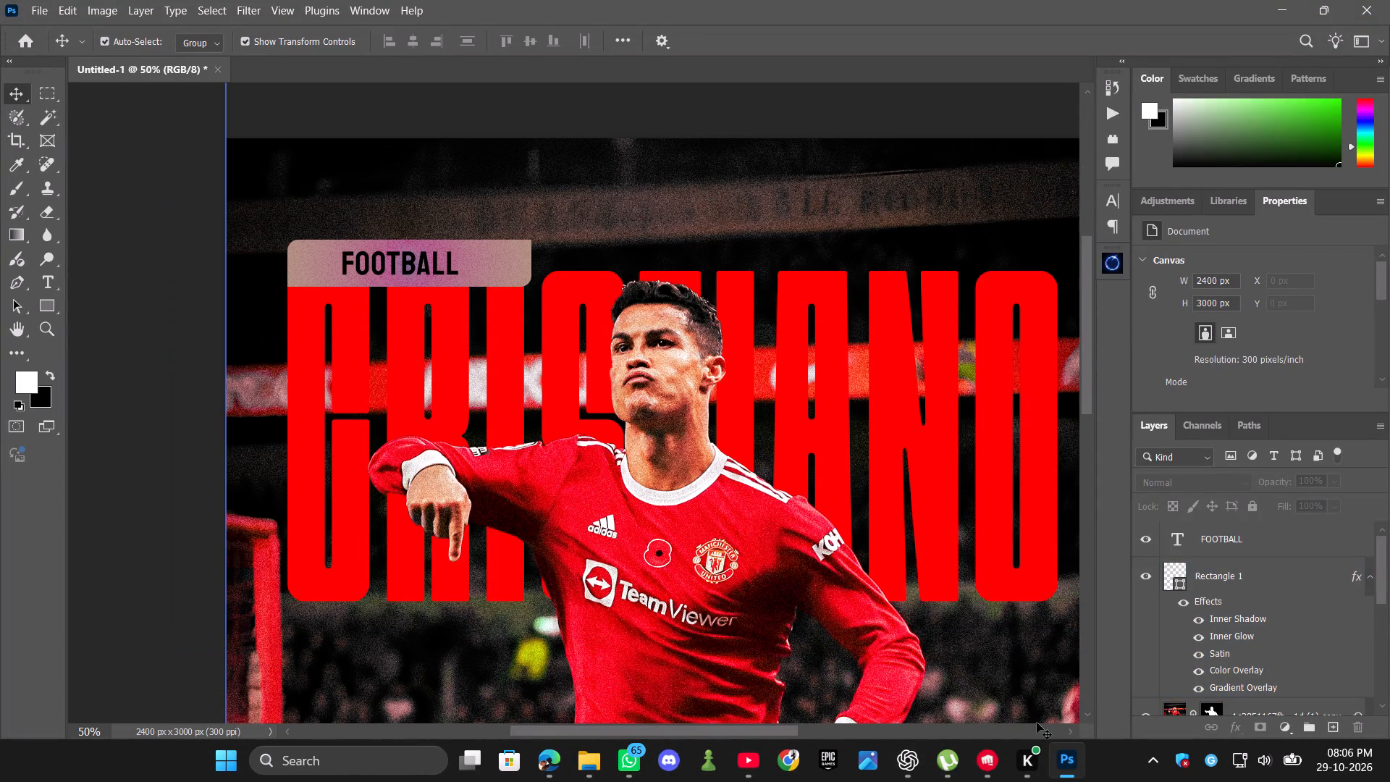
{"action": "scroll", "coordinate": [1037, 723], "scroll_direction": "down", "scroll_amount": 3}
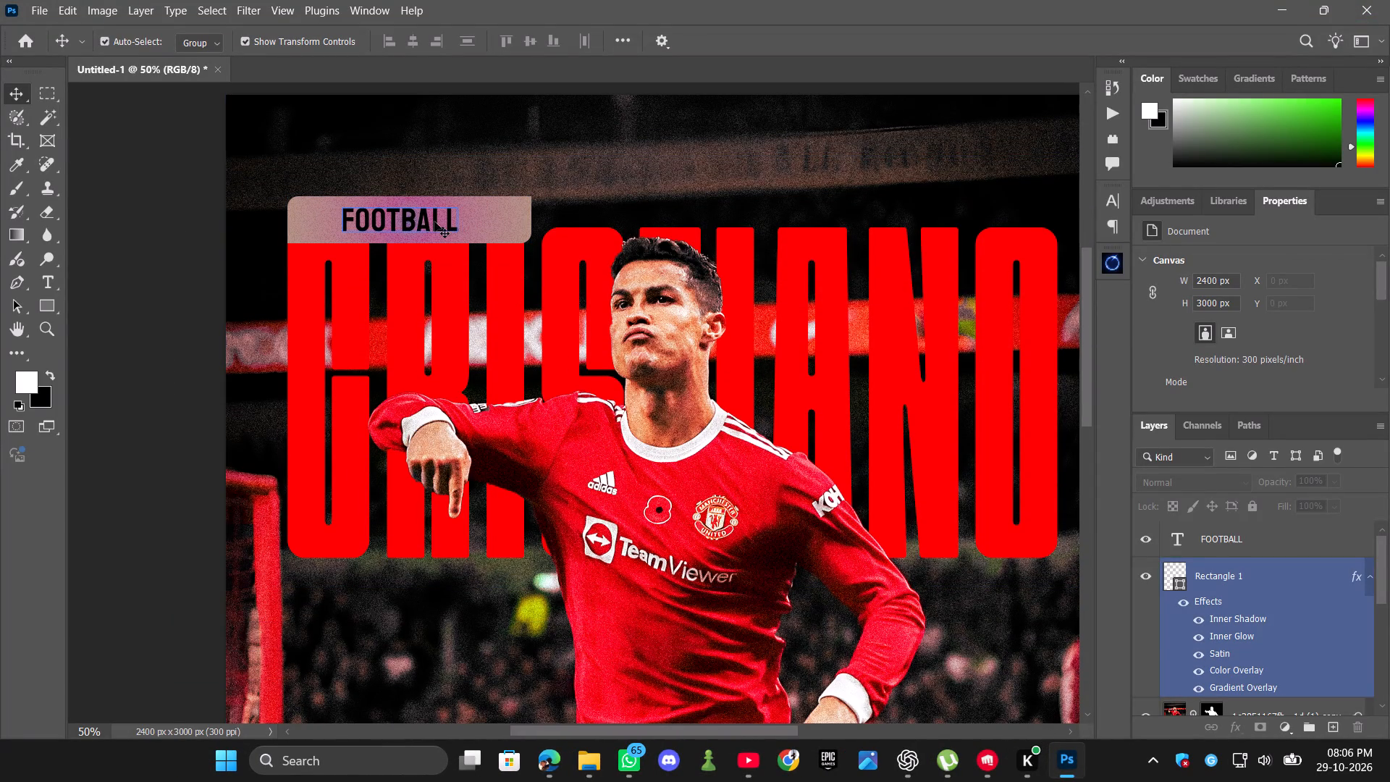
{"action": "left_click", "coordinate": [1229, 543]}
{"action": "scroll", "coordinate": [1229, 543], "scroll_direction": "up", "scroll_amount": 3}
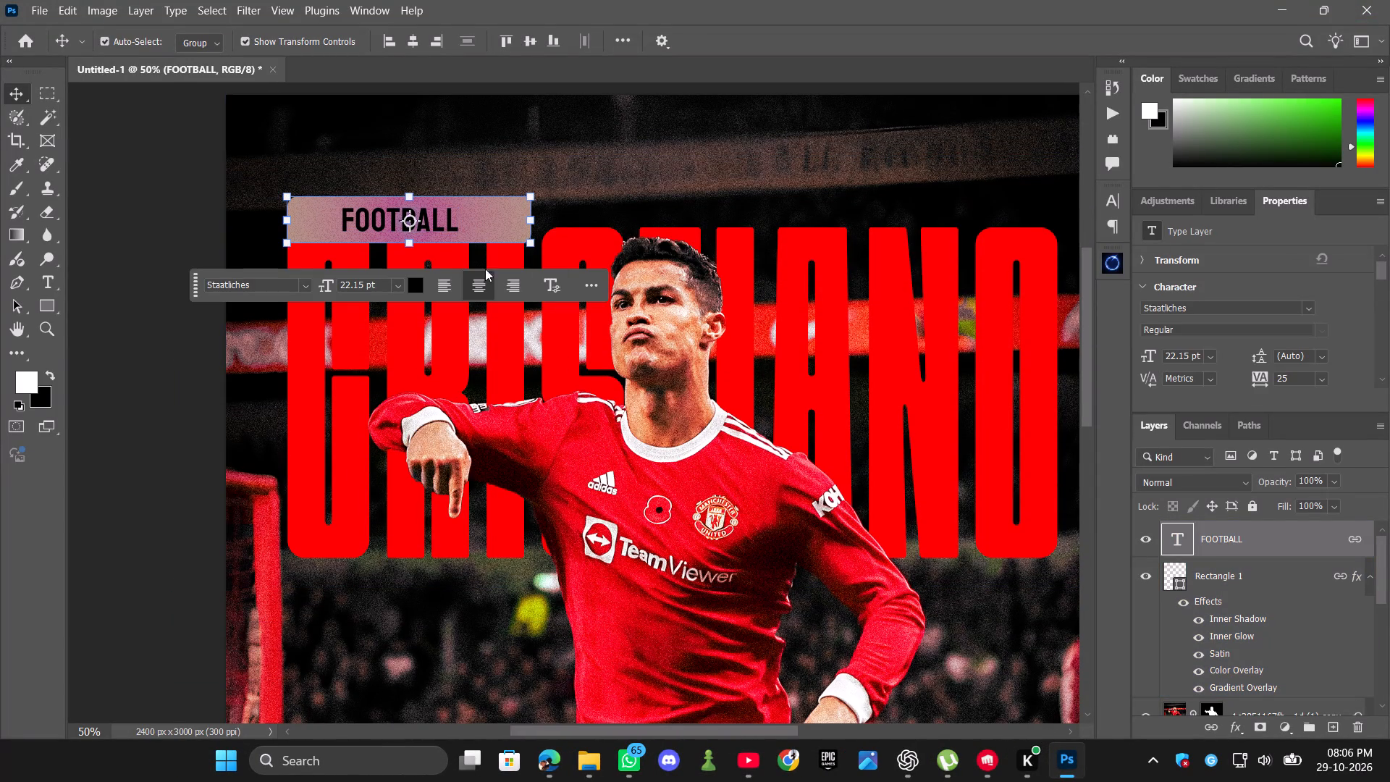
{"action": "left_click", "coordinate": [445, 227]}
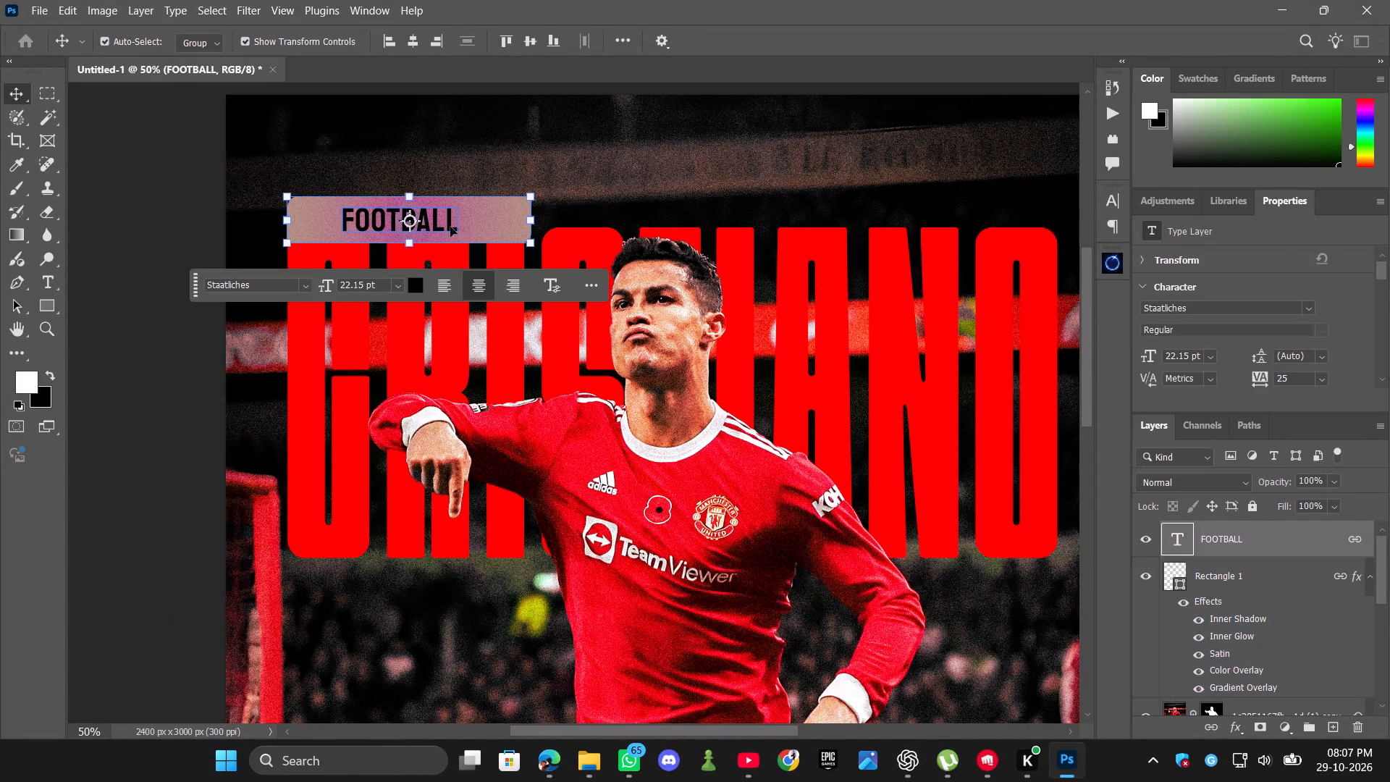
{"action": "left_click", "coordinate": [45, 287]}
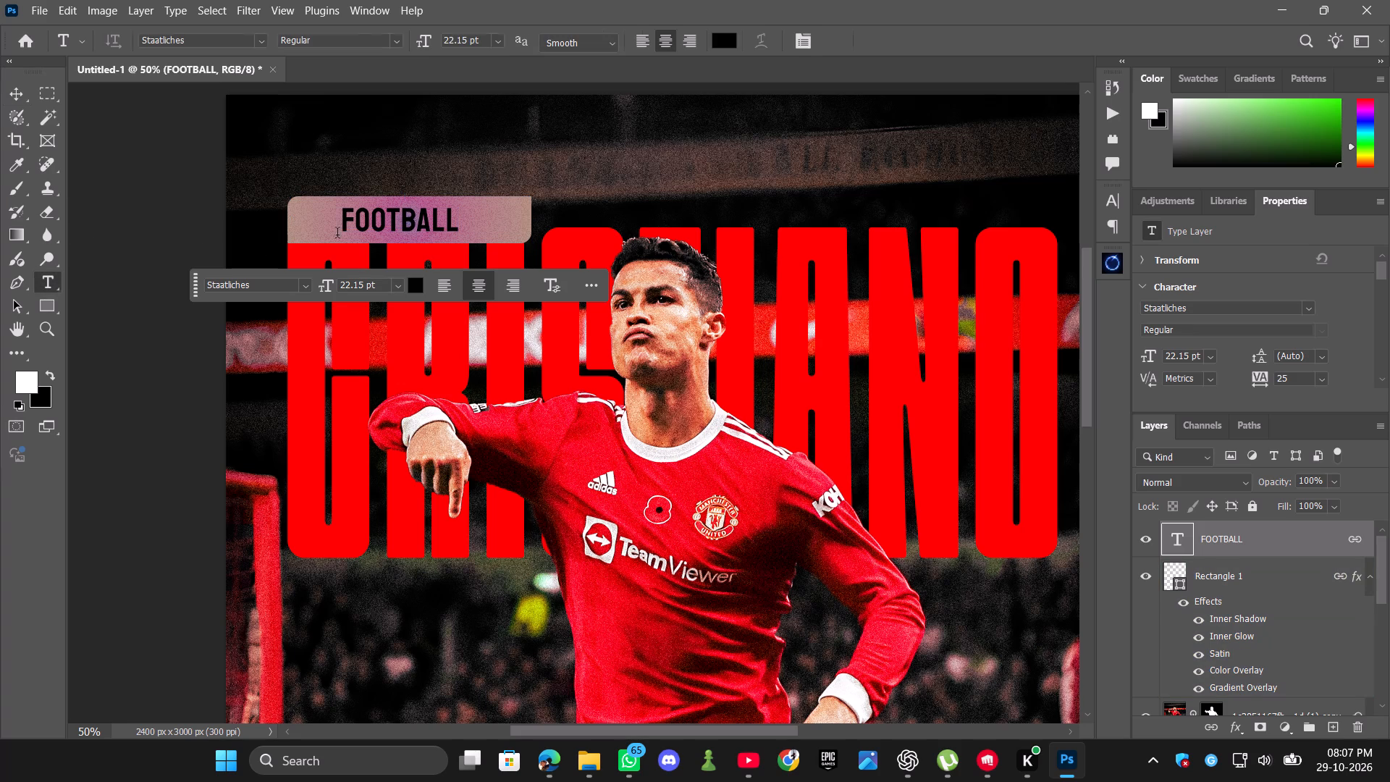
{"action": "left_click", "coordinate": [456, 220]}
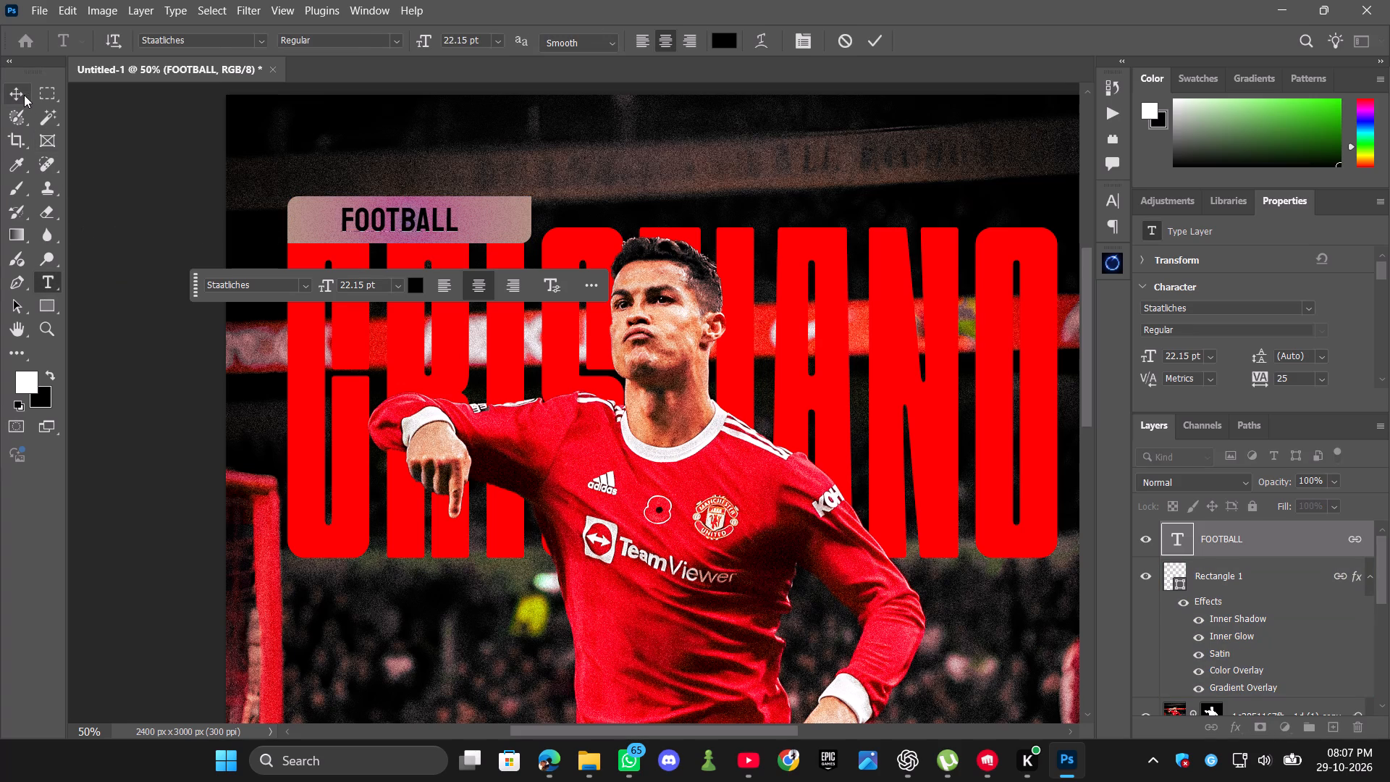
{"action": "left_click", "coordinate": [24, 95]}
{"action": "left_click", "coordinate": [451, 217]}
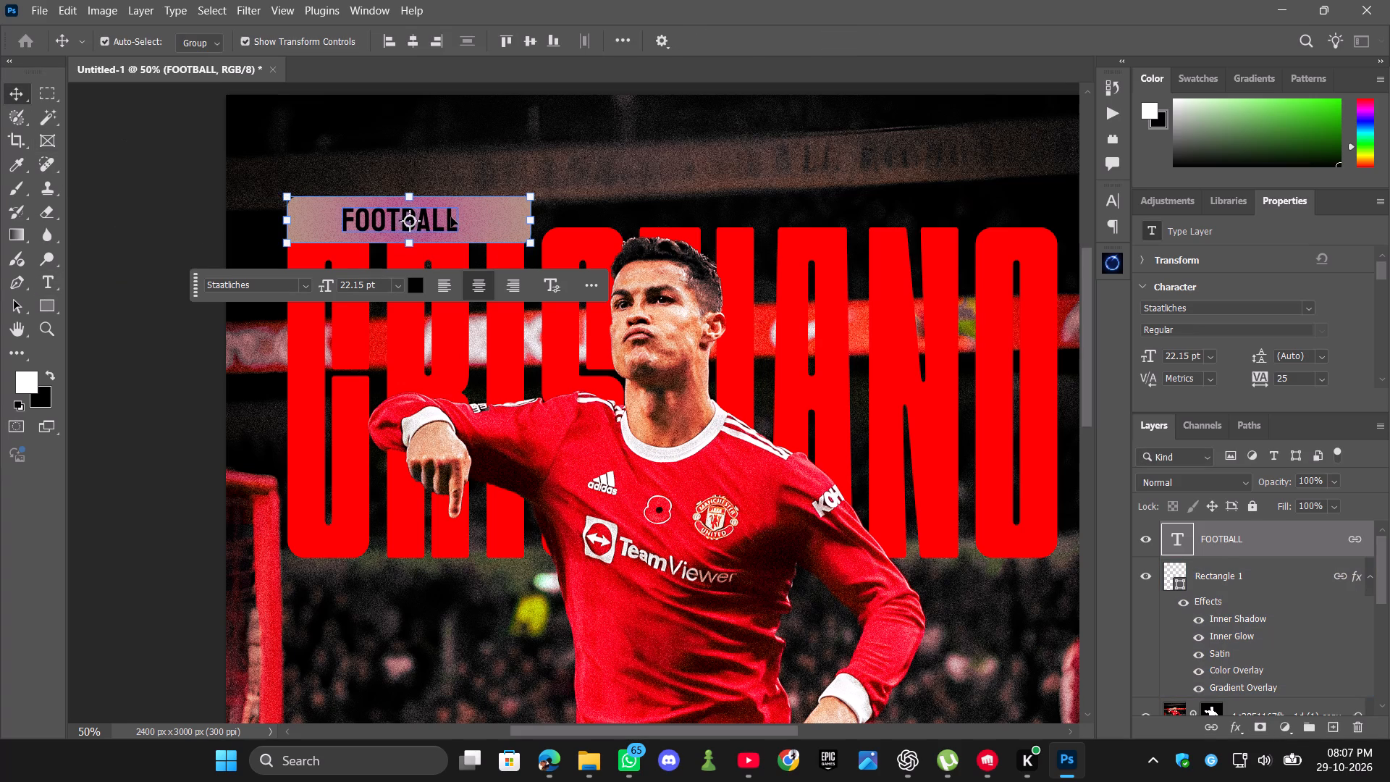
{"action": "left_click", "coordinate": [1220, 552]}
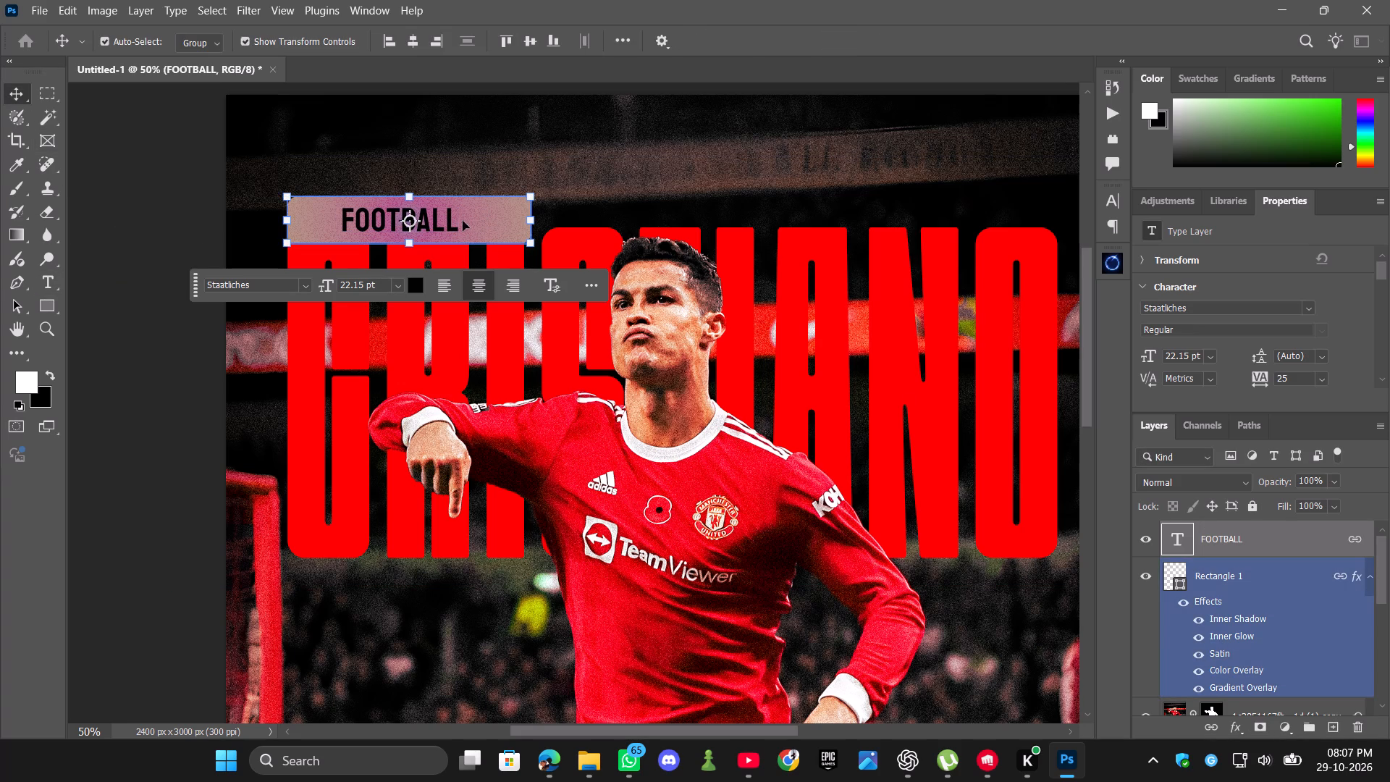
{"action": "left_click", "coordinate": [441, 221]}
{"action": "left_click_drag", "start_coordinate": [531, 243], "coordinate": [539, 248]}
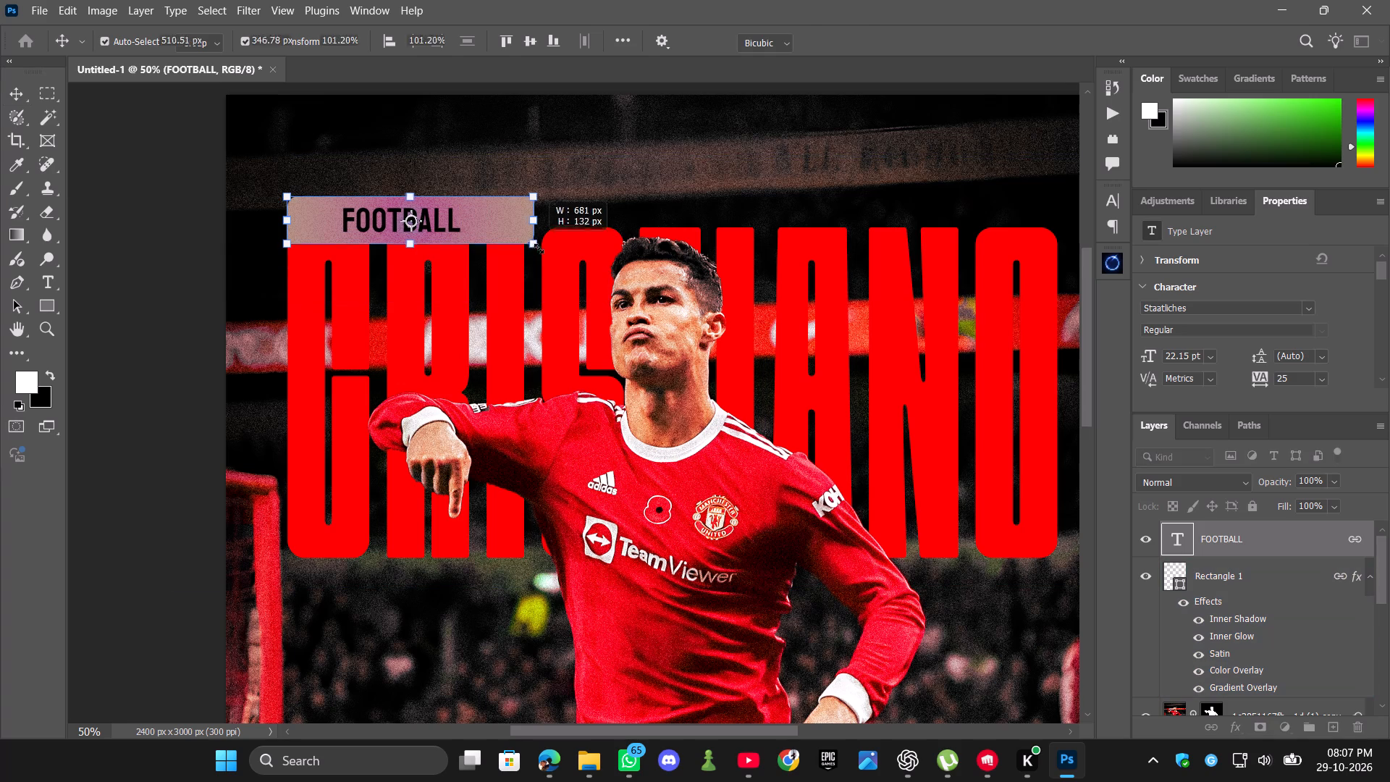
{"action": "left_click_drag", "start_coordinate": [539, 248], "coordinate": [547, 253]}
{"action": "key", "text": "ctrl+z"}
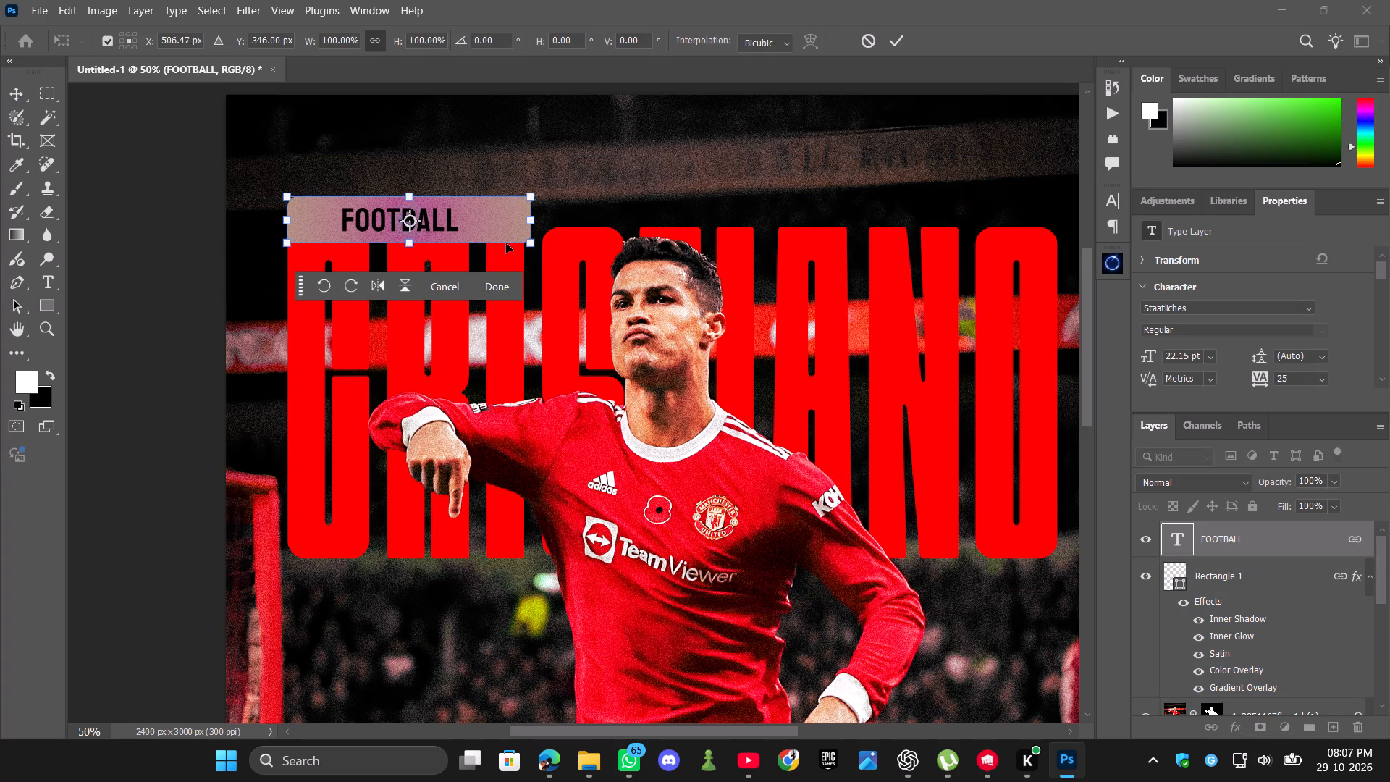
Unlink the FOOTBALL text layer from the Rectangle 1 layer.
{"action": "left_click", "coordinate": [1221, 579]}
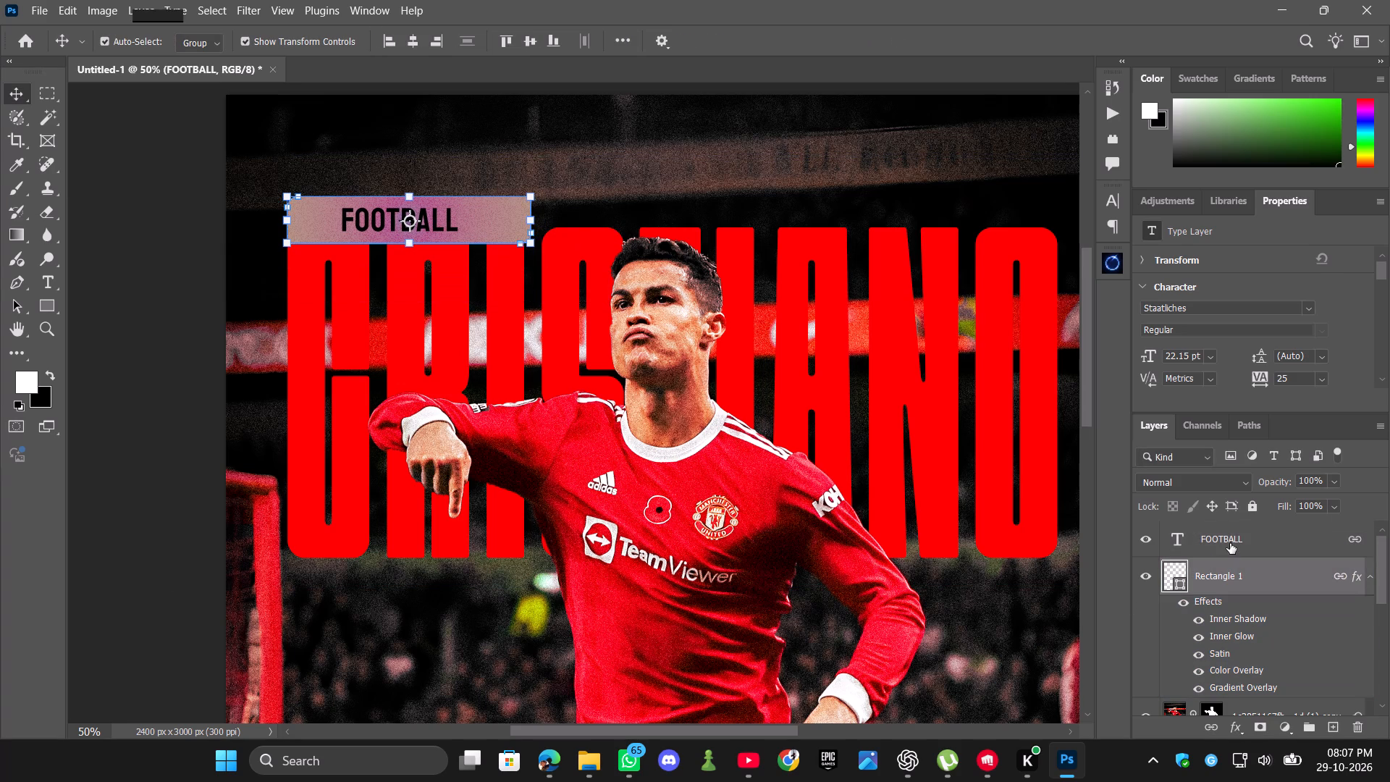
{"action": "left_click", "coordinate": [1230, 543], "text": "ctrl"}
{"action": "left_click", "coordinate": [1205, 729]}
Scale the FOOTBALL text alone to about 163% and reposition it toward the left end of its rectangle.
{"action": "left_click", "coordinate": [1216, 537]}
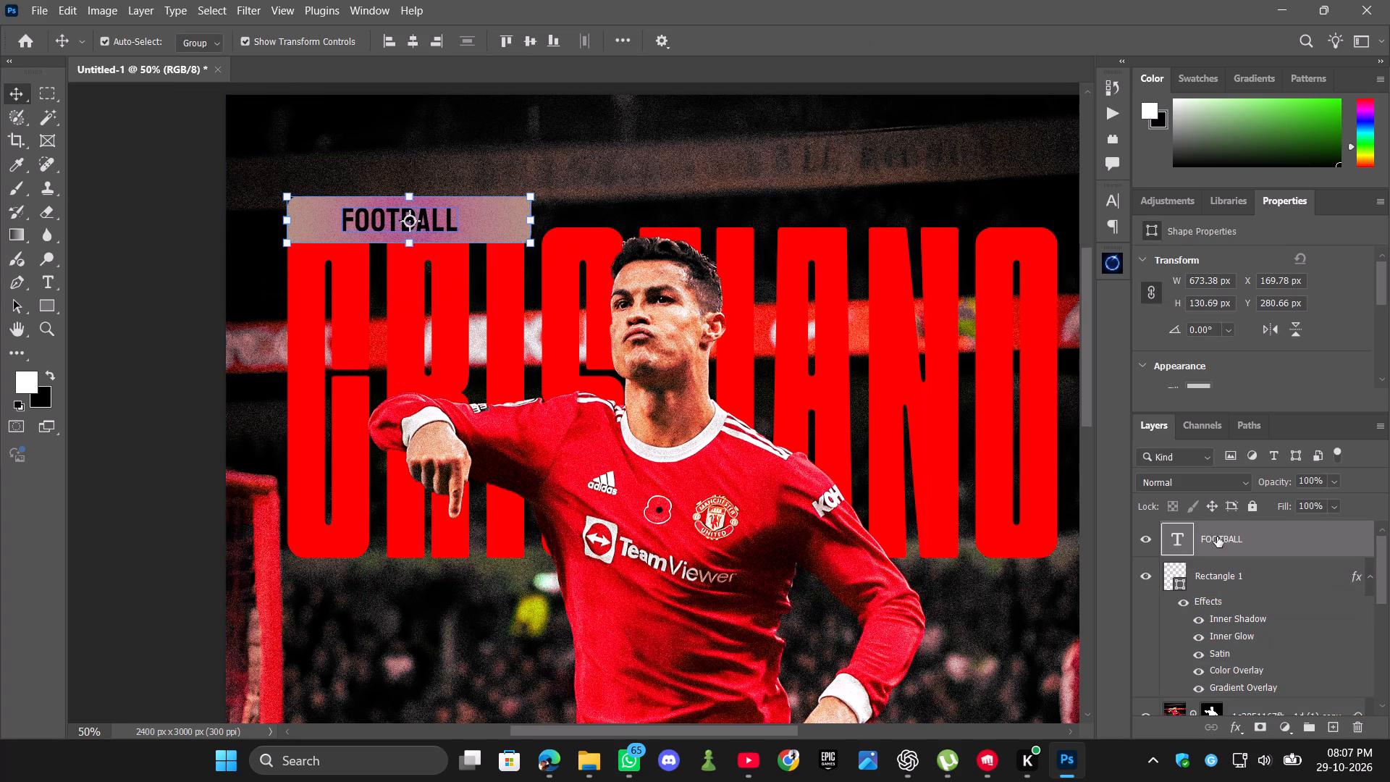
{"action": "left_click_drag", "start_coordinate": [459, 230], "coordinate": [473, 235]}
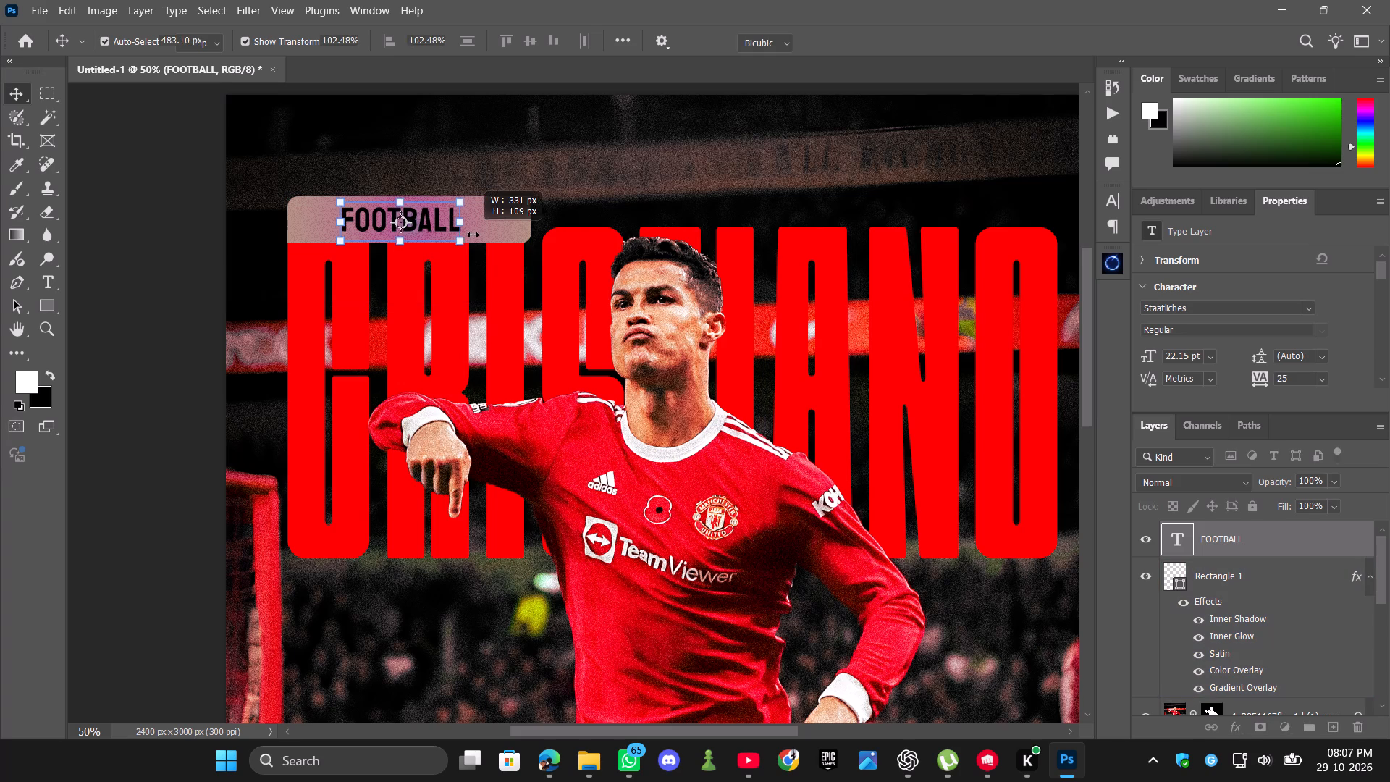
{"action": "left_click_drag", "start_coordinate": [473, 235], "coordinate": [527, 244]}
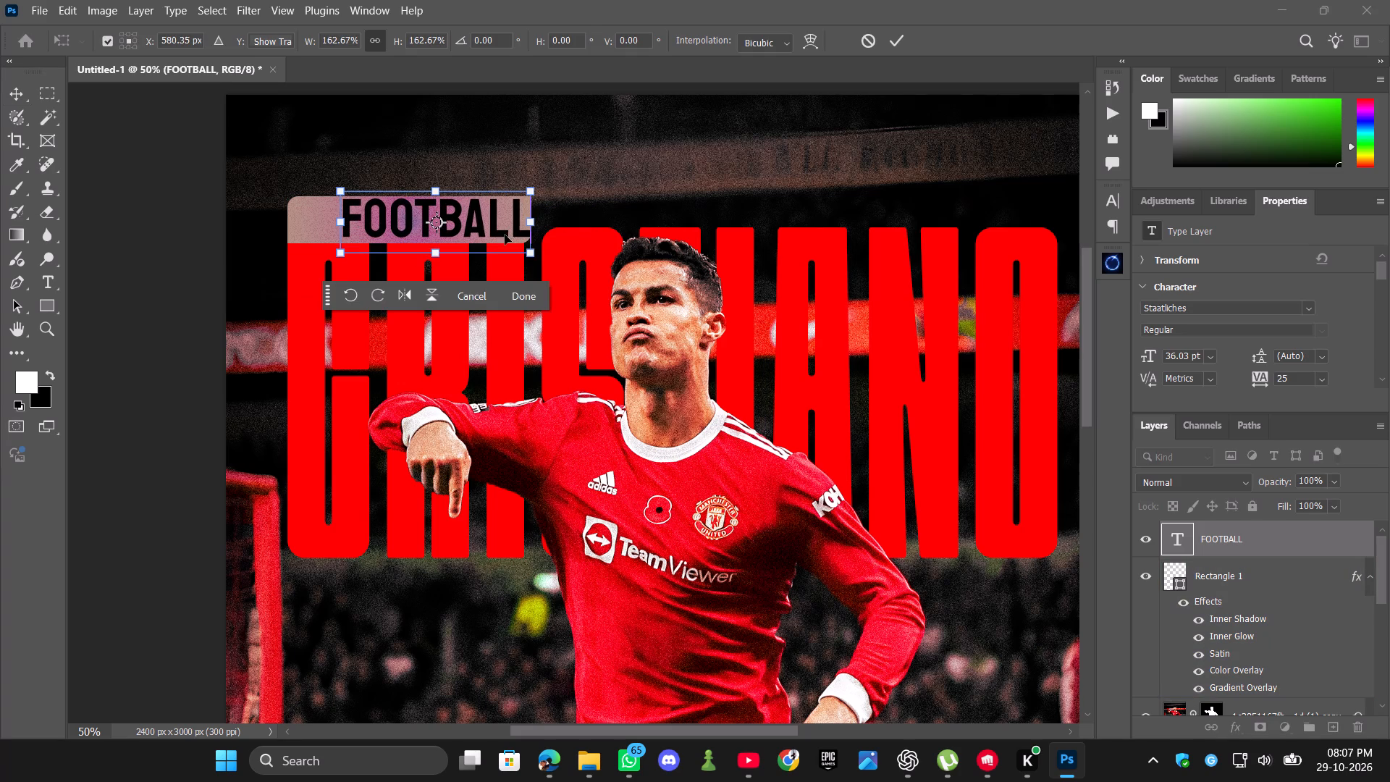
{"action": "left_click_drag", "start_coordinate": [496, 234], "coordinate": [470, 237]}
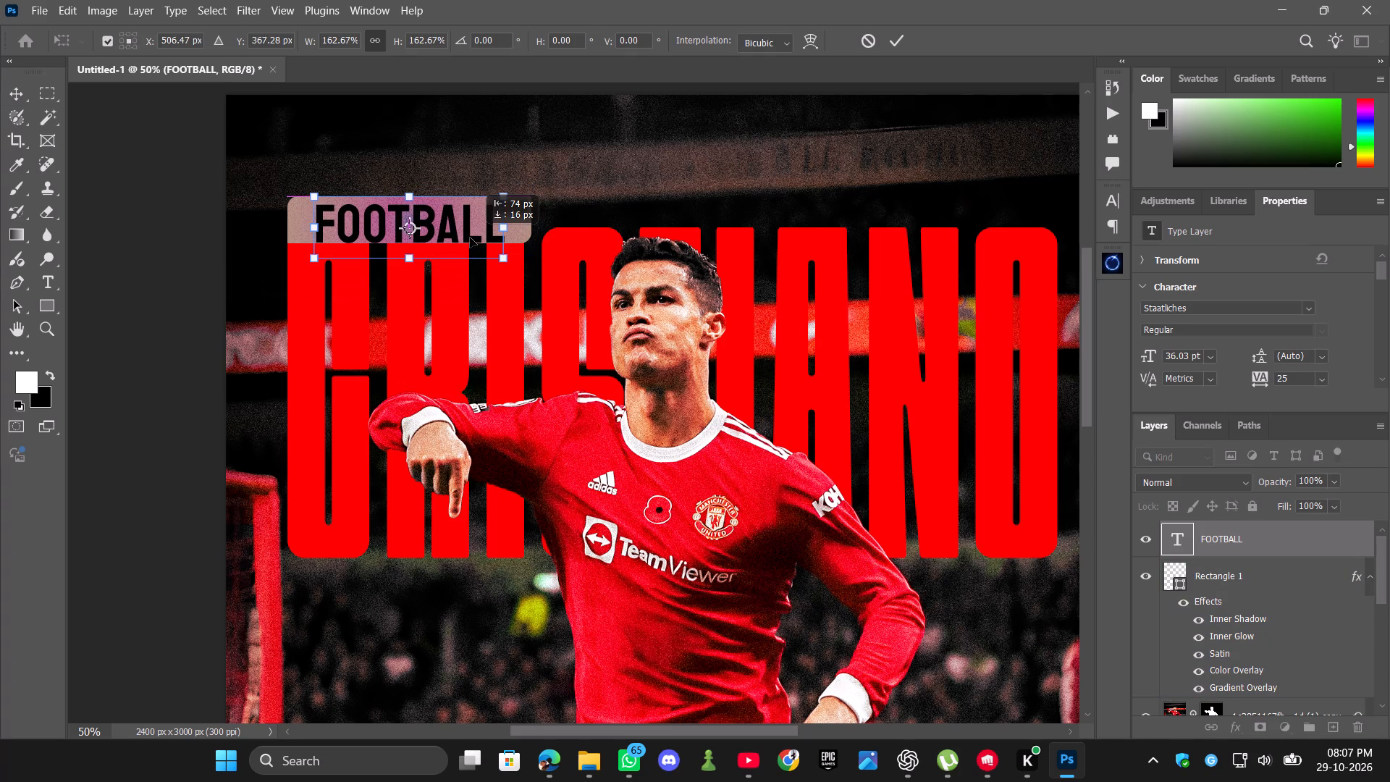
{"action": "left_click_drag", "start_coordinate": [470, 237], "coordinate": [479, 240]}
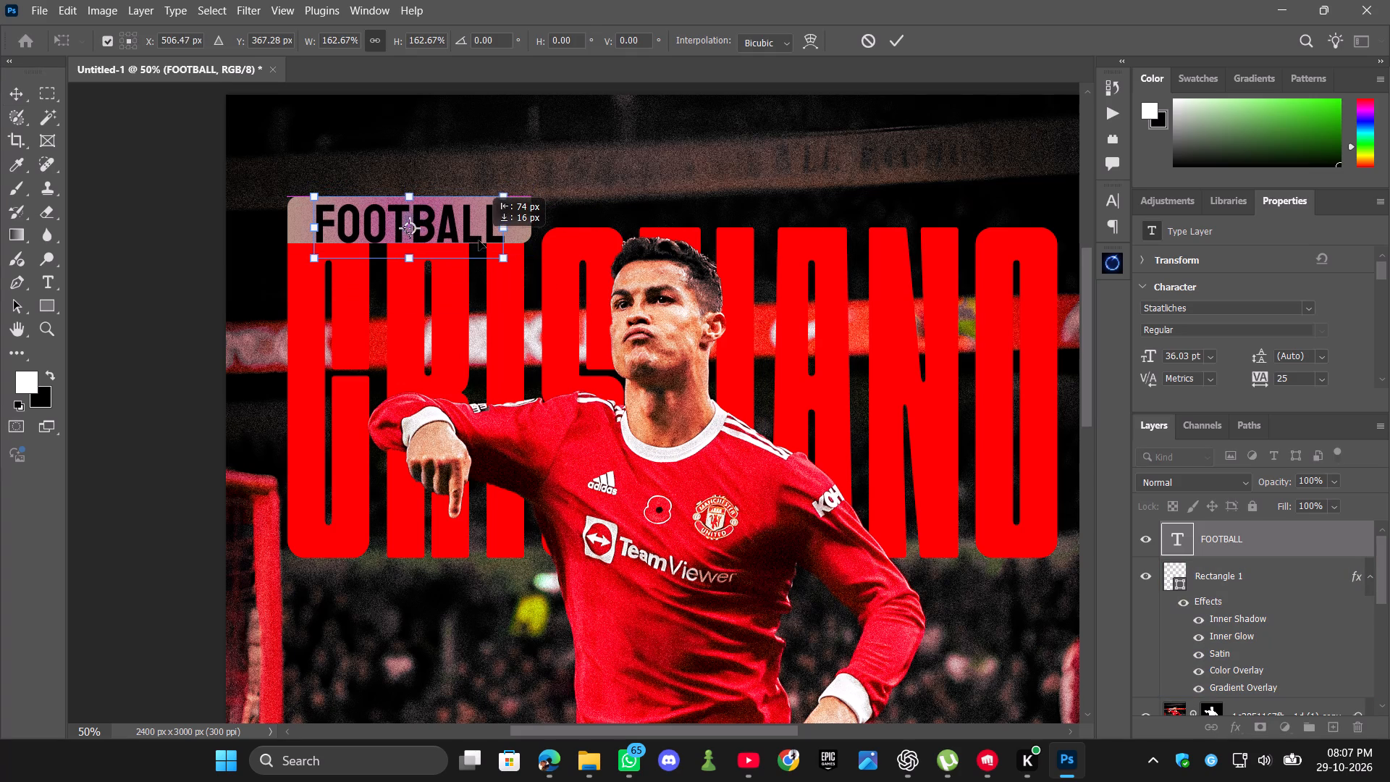
{"action": "left_click_drag", "start_coordinate": [479, 240], "coordinate": [455, 235]}
{"action": "key", "text": "Down"}
{"action": "key", "text": "Down"}
{"action": "key", "text": "Down"}
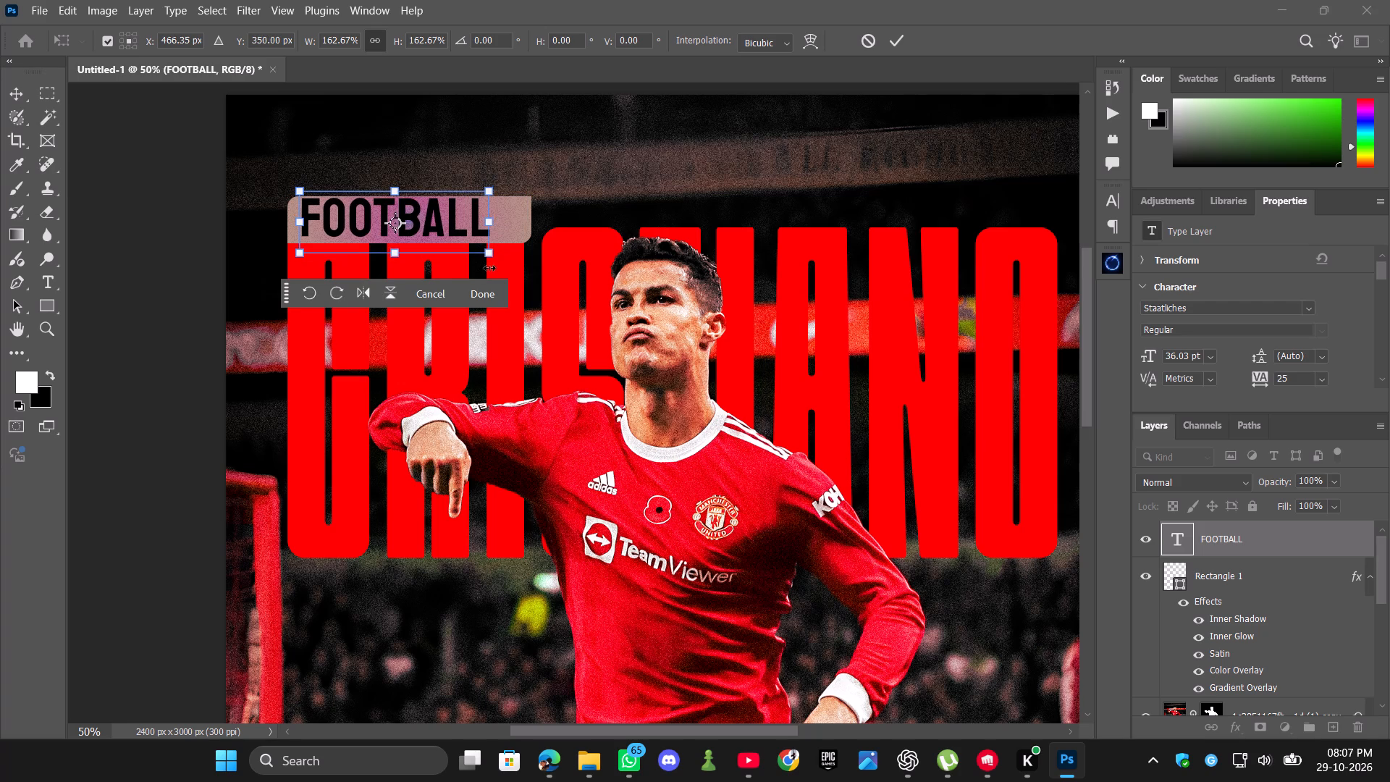
{"action": "key", "text": "Down"}
{"action": "key", "text": "Down"}
{"action": "key", "text": "Down"}
{"action": "left_click", "coordinate": [477, 299]}
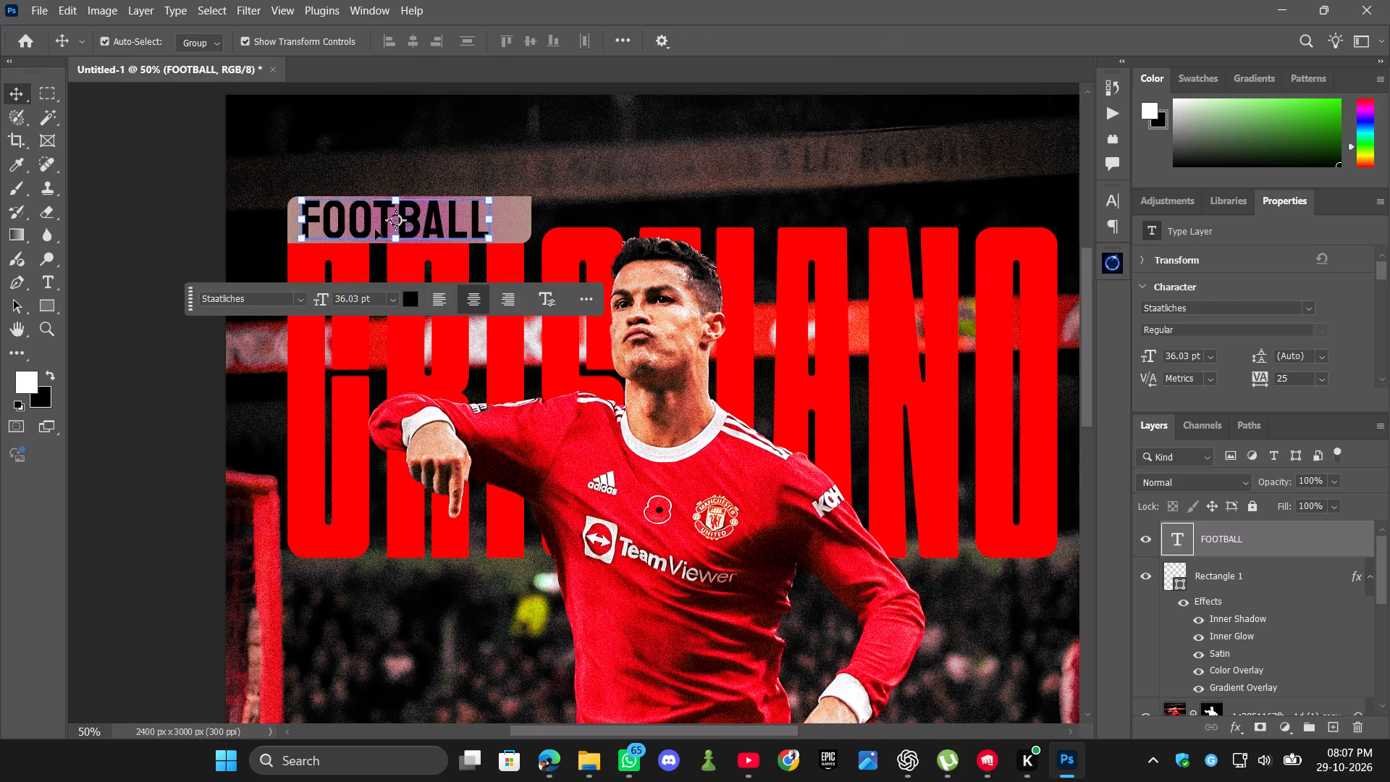
Browse the font list with live previews and set the FOOTBALL text in Coolvetica Italic.
{"action": "left_click", "coordinate": [302, 301]}
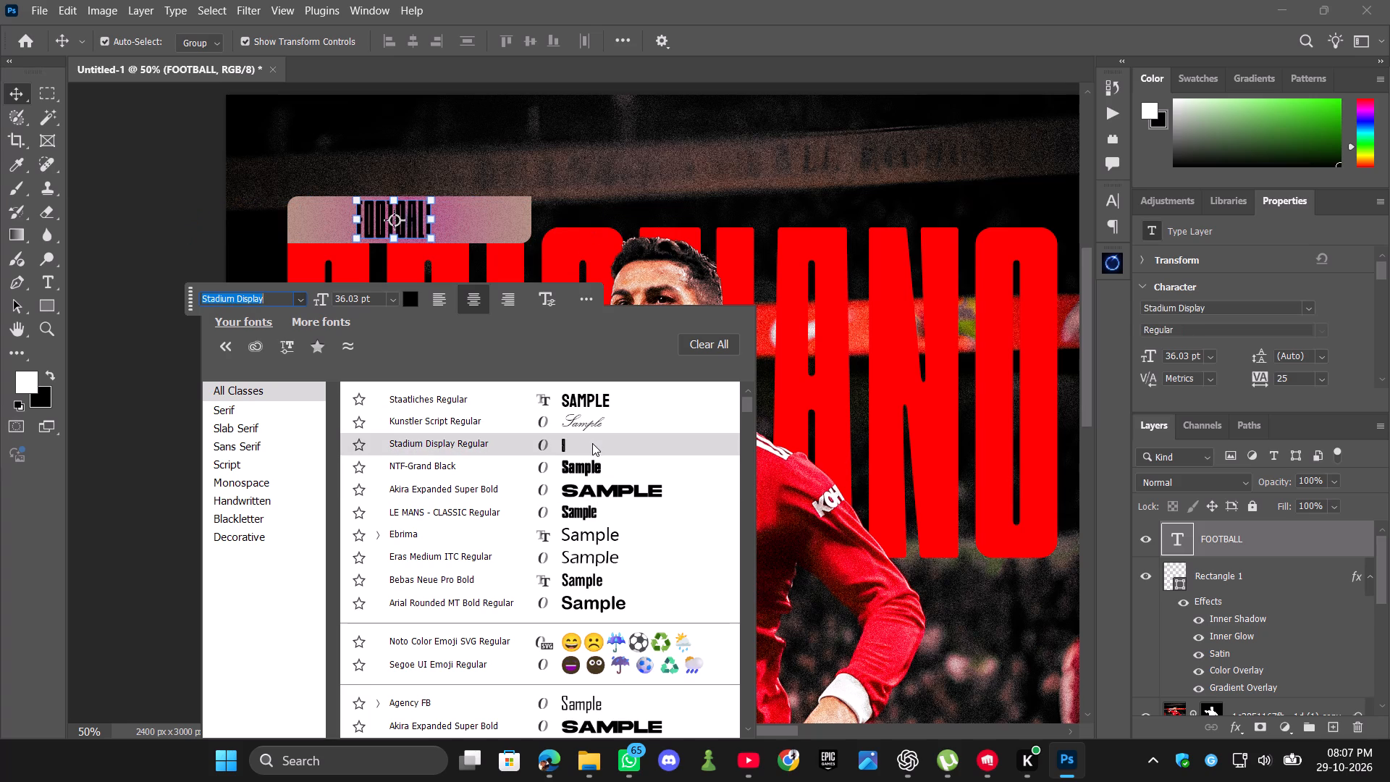
{"action": "scroll", "coordinate": [578, 513], "scroll_direction": "down", "scroll_amount": 19}
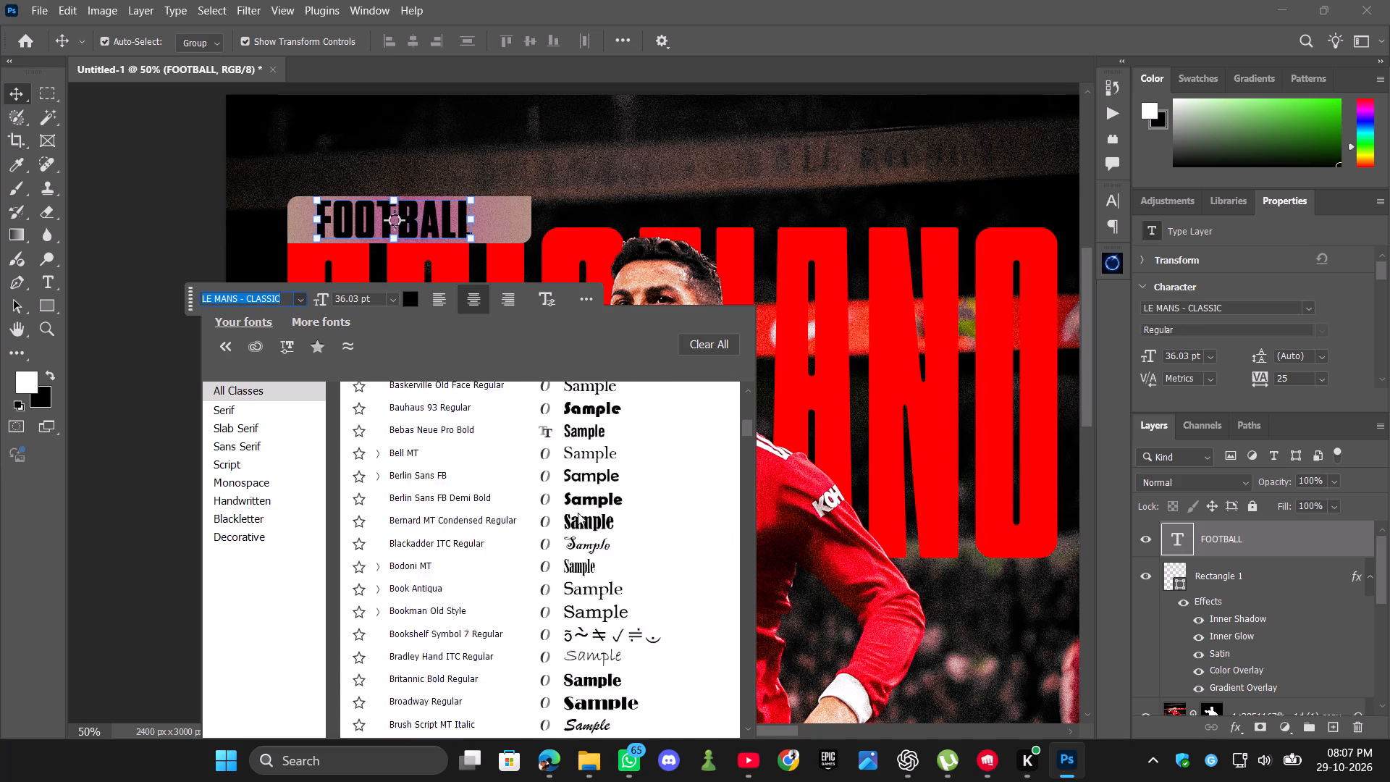
{"action": "scroll", "coordinate": [578, 513], "scroll_direction": "down", "scroll_amount": 9}
{"action": "left_click", "coordinate": [375, 482]}
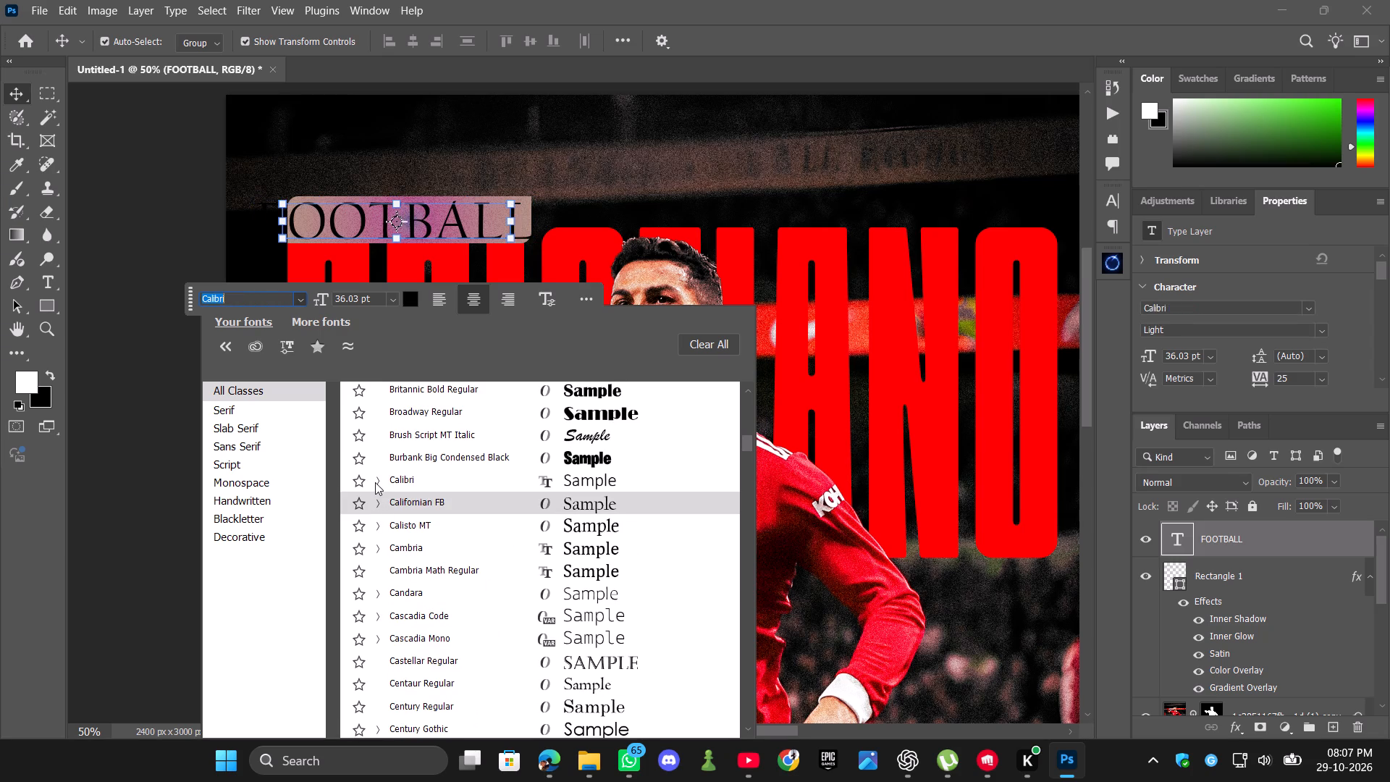
{"action": "left_click", "coordinate": [375, 482]}
{"action": "scroll", "coordinate": [465, 516], "scroll_direction": "up", "scroll_amount": 7}
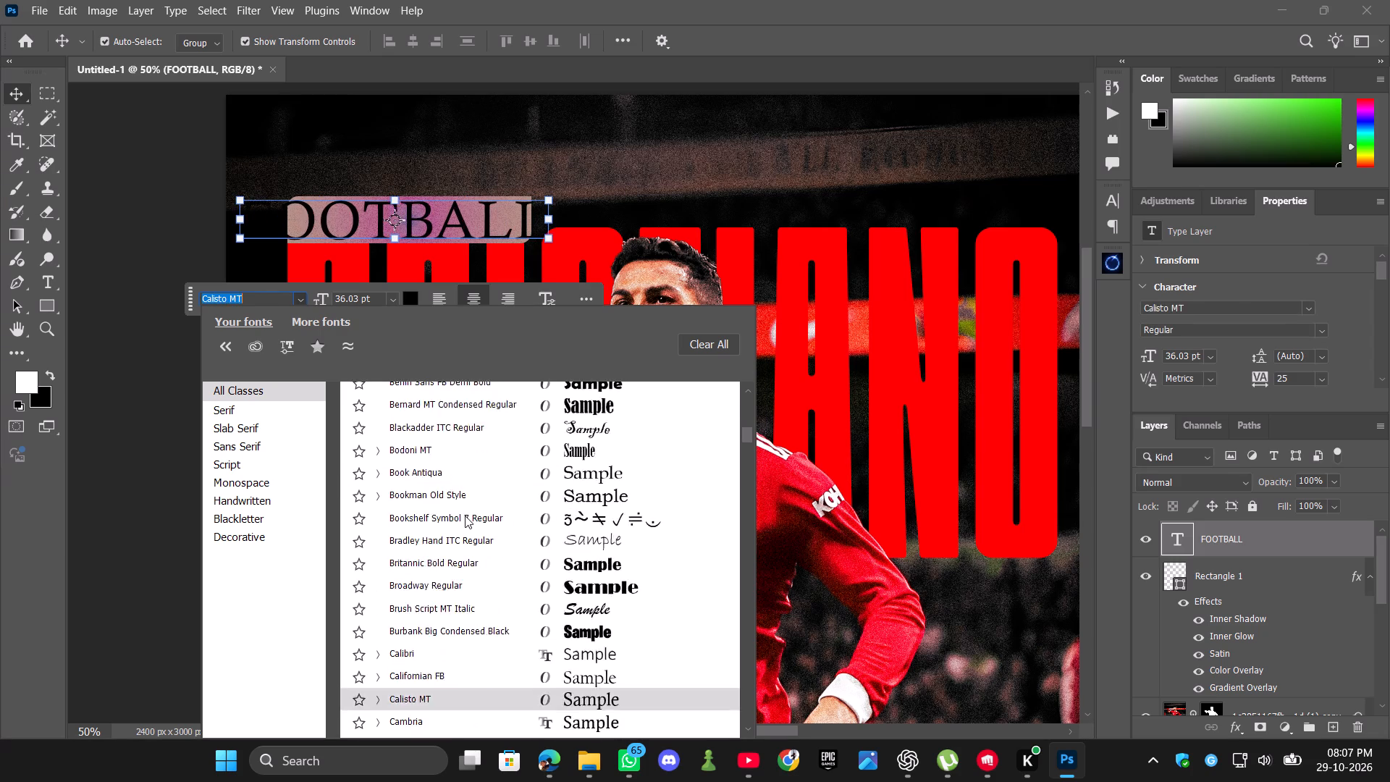
{"action": "scroll", "coordinate": [465, 516], "scroll_direction": "up", "scroll_amount": 18}
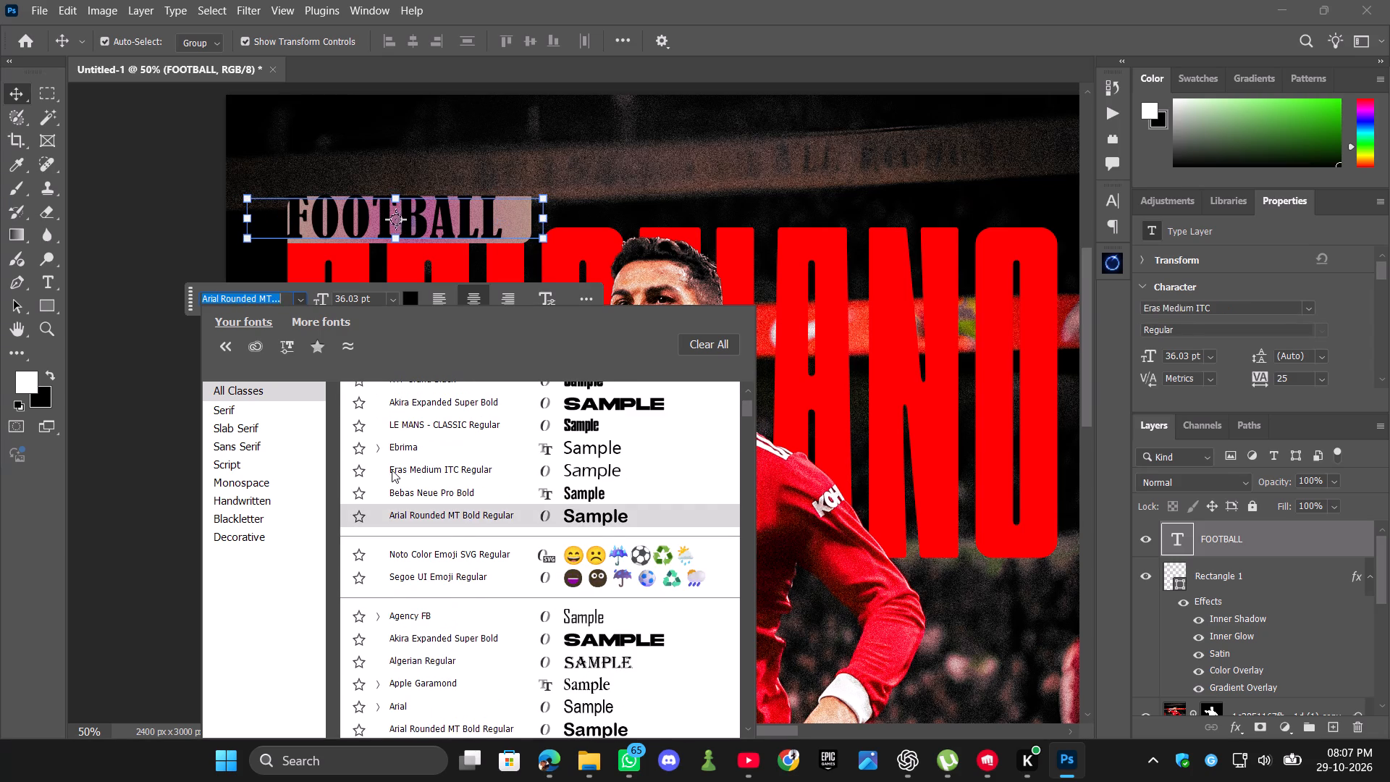
{"action": "scroll", "coordinate": [392, 470], "scroll_direction": "up", "scroll_amount": 3}
{"action": "scroll", "coordinate": [434, 484], "scroll_direction": "down", "scroll_amount": 18}
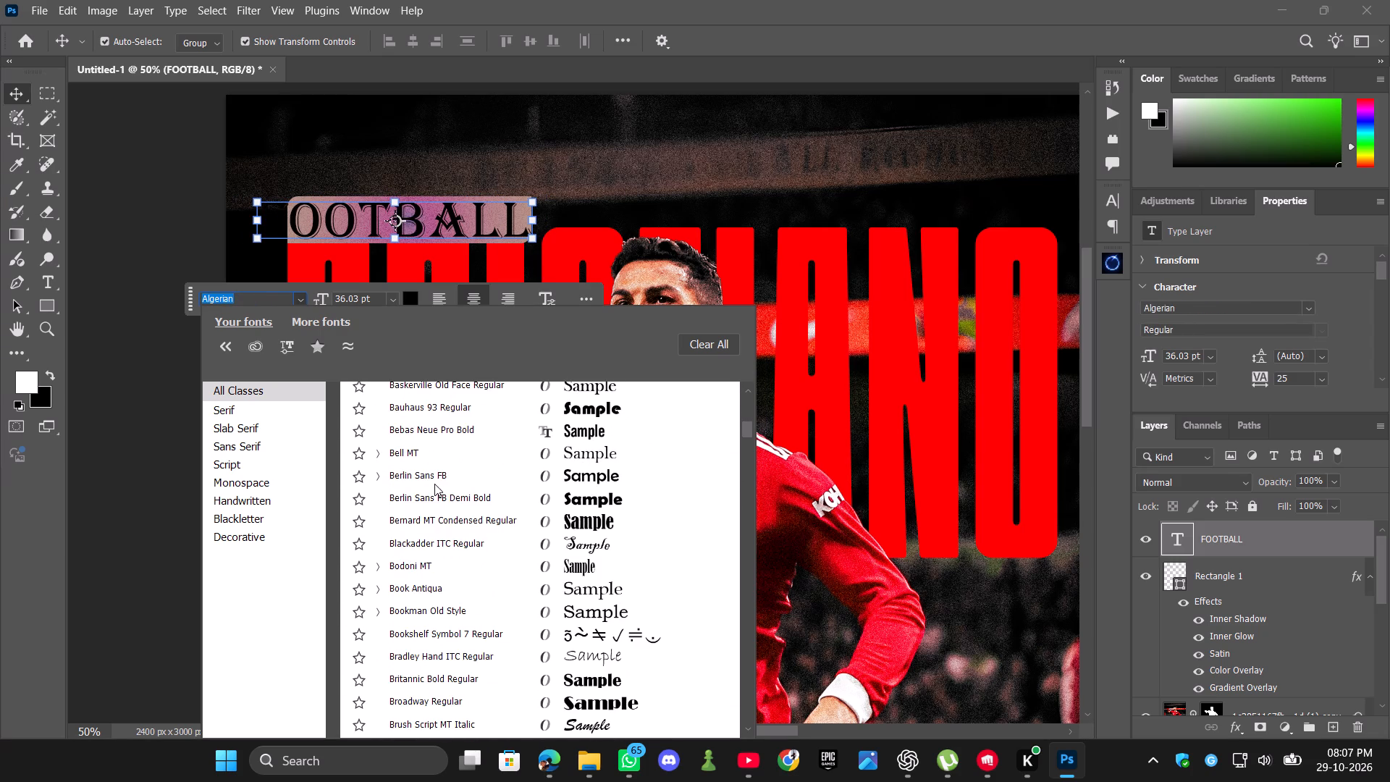
{"action": "scroll", "coordinate": [434, 484], "scroll_direction": "down", "scroll_amount": 15}
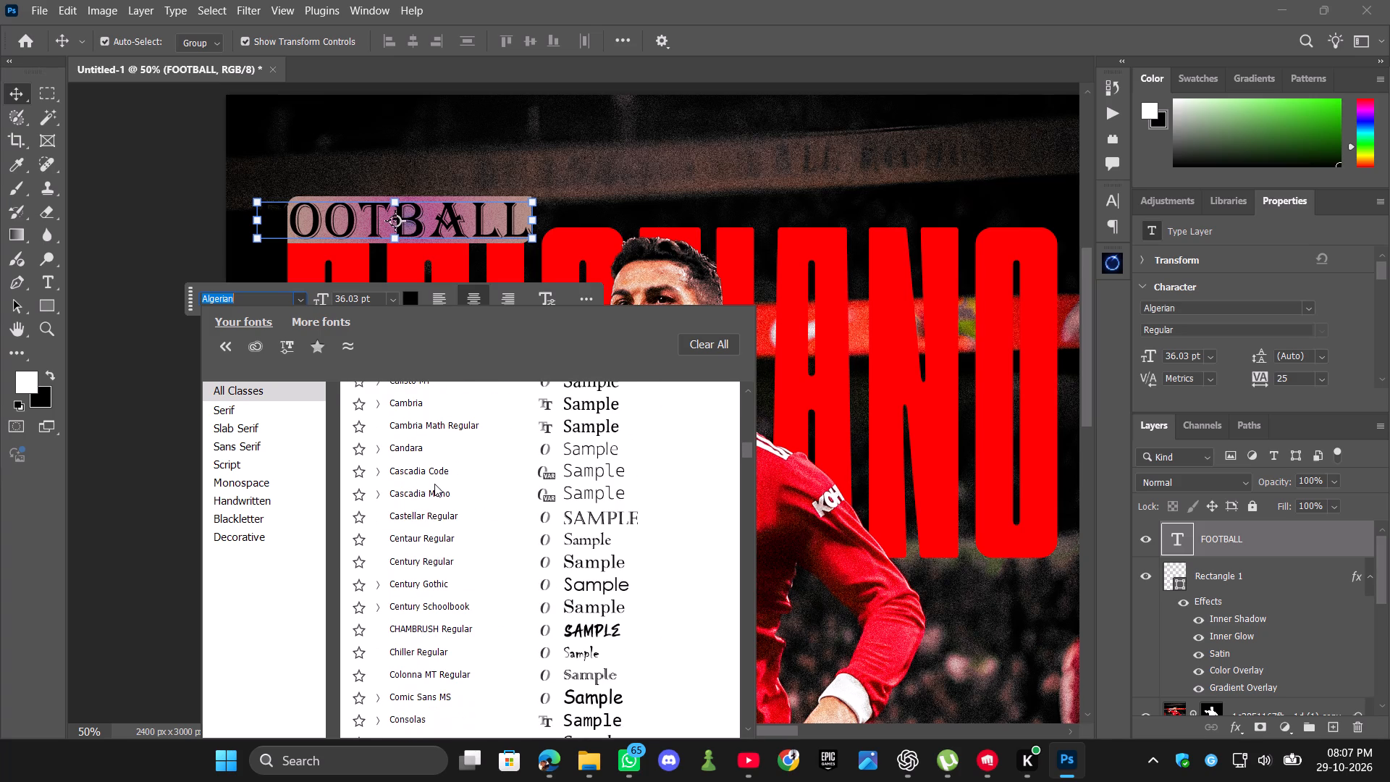
{"action": "scroll", "coordinate": [434, 484], "scroll_direction": "down", "scroll_amount": 1}
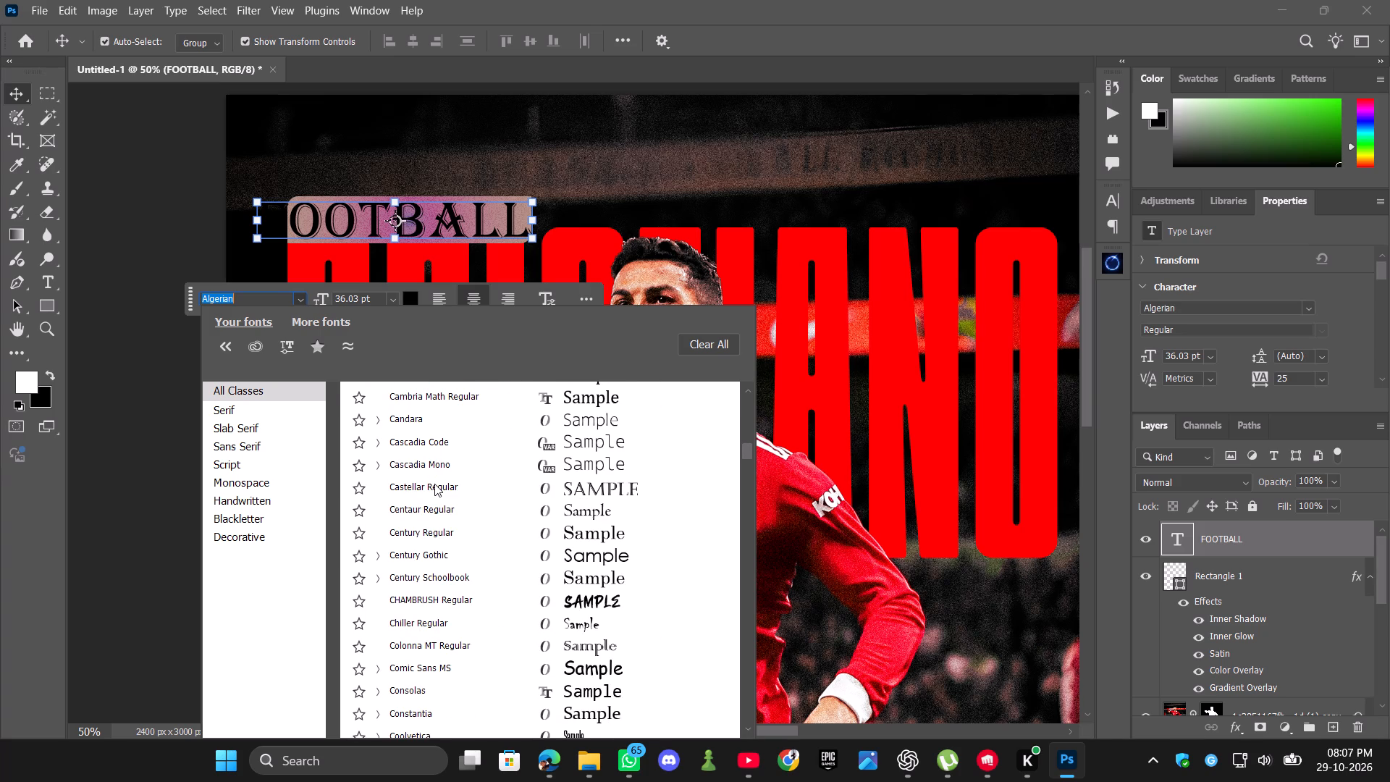
{"action": "scroll", "coordinate": [406, 568], "scroll_direction": "down", "scroll_amount": 5}
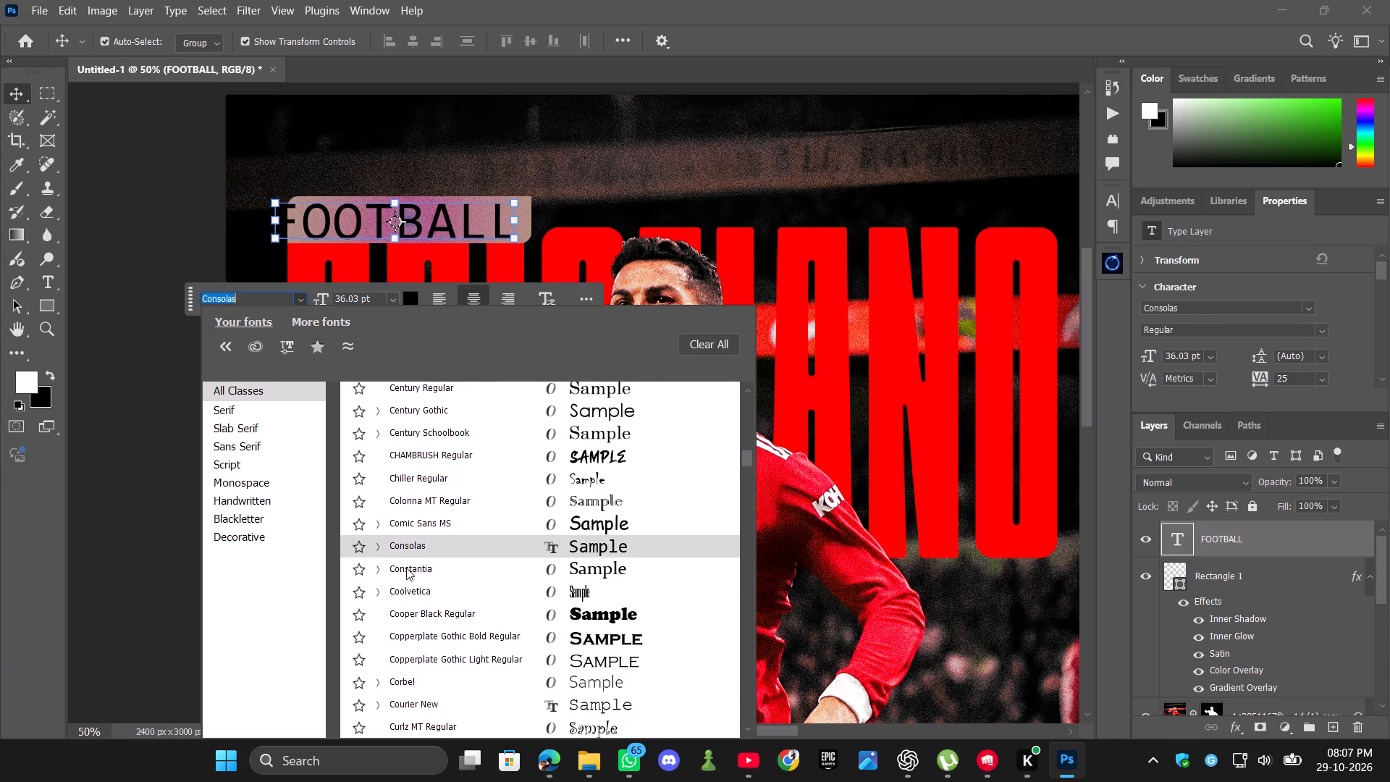
{"action": "left_click", "coordinate": [378, 591]}
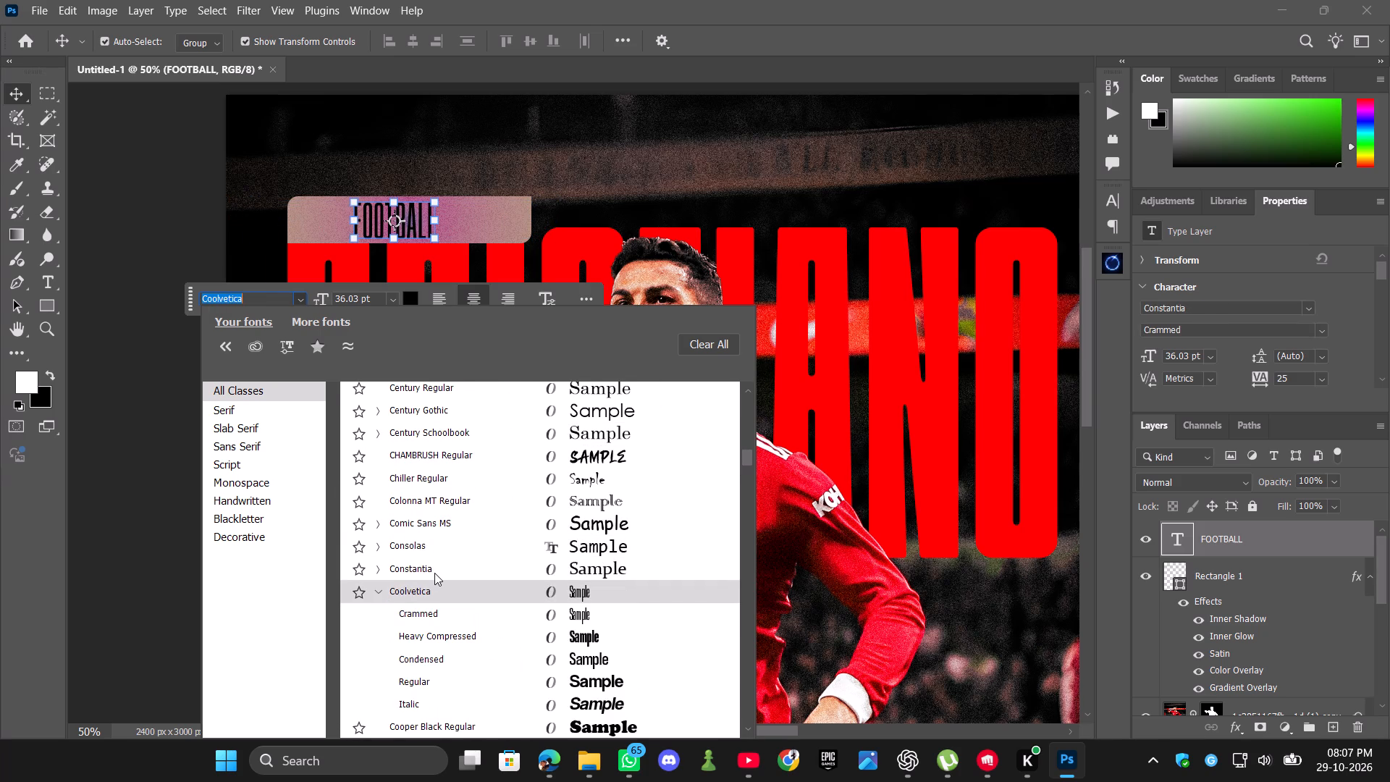
{"action": "scroll", "coordinate": [434, 573], "scroll_direction": "down", "scroll_amount": 1}
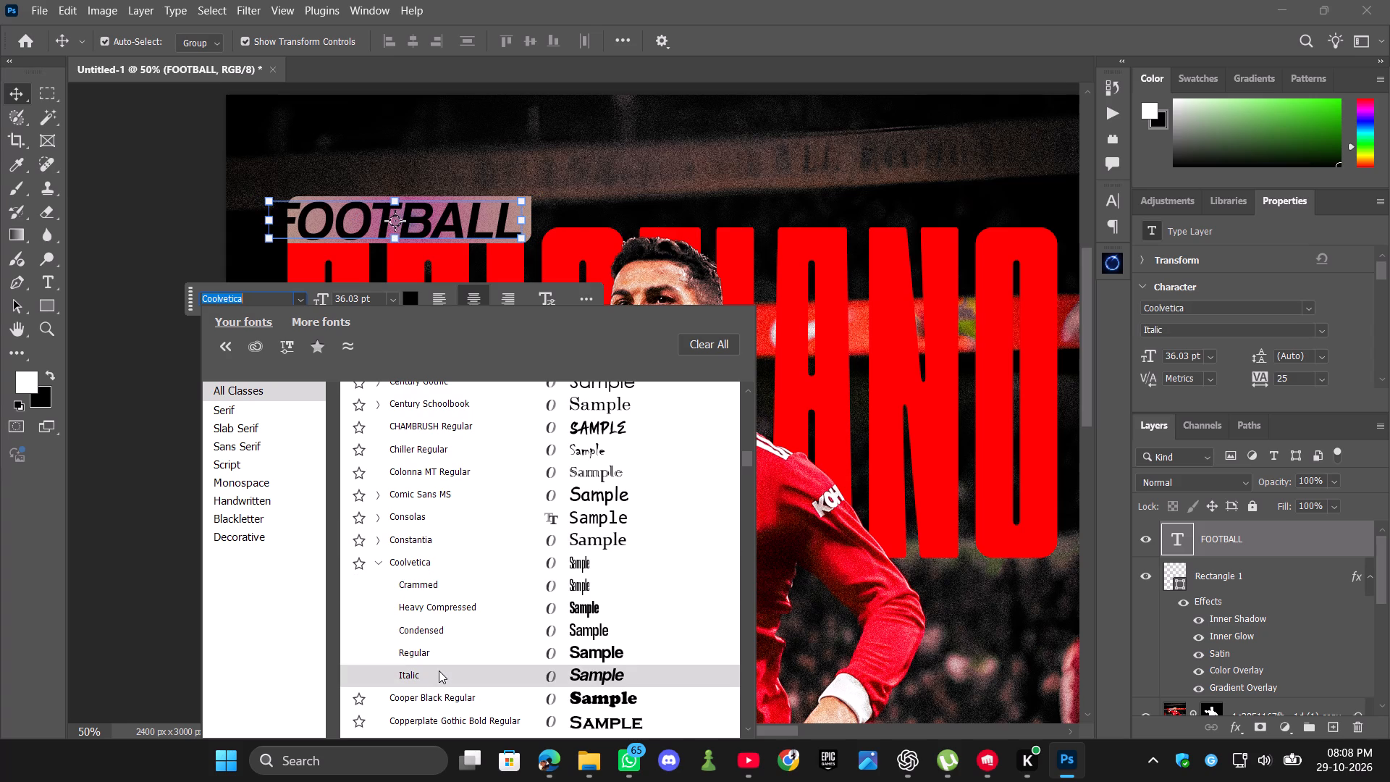
{"action": "left_click", "coordinate": [439, 670]}
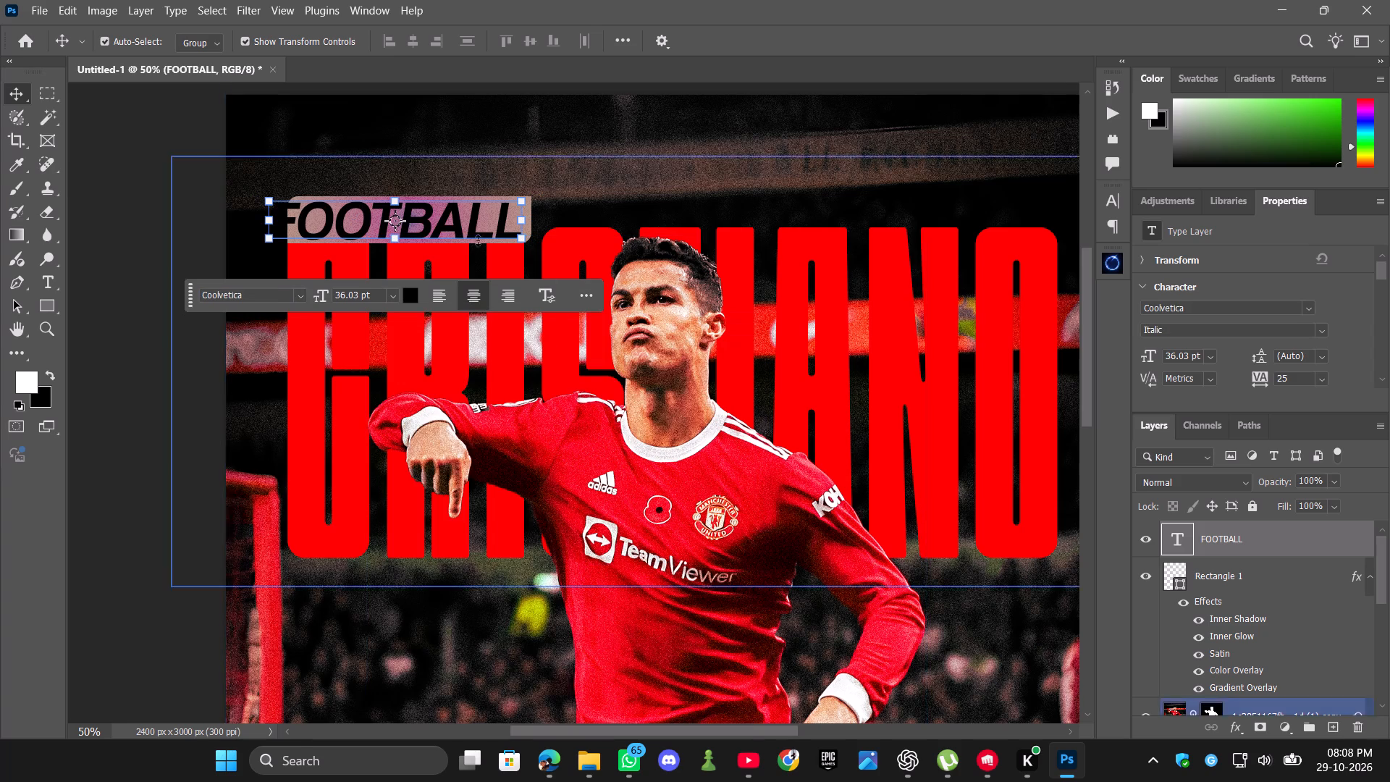
Scale the FOOTBALL text down to about 673 px wide so it spans the full width of its rectangle.
{"action": "left_click_drag", "start_coordinate": [267, 220], "coordinate": [281, 220]}
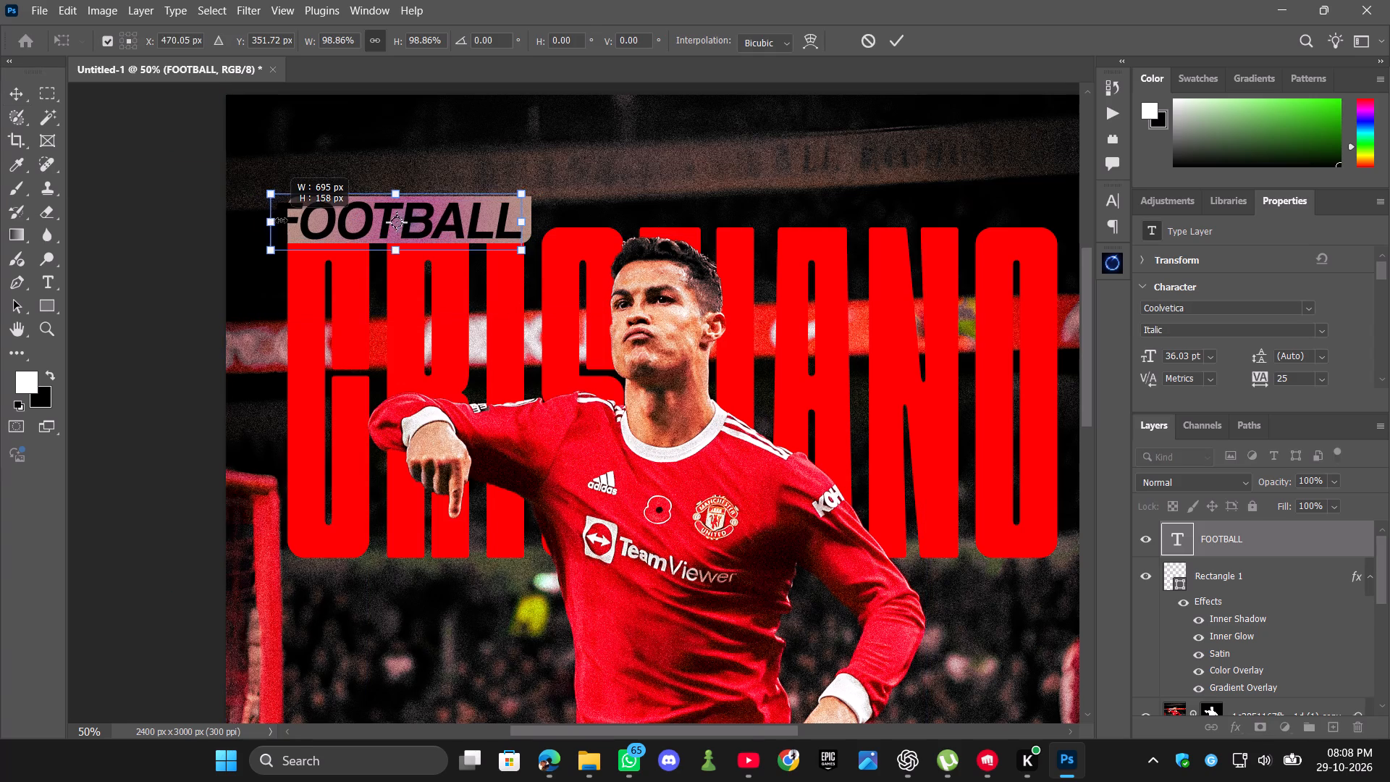
{"action": "left_click_drag", "start_coordinate": [281, 220], "coordinate": [296, 220]}
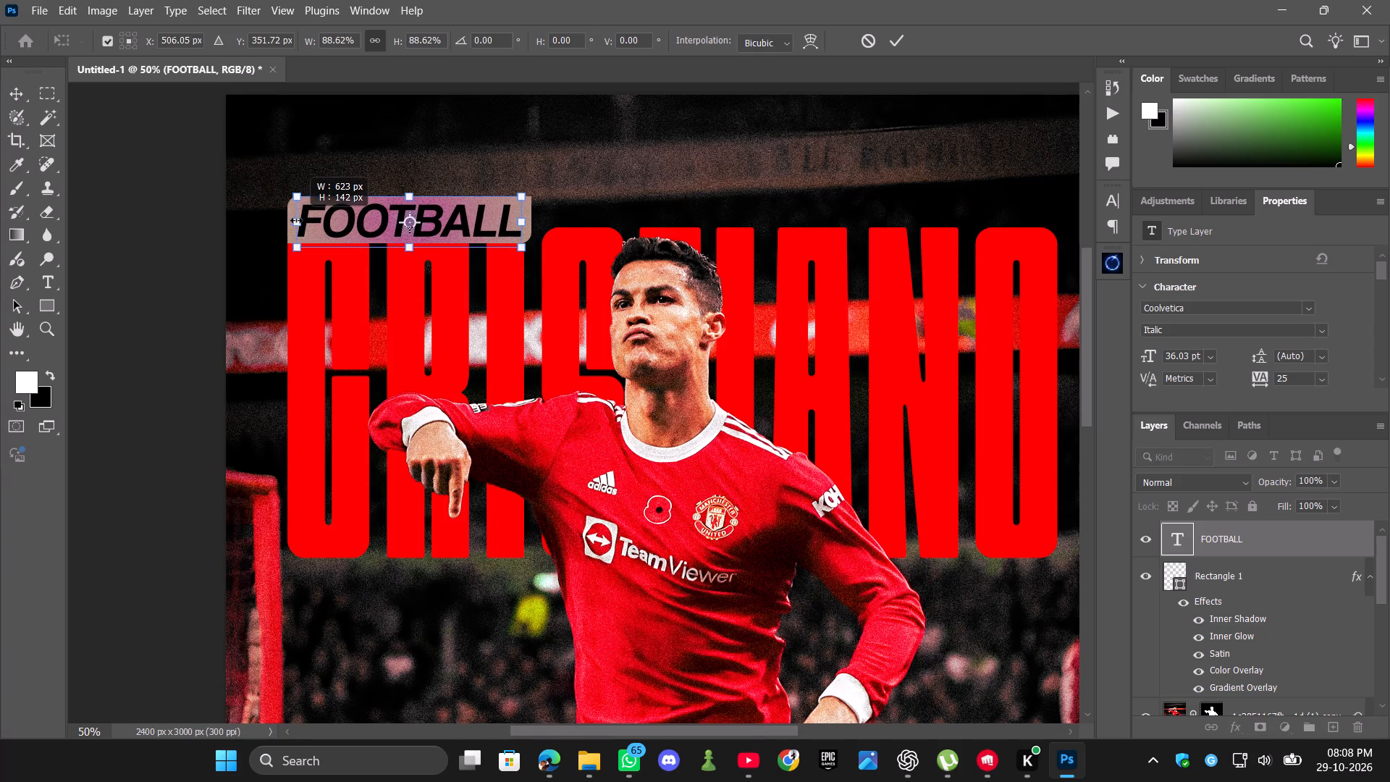
{"action": "left_click_drag", "start_coordinate": [296, 220], "coordinate": [295, 221]}
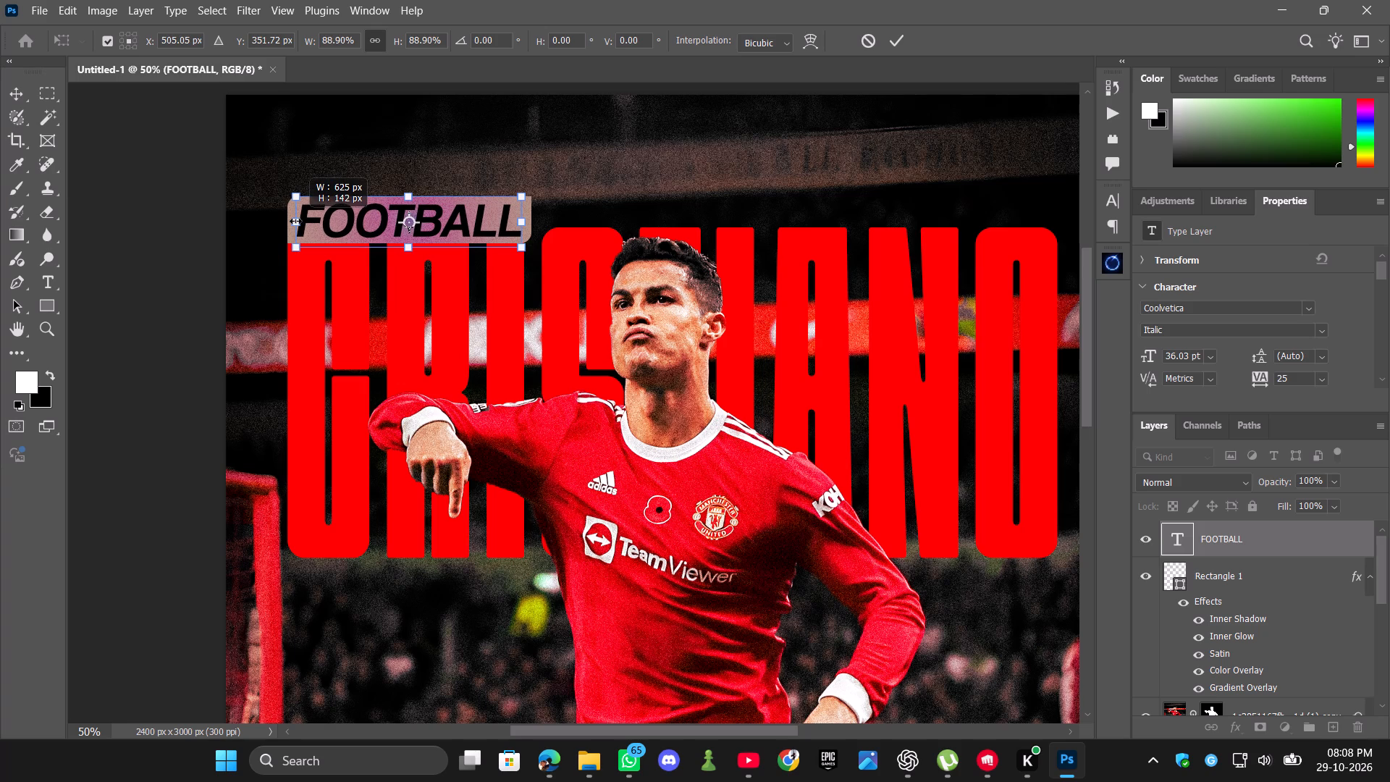
{"action": "left_click_drag", "start_coordinate": [295, 221], "coordinate": [293, 221]}
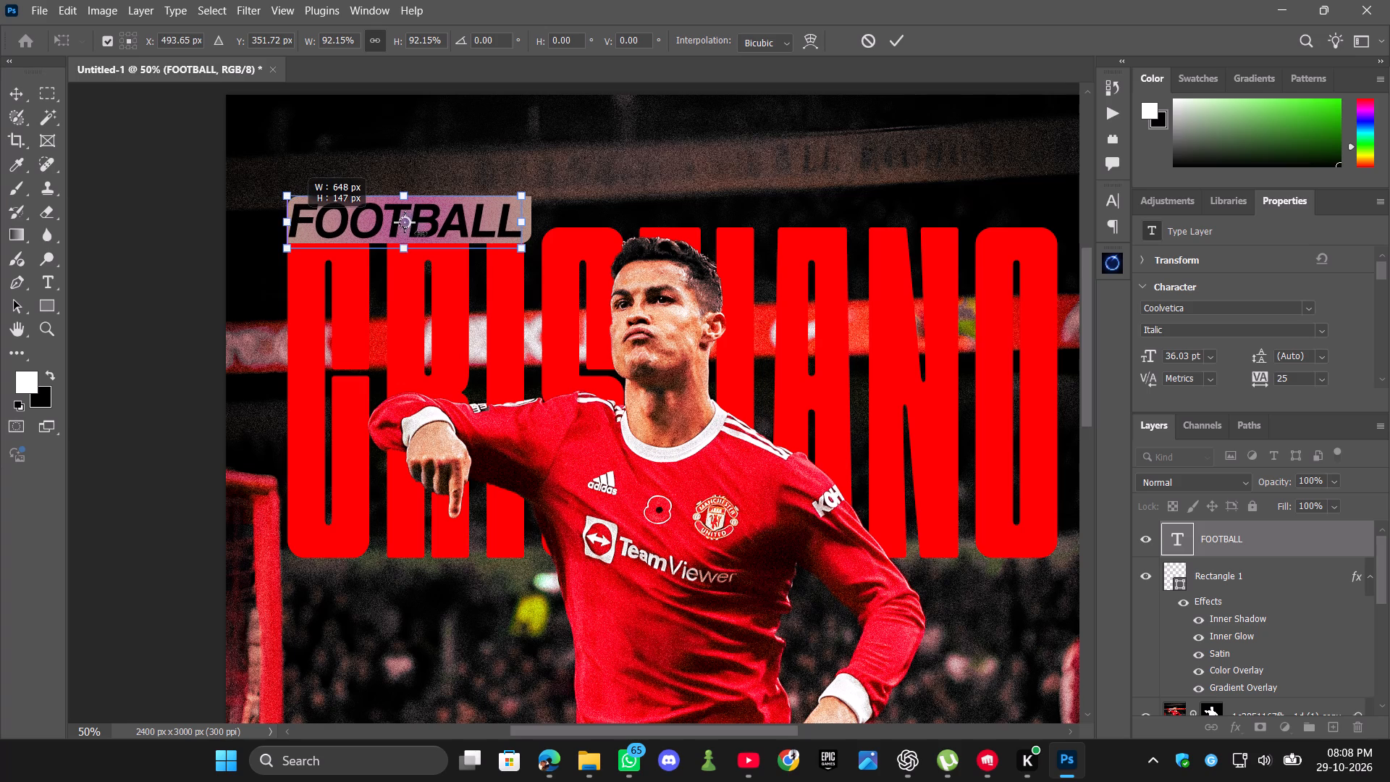
{"action": "left_click", "coordinate": [521, 220]}
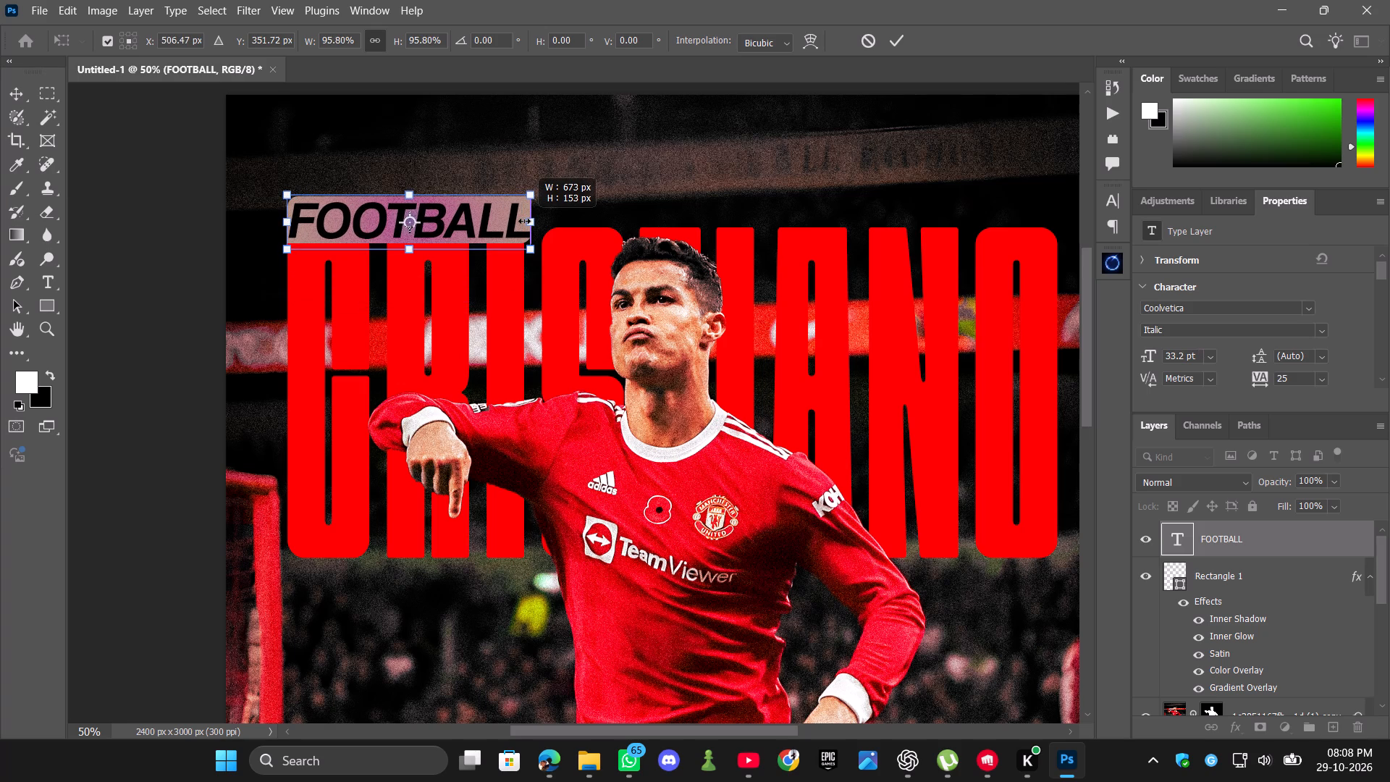
{"action": "left_click", "coordinate": [524, 221]}
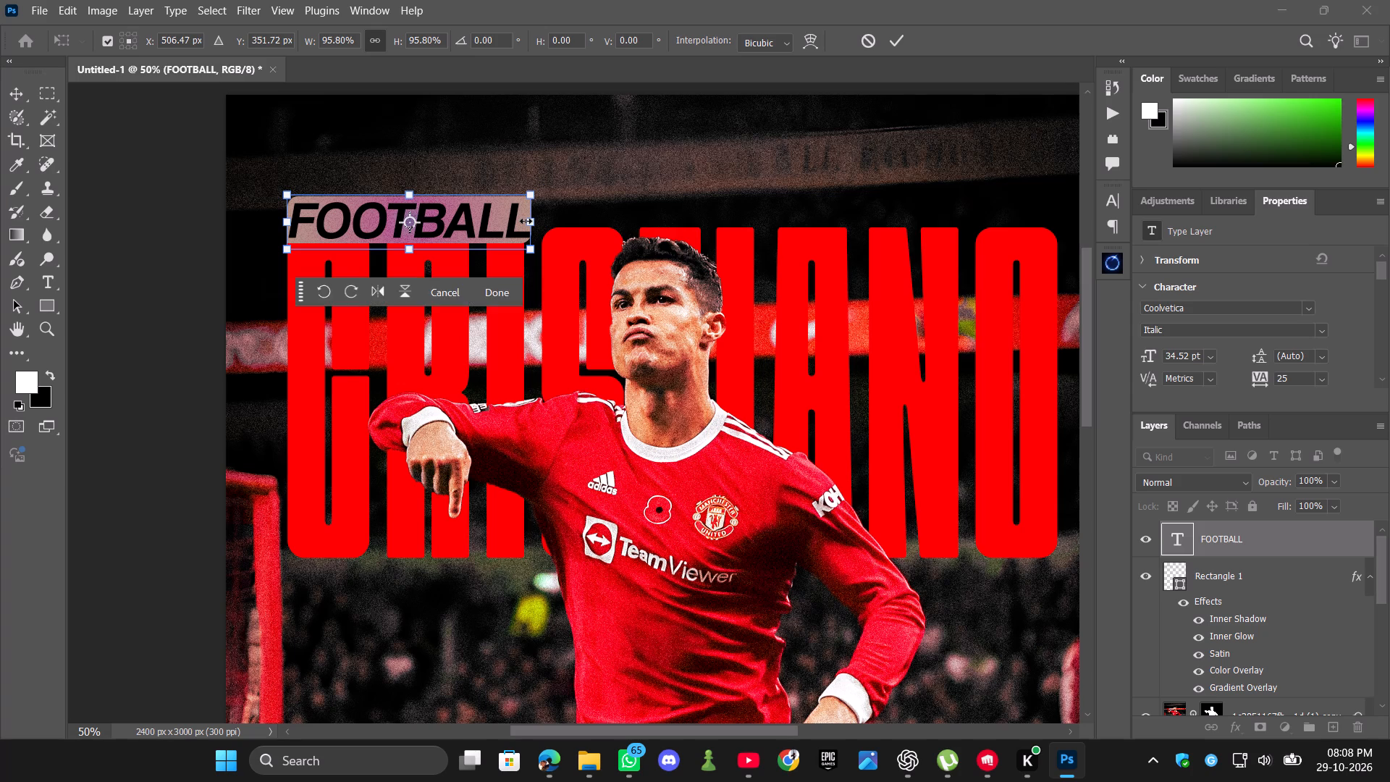
{"action": "left_click", "coordinate": [526, 221]}
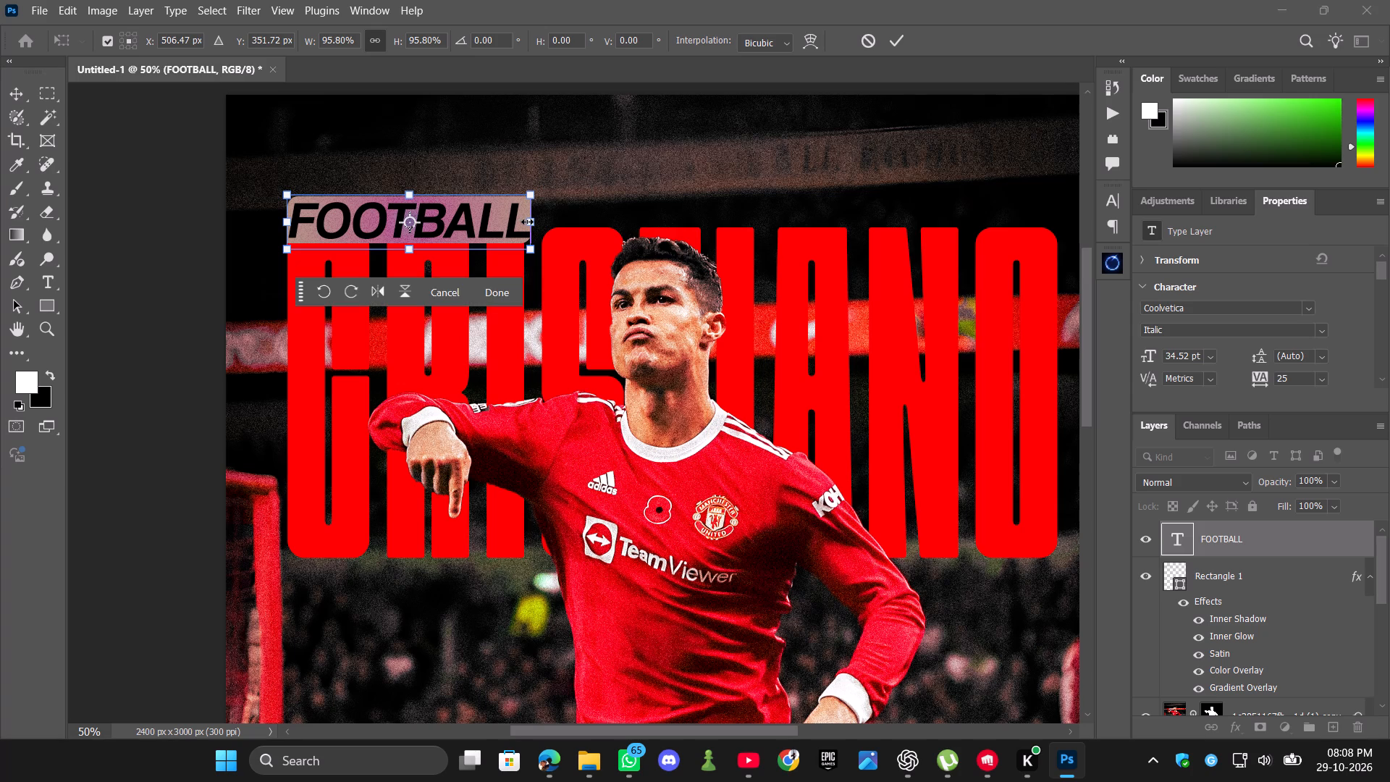
{"action": "left_click", "coordinate": [527, 222]}
{"action": "left_click", "coordinate": [898, 42]}
{"action": "left_click", "coordinate": [578, 202]}
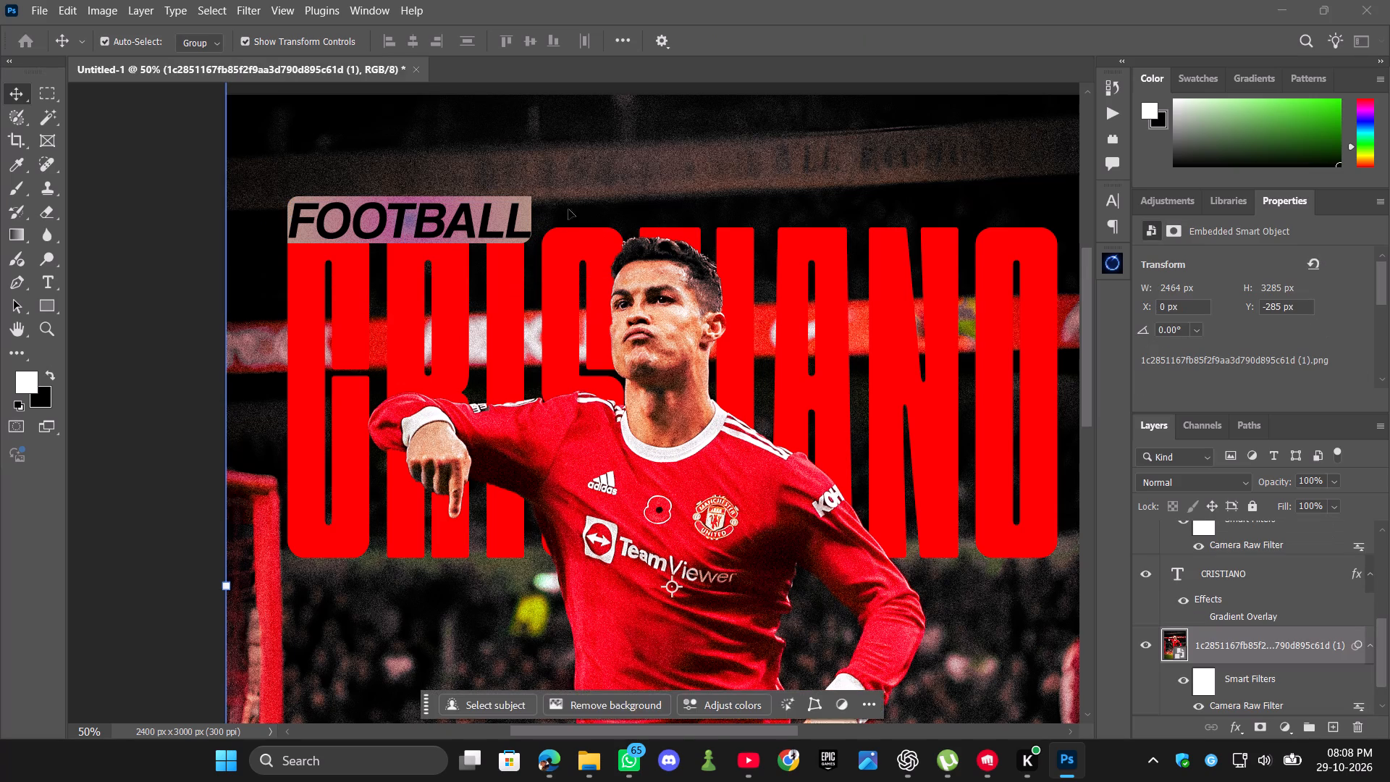
Shrink the FOOTBALL text to about 98.5%, giving 34 pt, so its last letter ends just inside the rectangle's edge.
{"action": "left_click", "coordinate": [515, 227]}
{"action": "left_click_drag", "start_coordinate": [534, 220], "coordinate": [531, 220]}
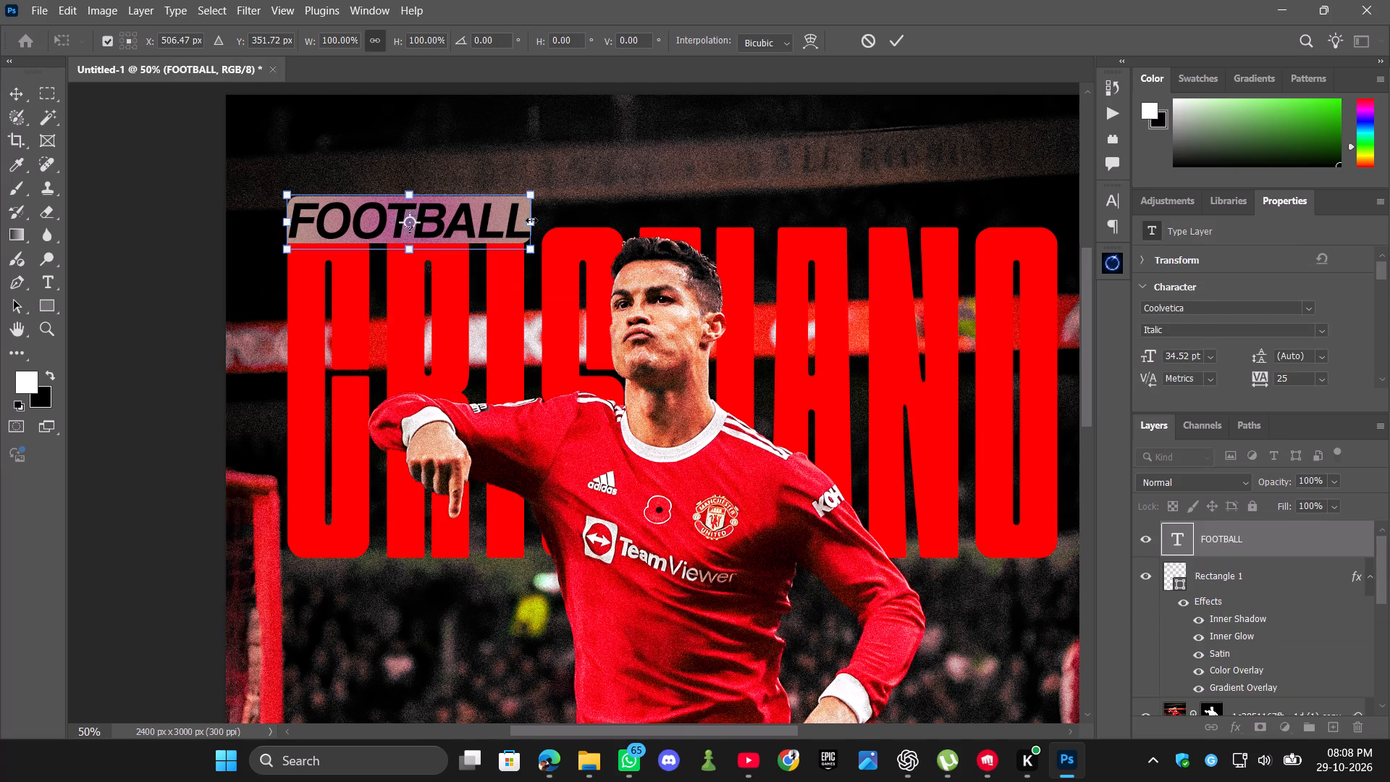
{"action": "left_click_drag", "start_coordinate": [531, 220], "coordinate": [531, 222]}
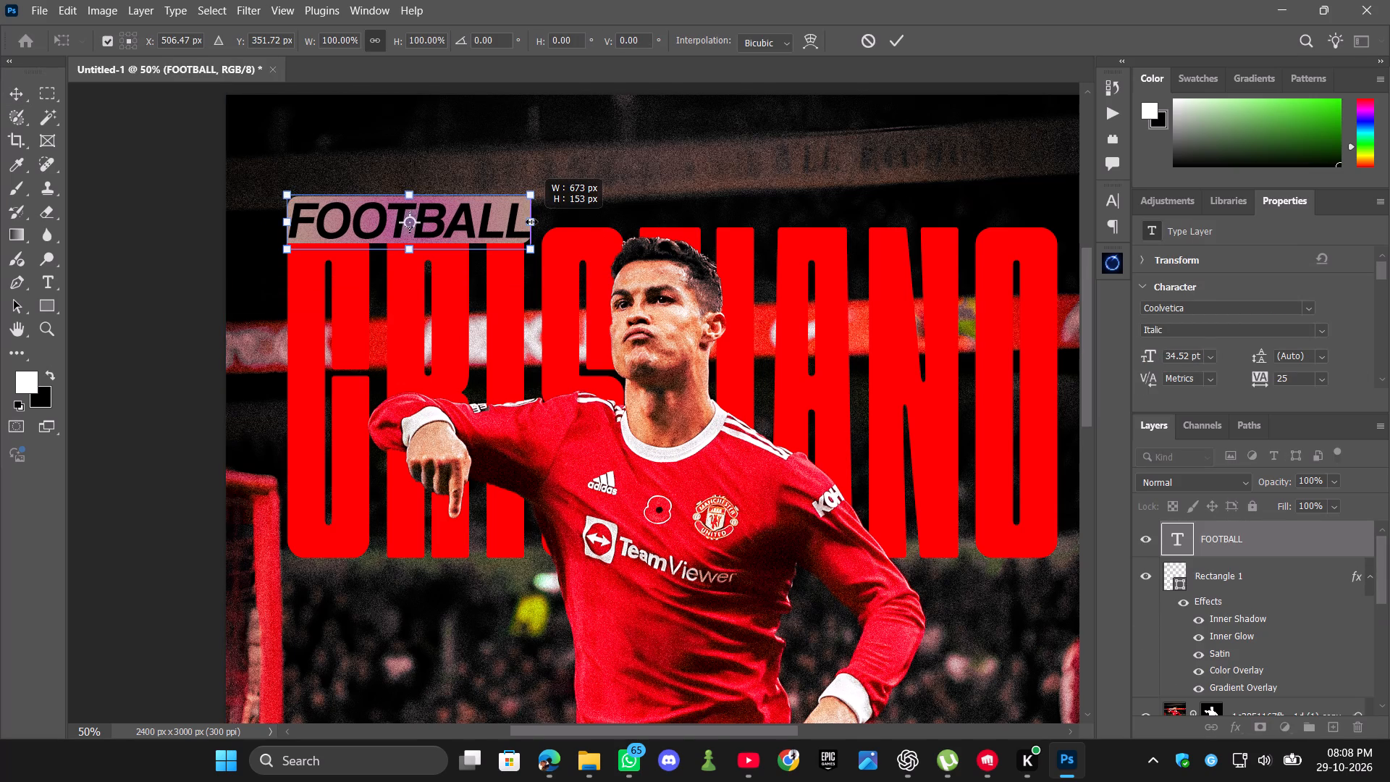
{"action": "left_click_drag", "start_coordinate": [531, 222], "coordinate": [526, 224]}
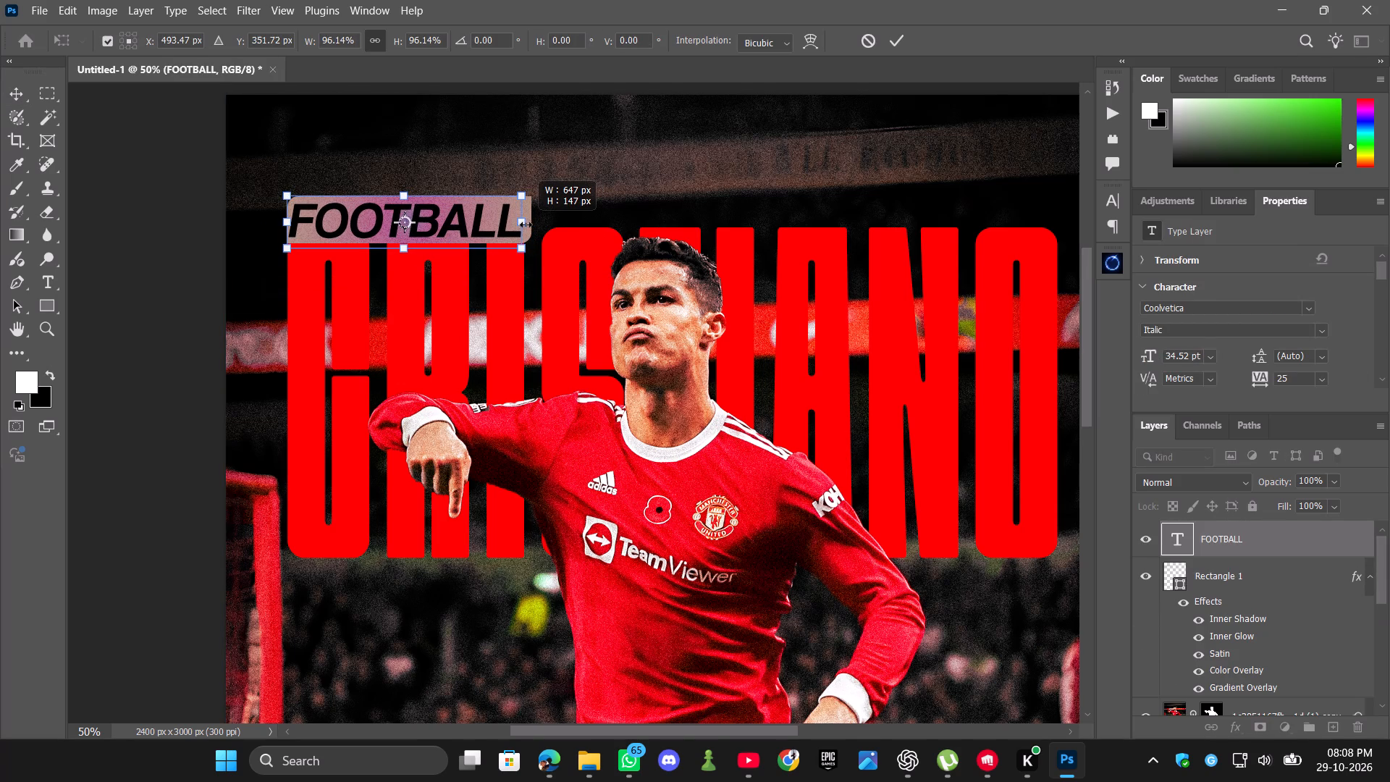
{"action": "left_click_drag", "start_coordinate": [526, 224], "coordinate": [526, 224]}
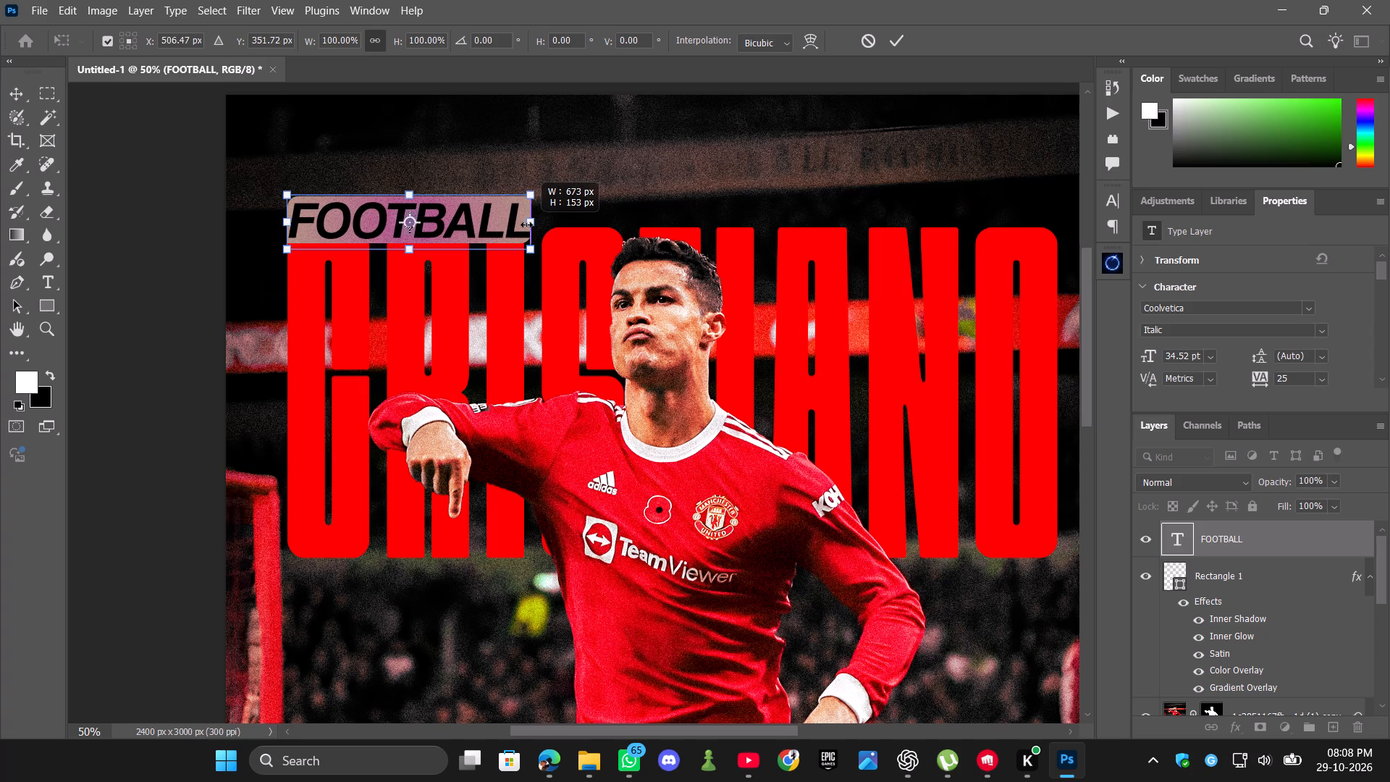
{"action": "left_click_drag", "start_coordinate": [526, 224], "coordinate": [527, 224]}
{"action": "left_click_drag", "start_coordinate": [527, 224], "coordinate": [526, 224]}
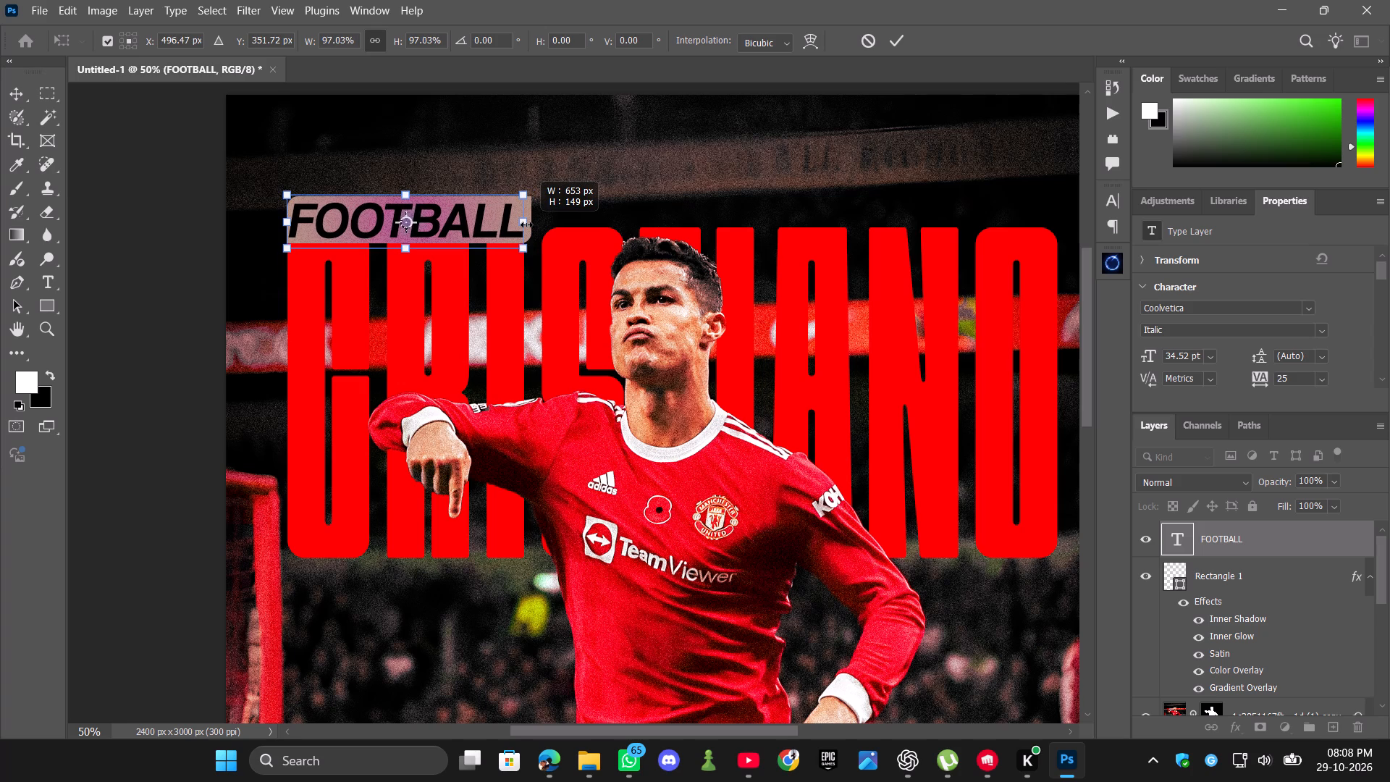
{"action": "key", "text": "ctrl+plus"}
{"action": "key", "text": "ctrl+plus"}
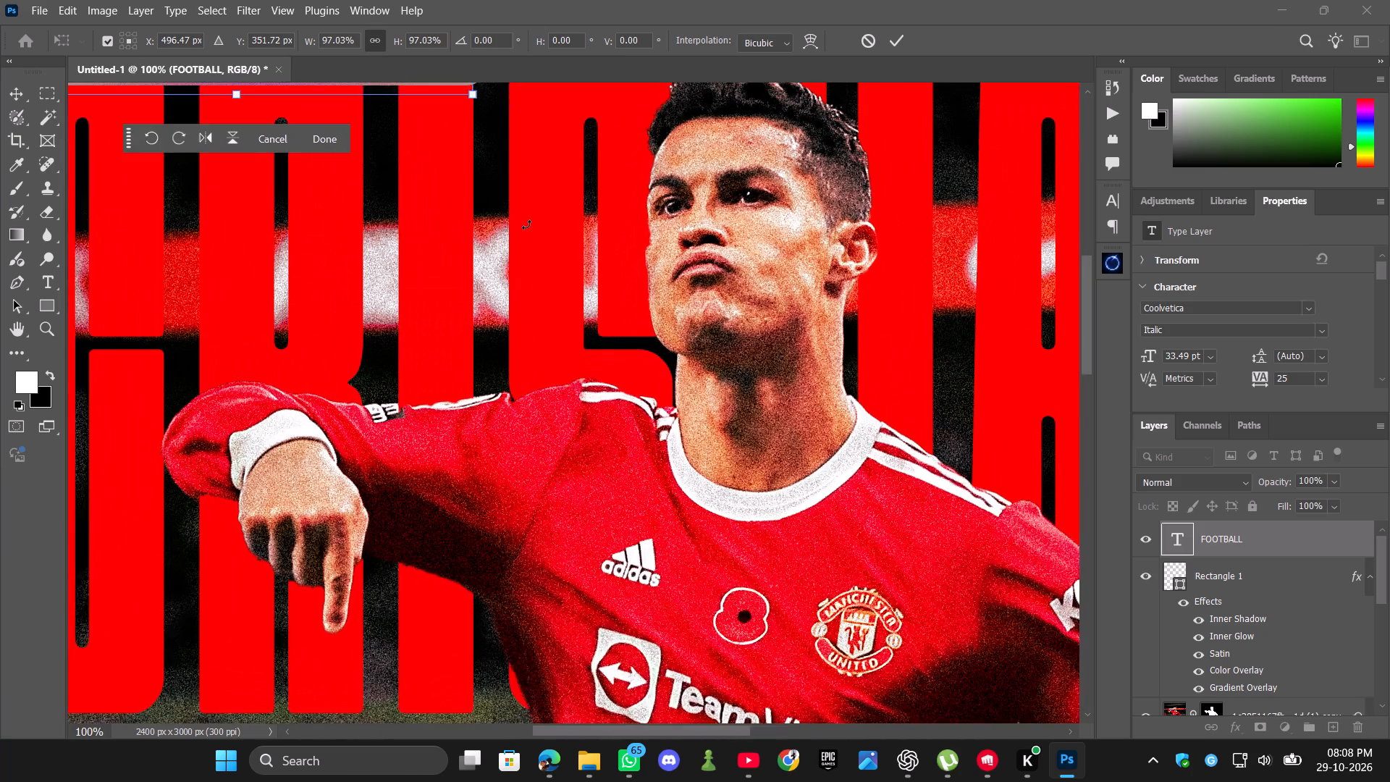
{"action": "scroll", "coordinate": [526, 224], "scroll_direction": "up", "scroll_amount": 11}
{"action": "left_click_drag", "start_coordinate": [474, 201], "coordinate": [477, 201]}
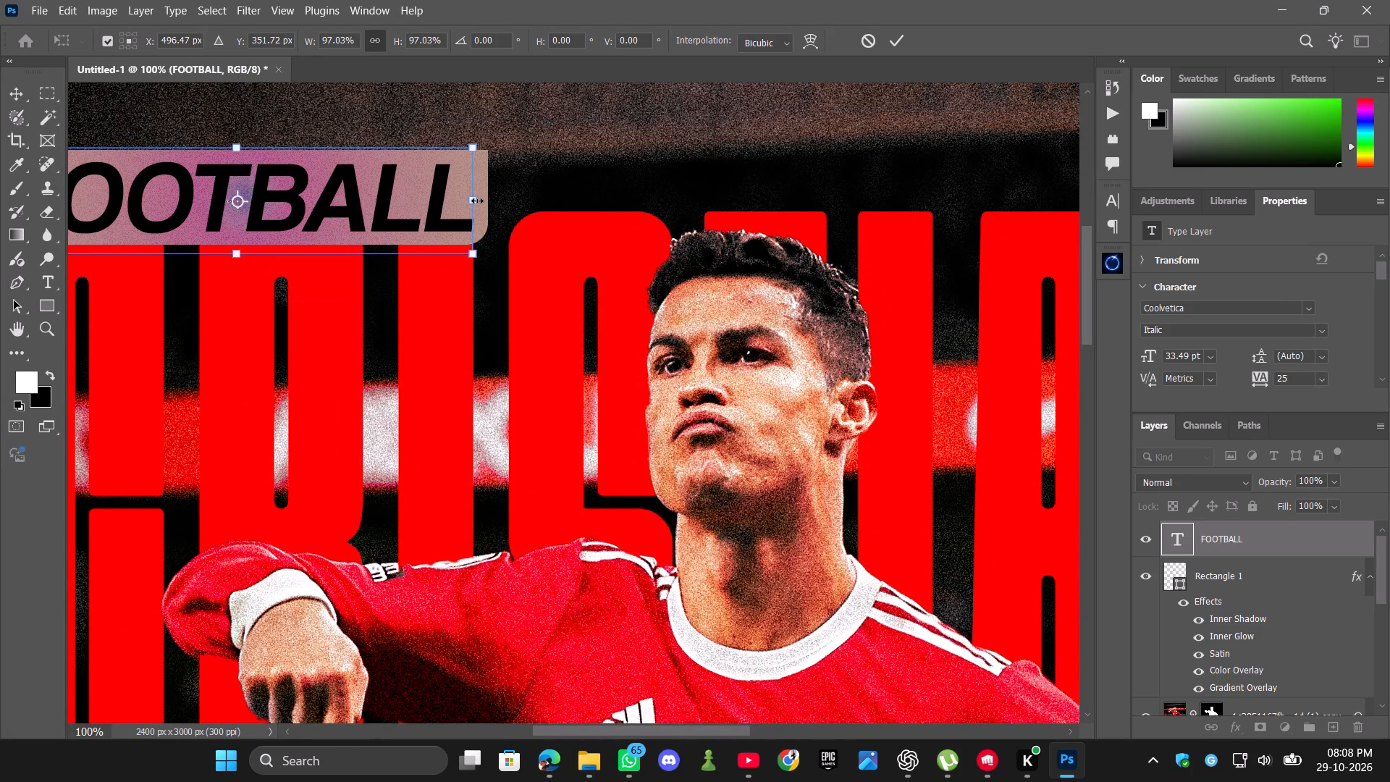
{"action": "left_click_drag", "start_coordinate": [477, 201], "coordinate": [482, 201]}
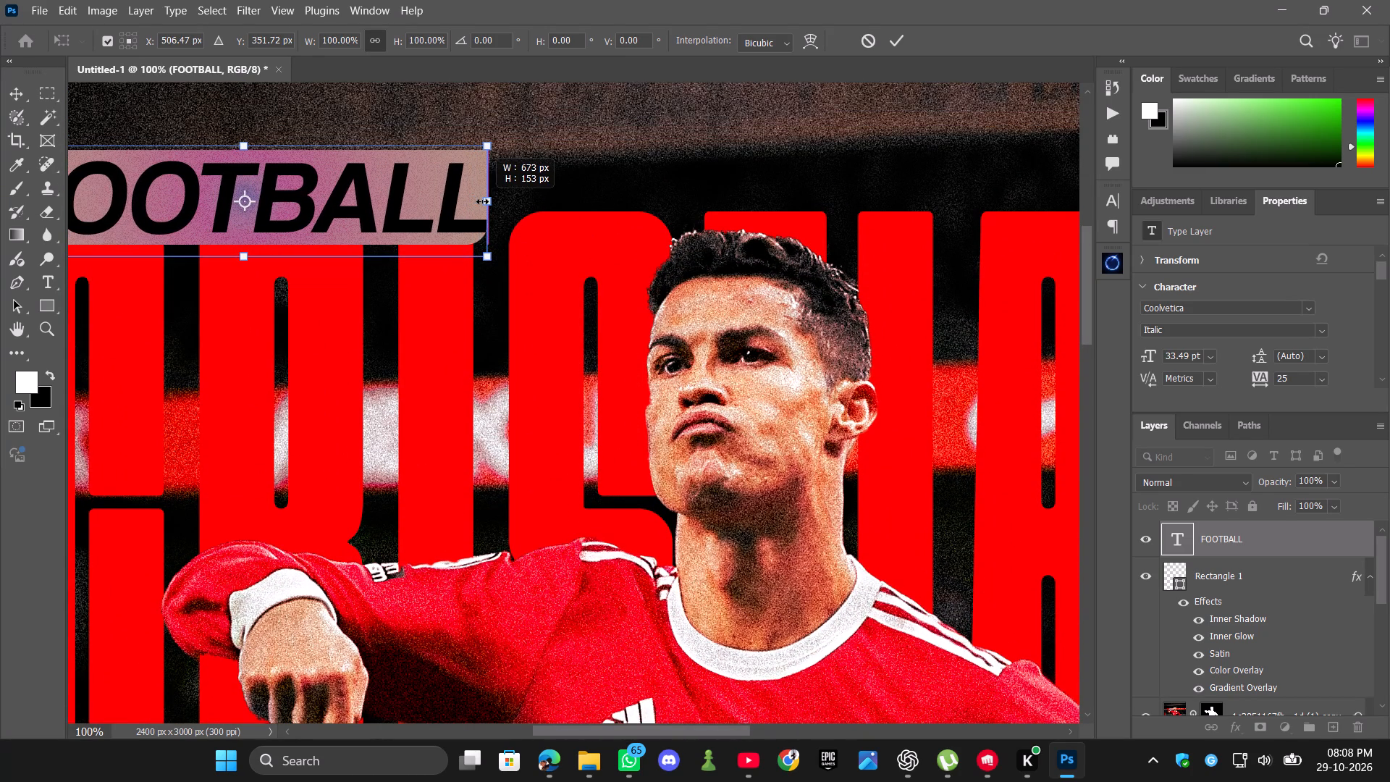
{"action": "left_click_drag", "start_coordinate": [482, 201], "coordinate": [478, 203]}
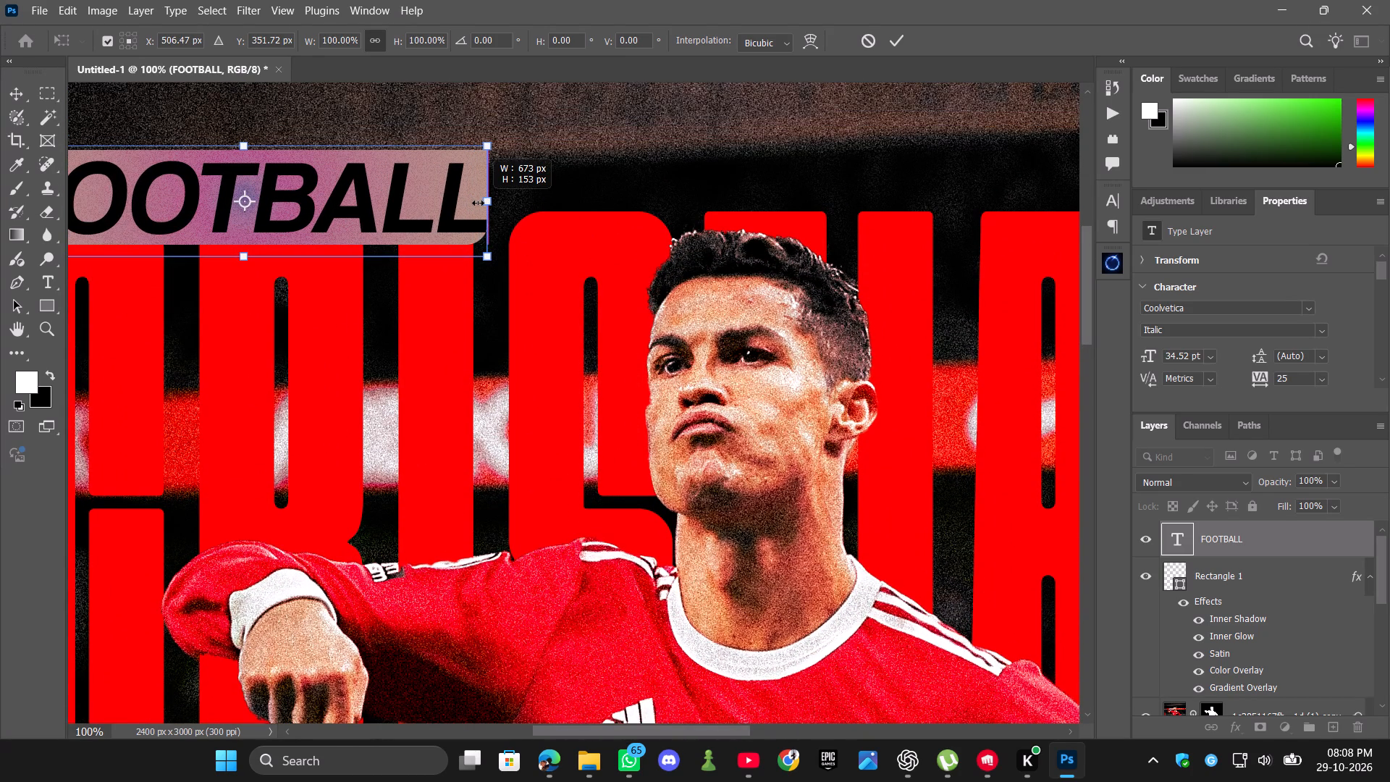
{"action": "left_click_drag", "start_coordinate": [478, 203], "coordinate": [475, 203]}
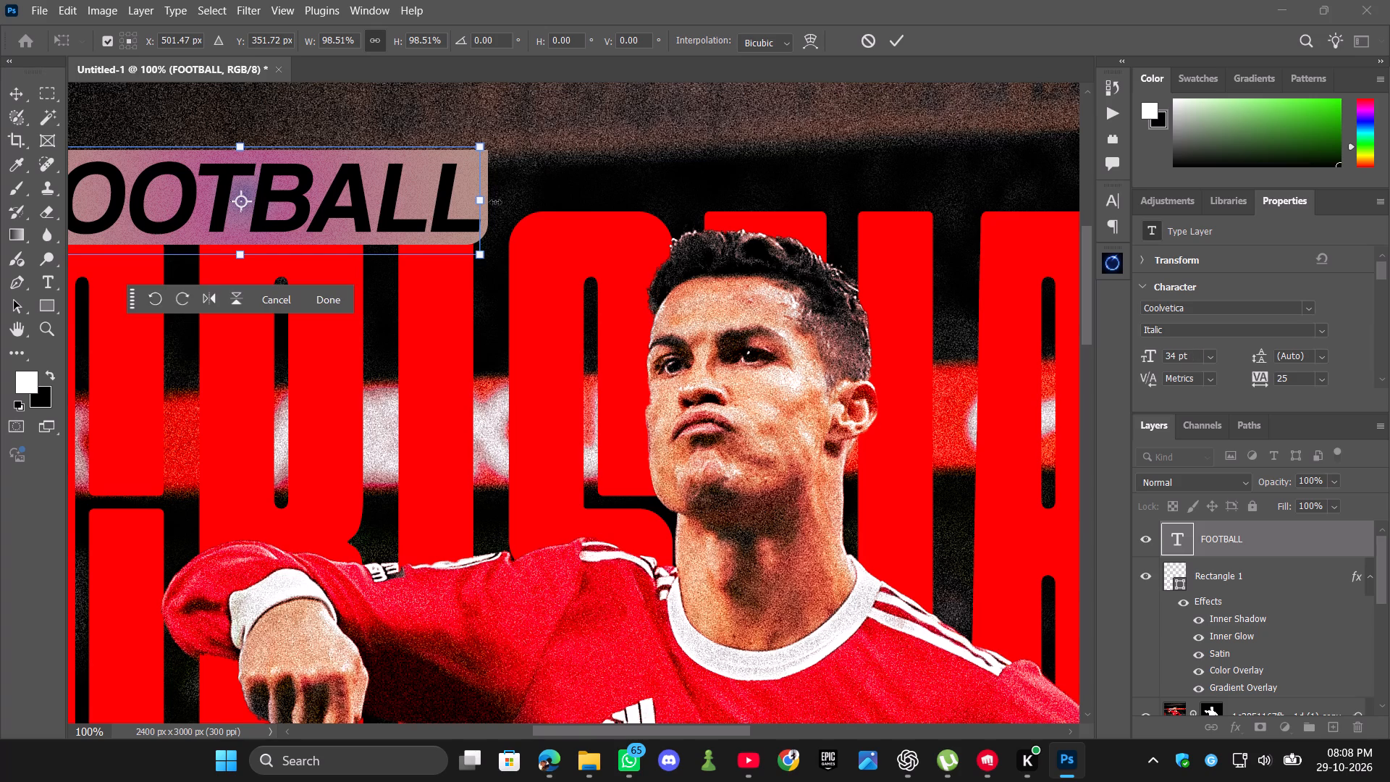
{"action": "left_click", "coordinate": [891, 46]}
Nudge the FOOTBALL text one increment to the right within its rectangle.
{"action": "key", "text": "ctrl+minus"}
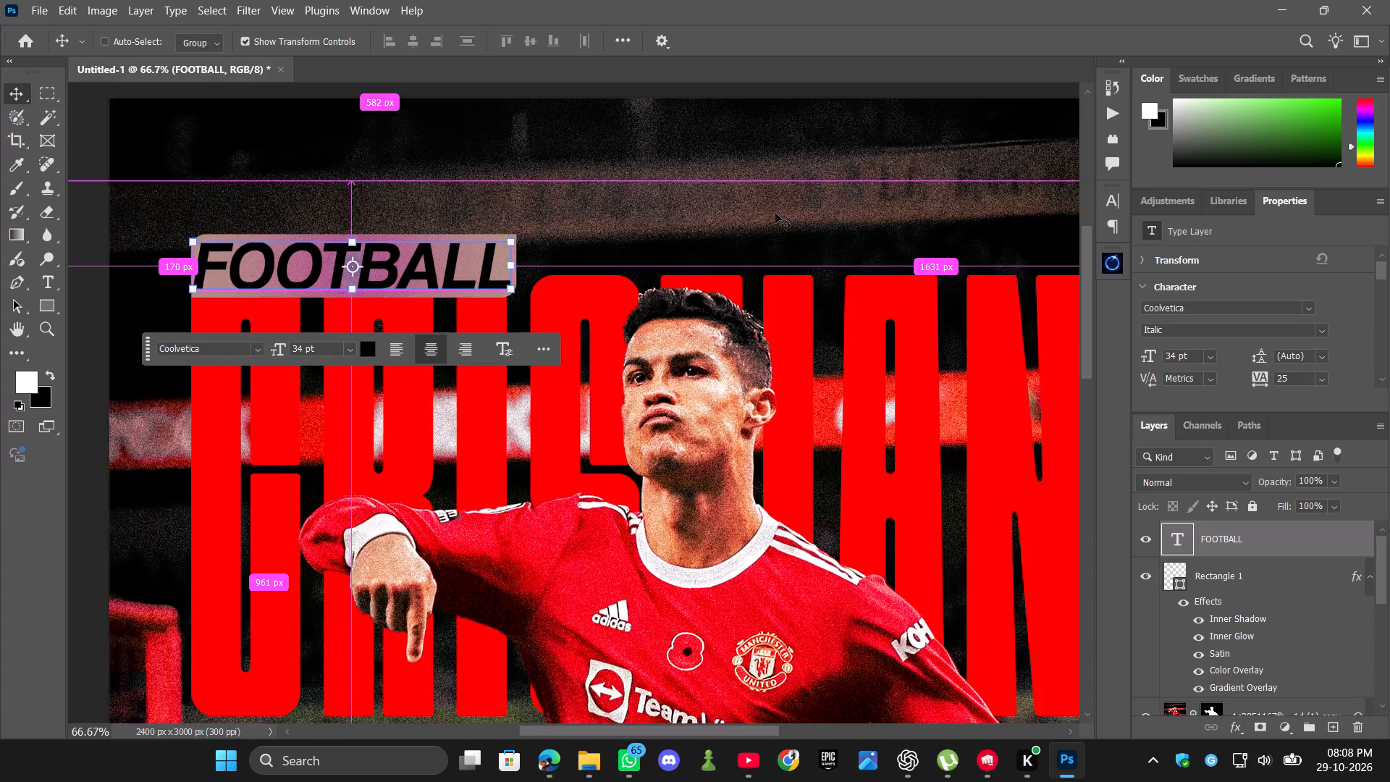
{"action": "key", "text": "ctrl+minus"}
{"action": "scroll", "coordinate": [775, 213], "scroll_direction": "up", "scroll_amount": 2}
{"action": "left_click", "coordinate": [561, 258]}
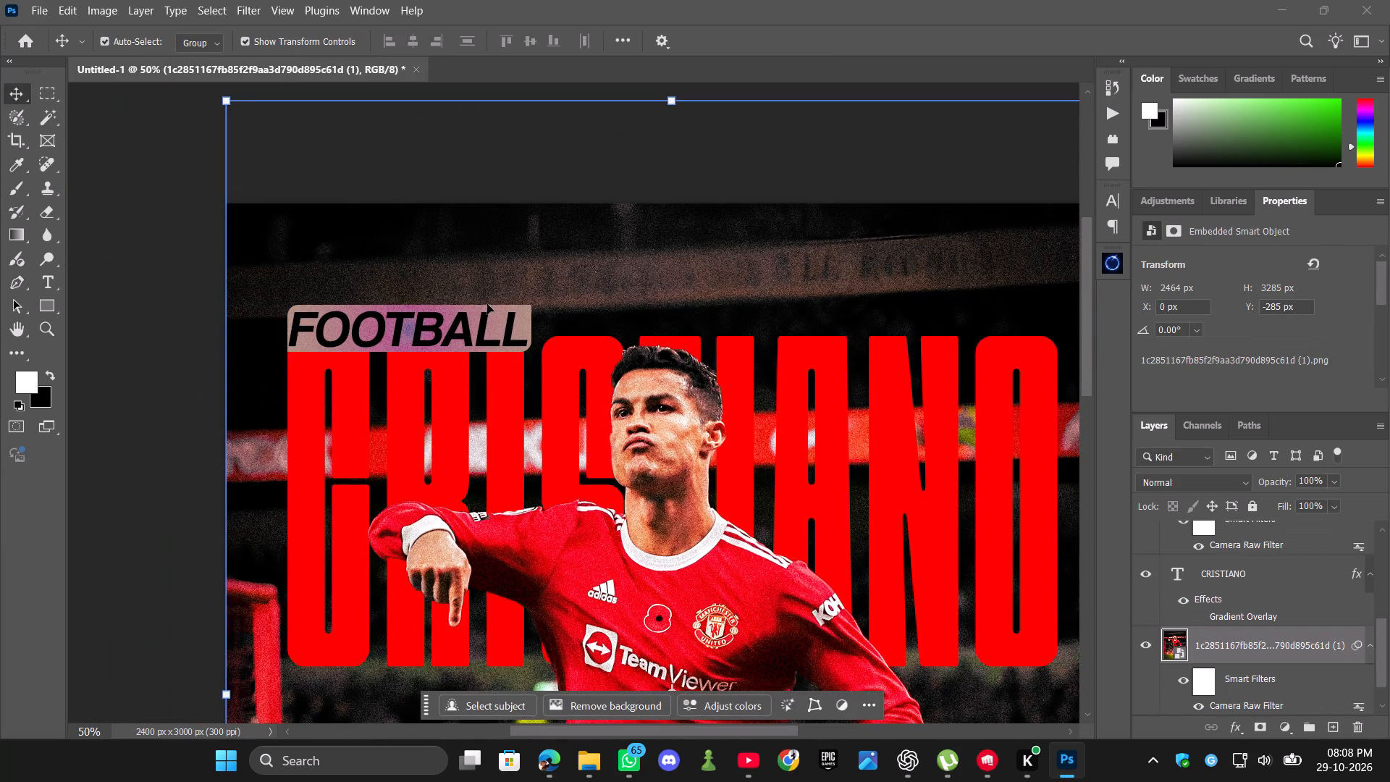
{"action": "left_click", "coordinate": [468, 334]}
{"action": "key", "text": "Right"}
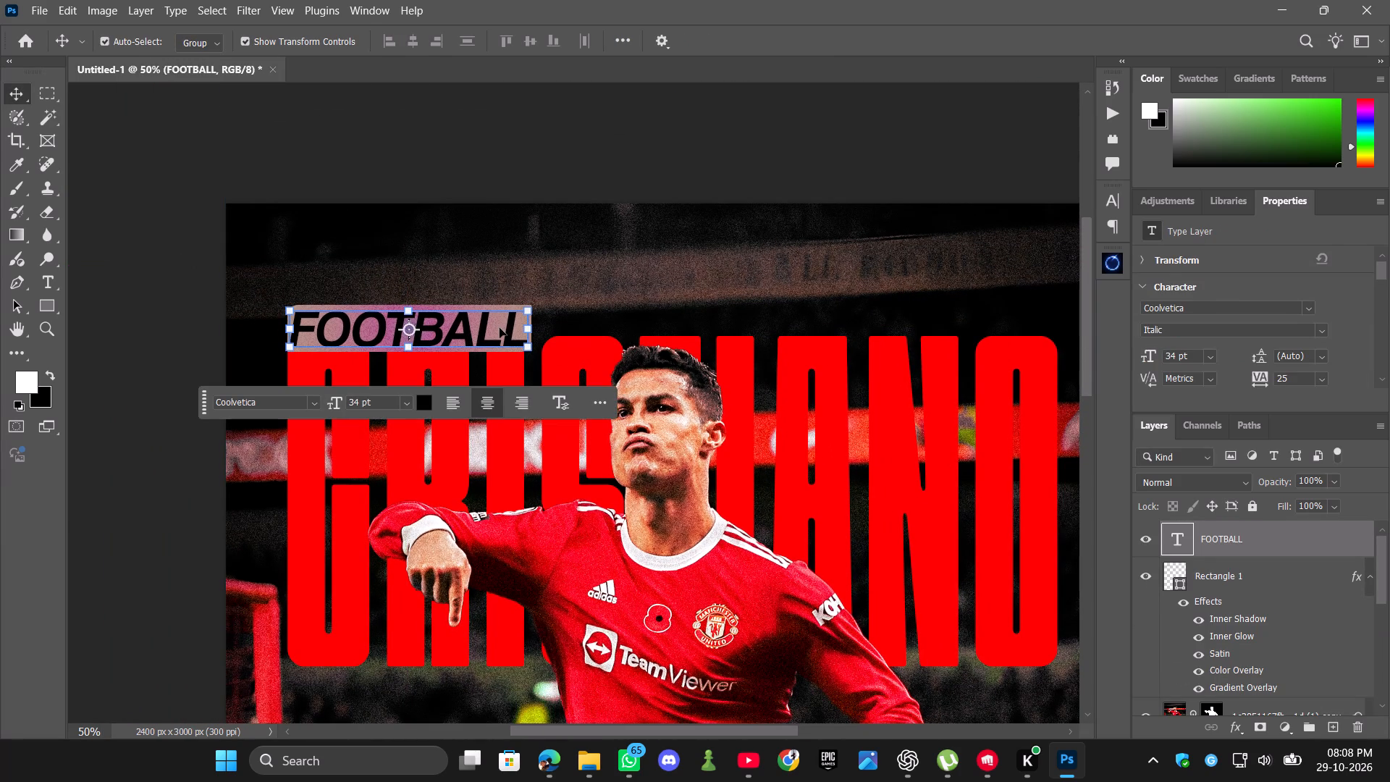
{"action": "left_click", "coordinate": [646, 235]}
Open the Blending Options for the FOOTBALL text layer.
{"action": "left_click", "coordinate": [461, 340]}
{"action": "right_click", "coordinate": [1247, 537]}
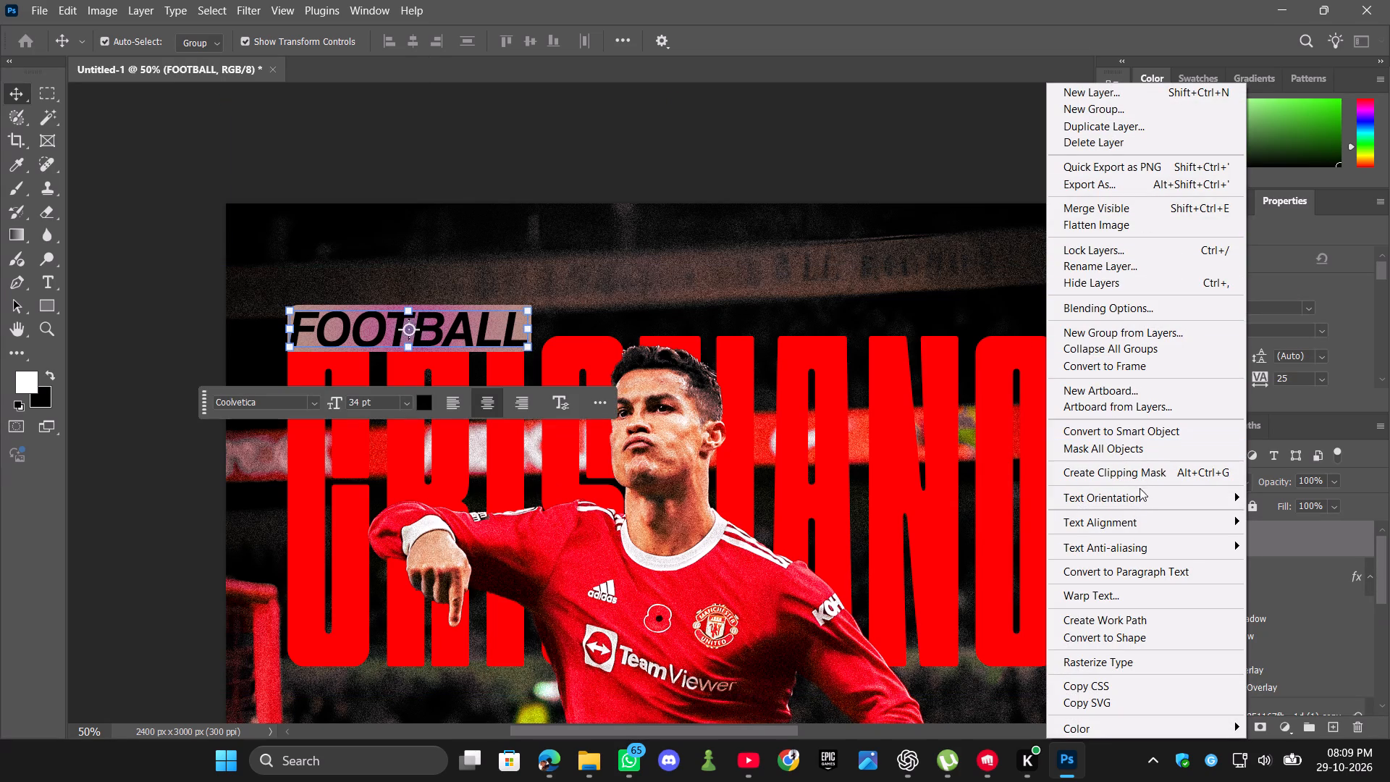
{"action": "left_click", "coordinate": [1143, 304]}
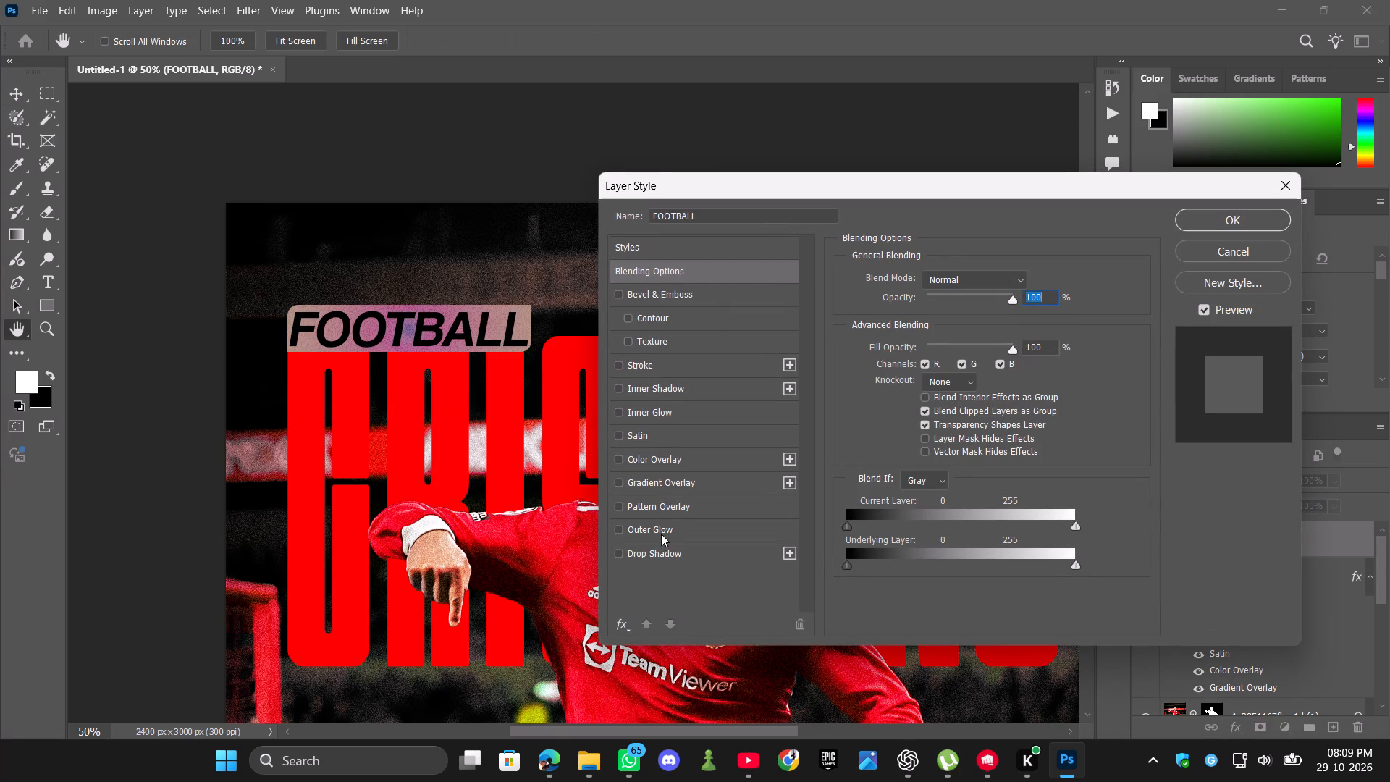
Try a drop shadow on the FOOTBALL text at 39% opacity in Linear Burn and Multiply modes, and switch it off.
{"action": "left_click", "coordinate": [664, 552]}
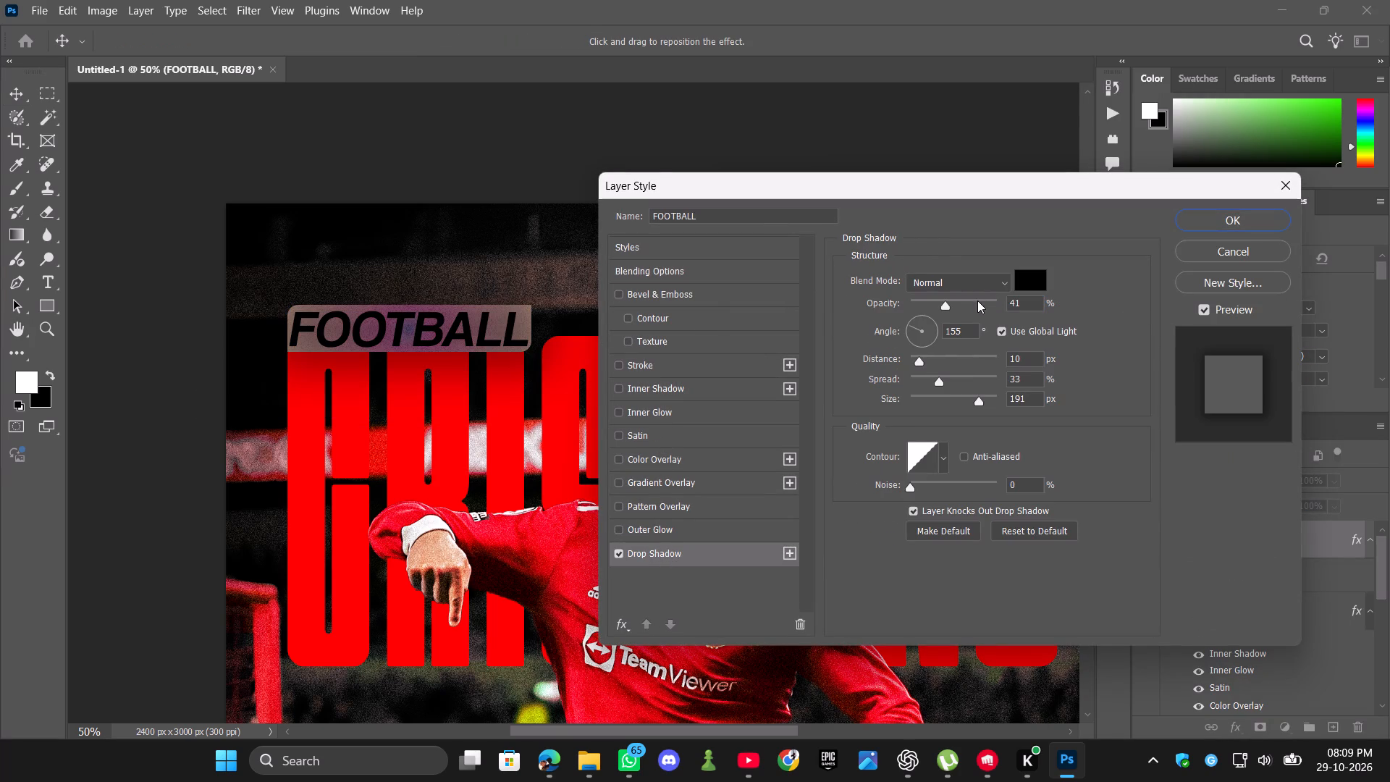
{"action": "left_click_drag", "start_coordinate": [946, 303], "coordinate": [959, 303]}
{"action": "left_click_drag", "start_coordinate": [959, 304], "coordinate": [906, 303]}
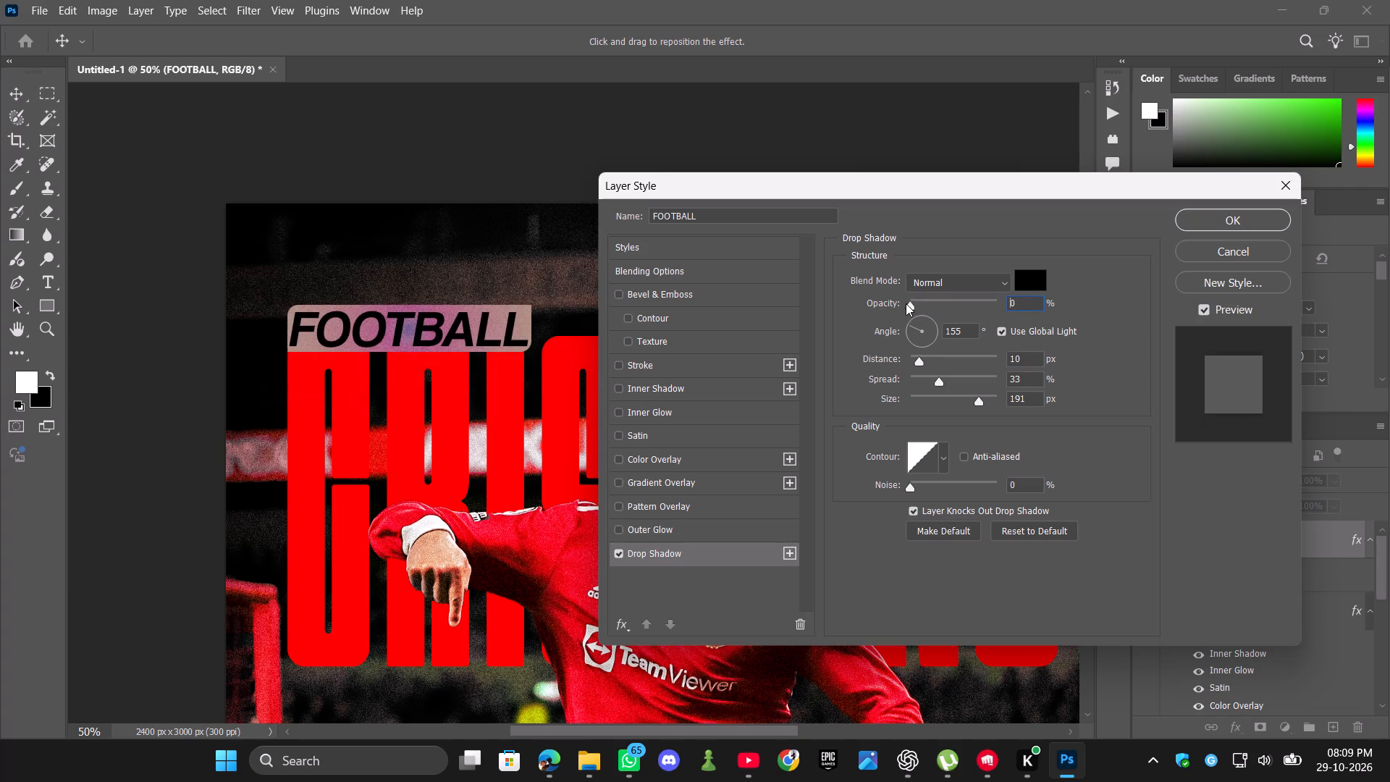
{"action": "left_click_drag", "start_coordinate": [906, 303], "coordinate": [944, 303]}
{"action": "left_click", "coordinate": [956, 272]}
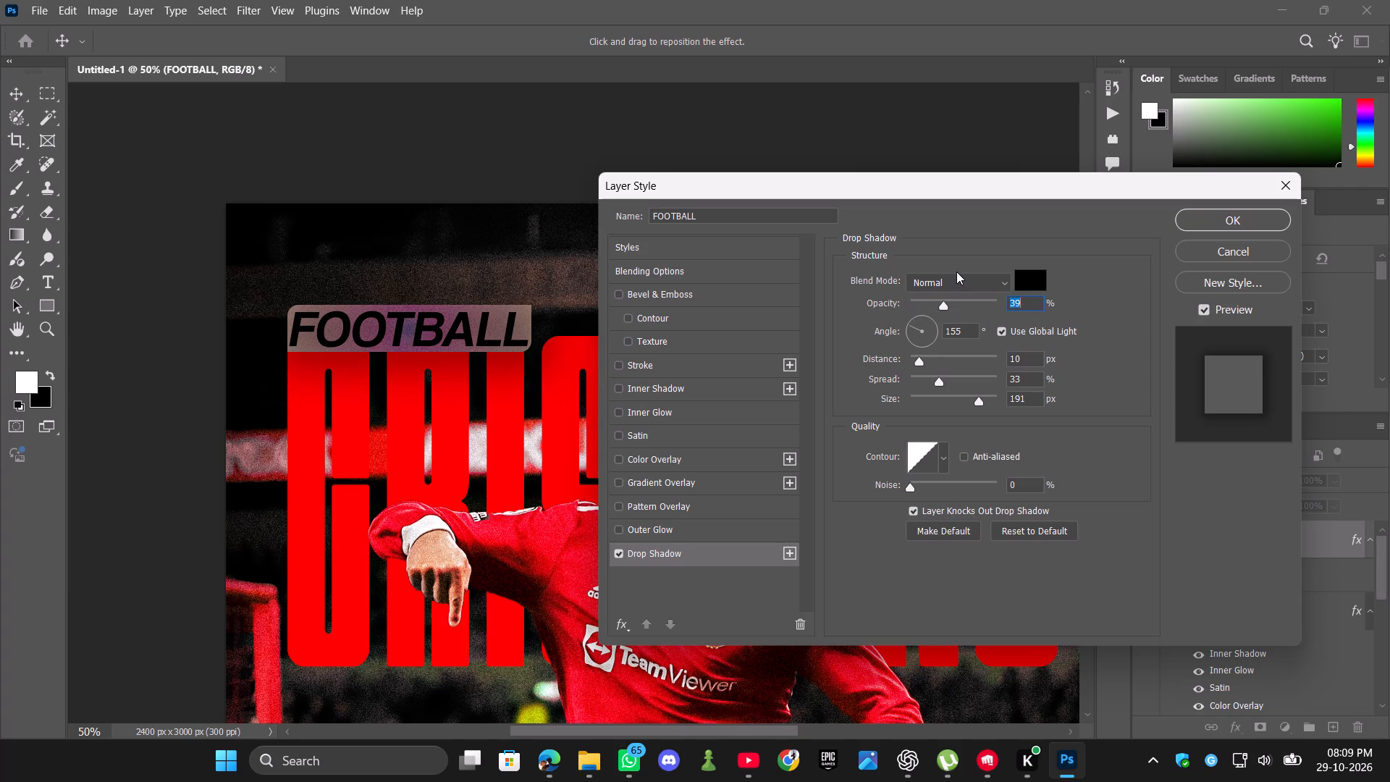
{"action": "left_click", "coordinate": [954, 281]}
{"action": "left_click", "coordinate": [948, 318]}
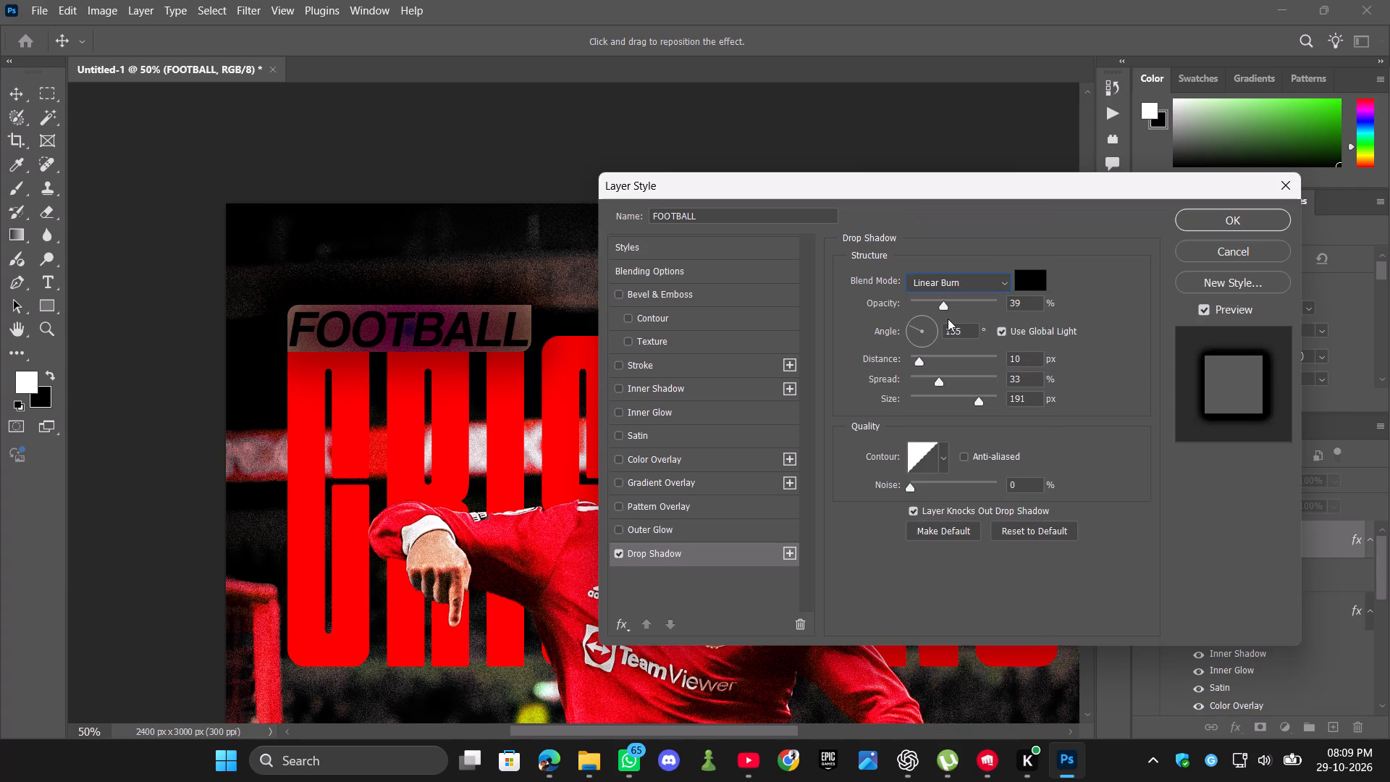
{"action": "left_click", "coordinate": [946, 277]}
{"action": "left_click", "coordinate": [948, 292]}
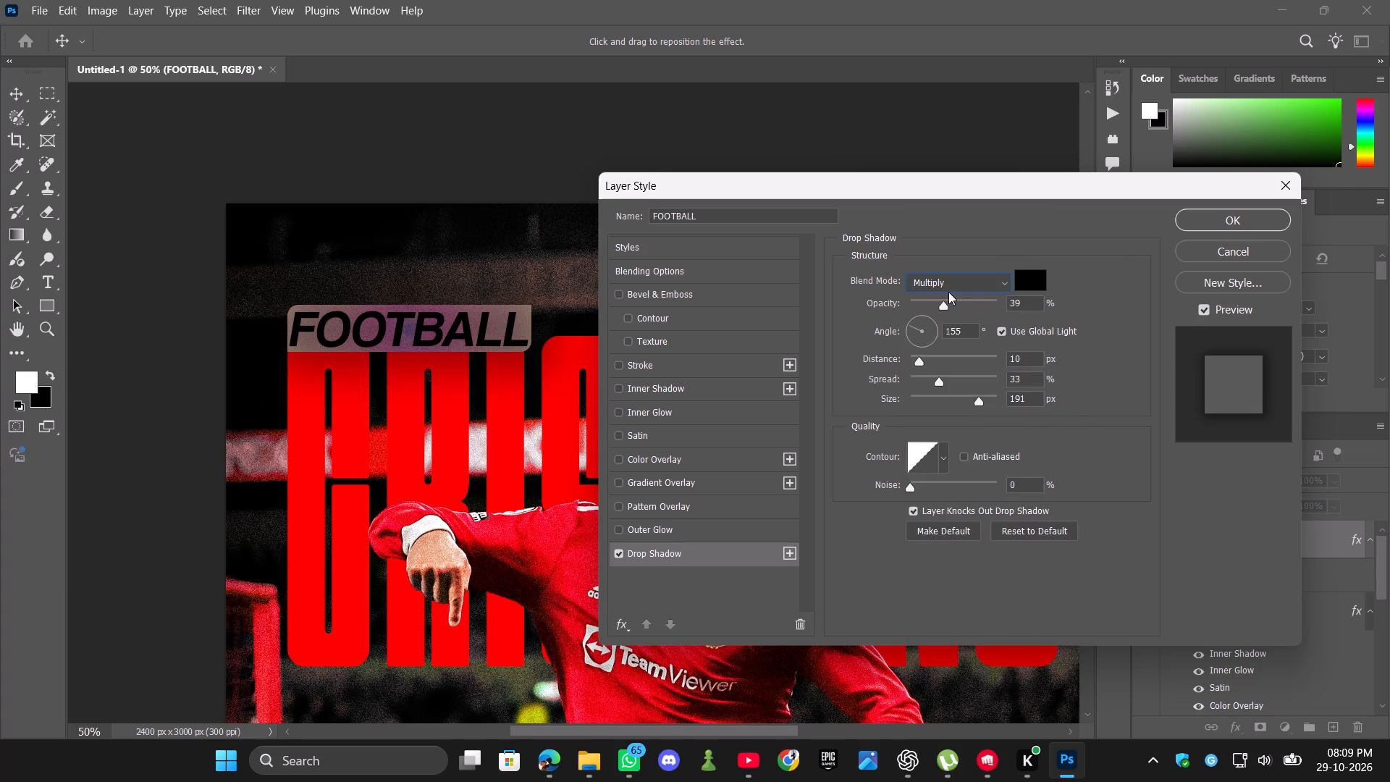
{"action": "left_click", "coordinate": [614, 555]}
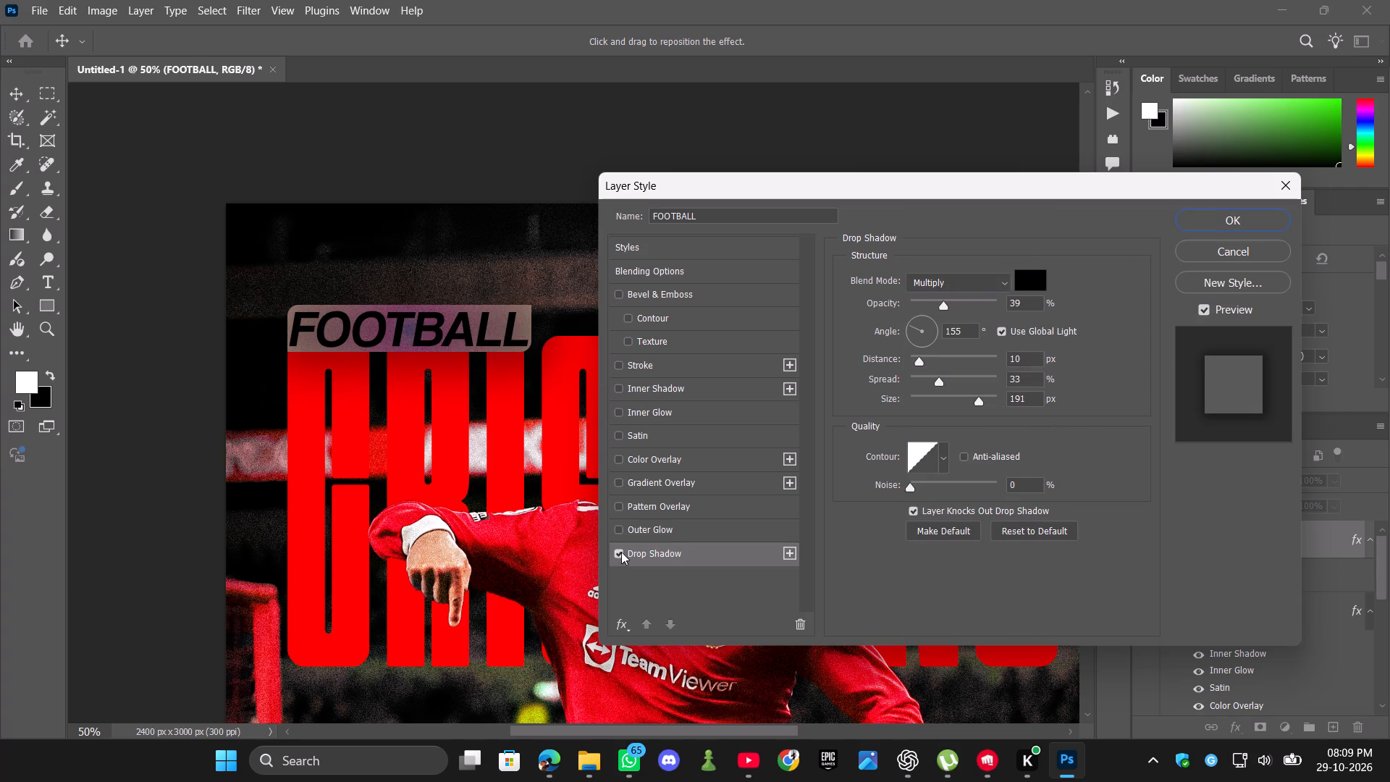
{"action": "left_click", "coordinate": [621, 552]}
Enable an outer glow on the FOOTBALL text and adjust its opacity.
{"action": "left_click", "coordinate": [620, 529]}
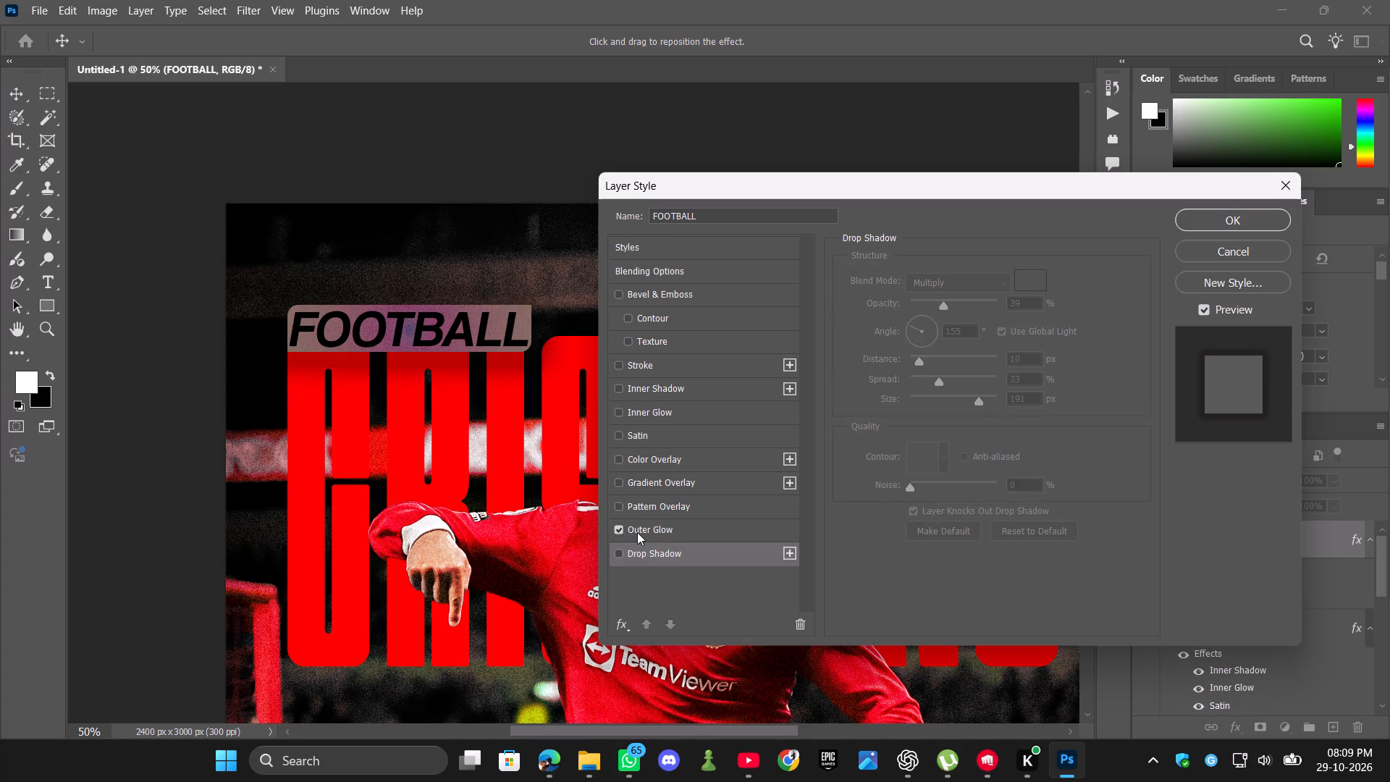
{"action": "left_click", "coordinate": [637, 532]}
{"action": "left_click_drag", "start_coordinate": [932, 300], "coordinate": [958, 303]}
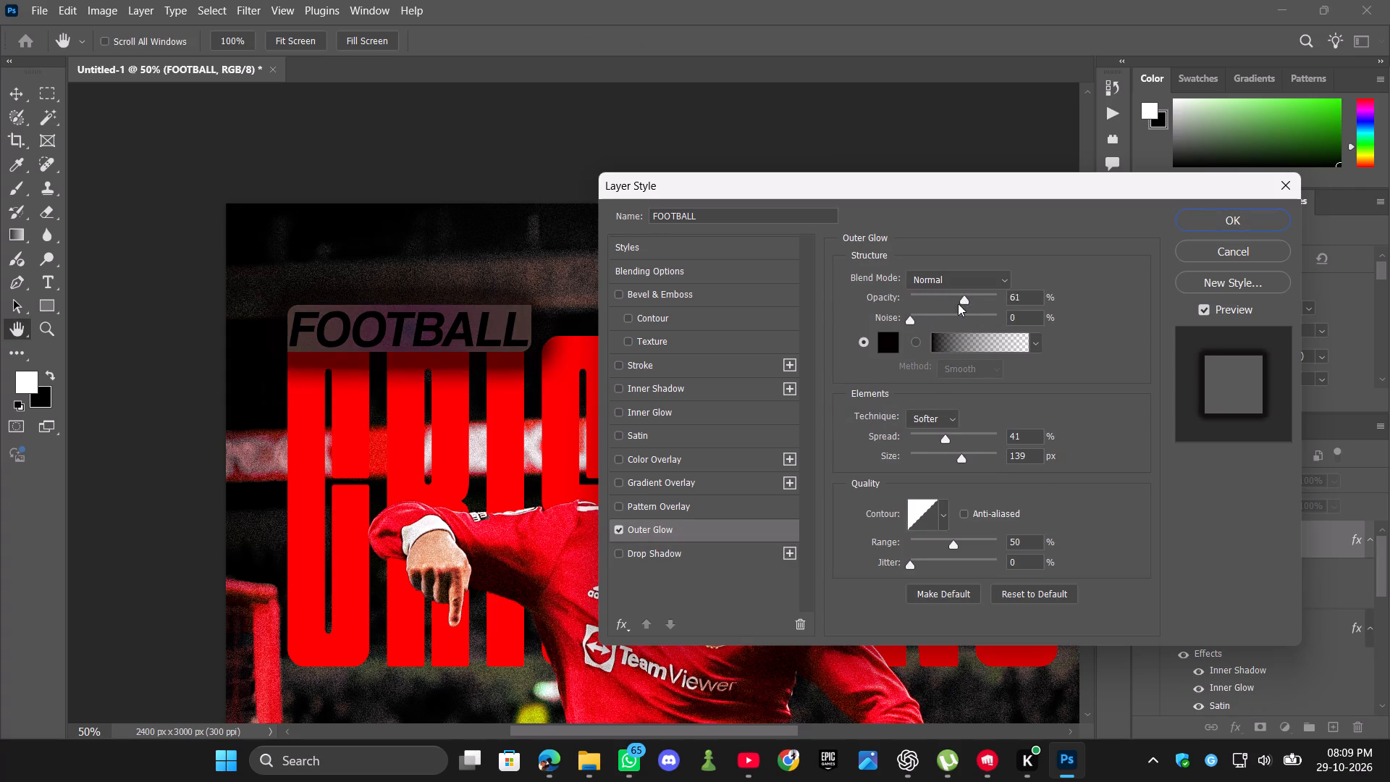
{"action": "left_click_drag", "start_coordinate": [958, 303], "coordinate": [943, 302]}
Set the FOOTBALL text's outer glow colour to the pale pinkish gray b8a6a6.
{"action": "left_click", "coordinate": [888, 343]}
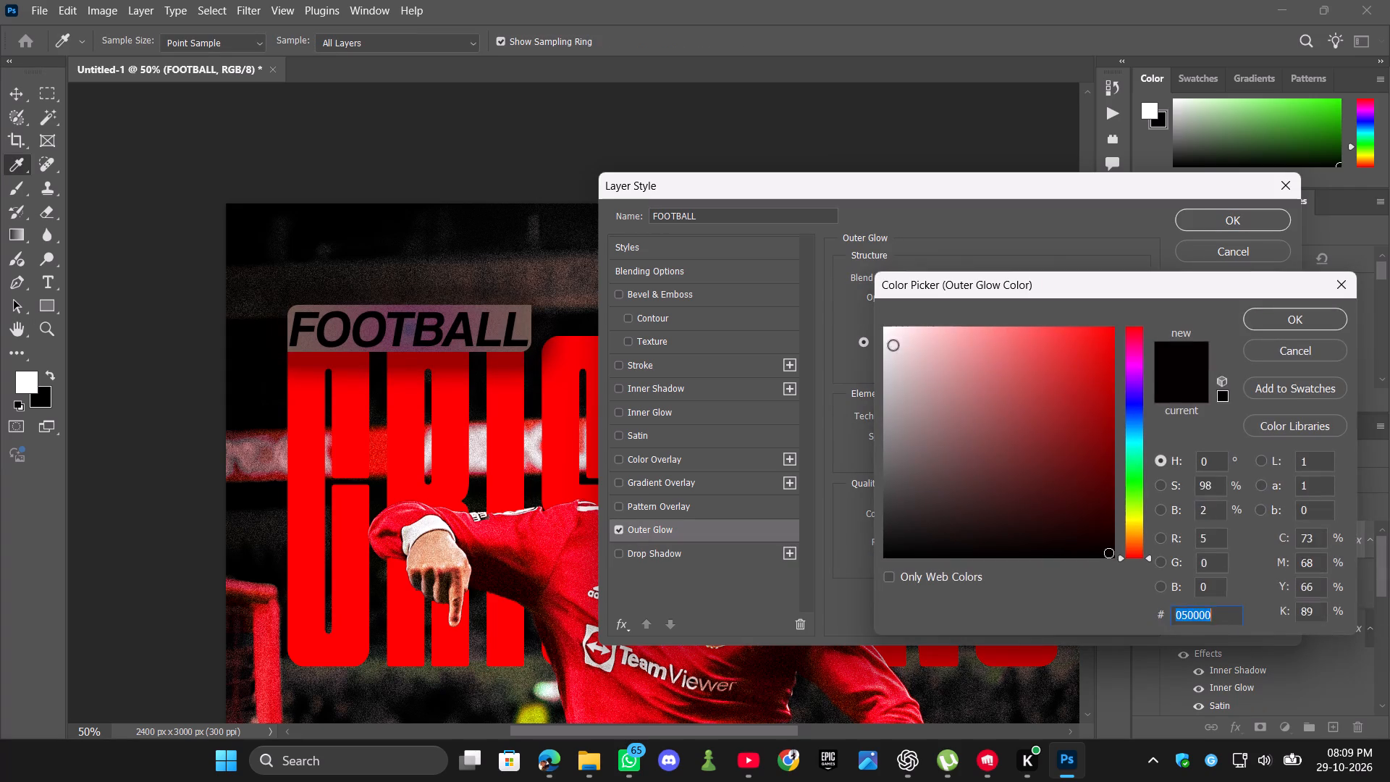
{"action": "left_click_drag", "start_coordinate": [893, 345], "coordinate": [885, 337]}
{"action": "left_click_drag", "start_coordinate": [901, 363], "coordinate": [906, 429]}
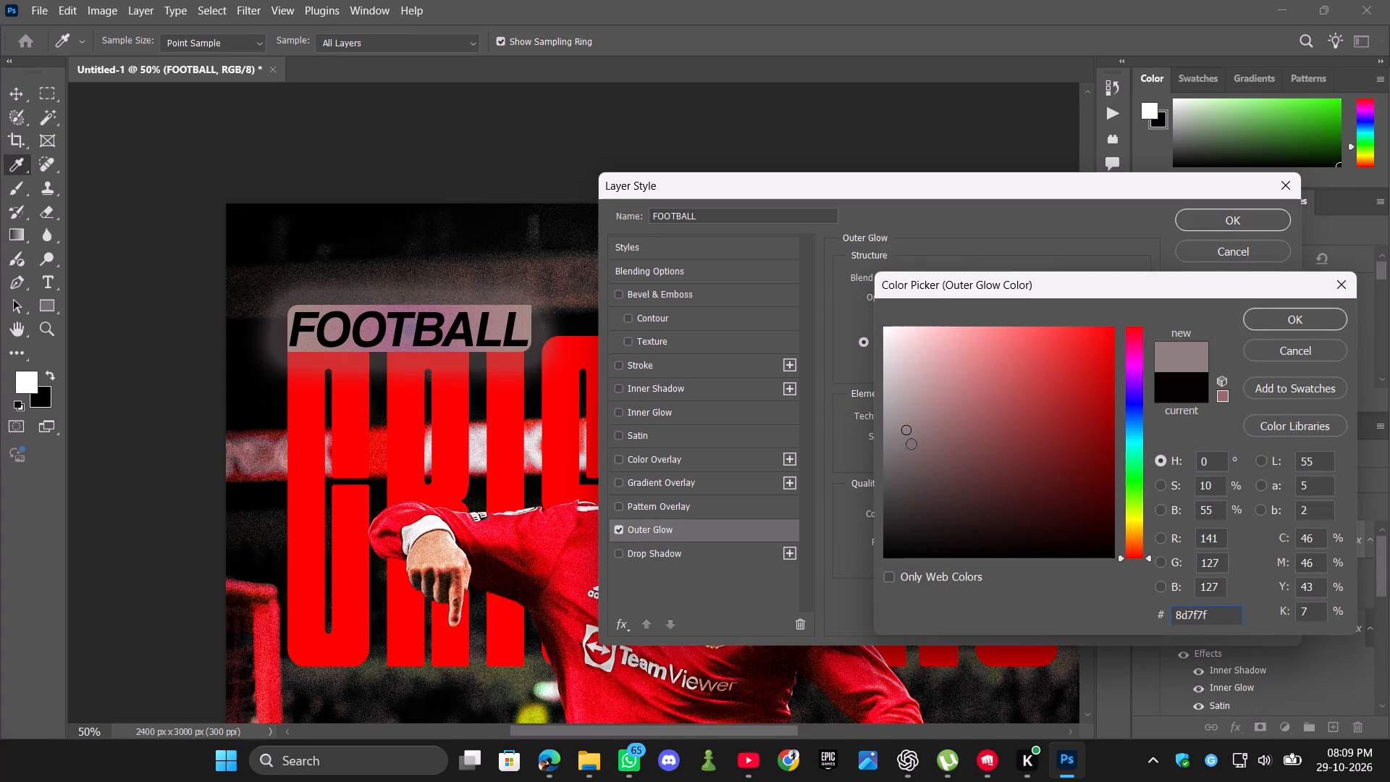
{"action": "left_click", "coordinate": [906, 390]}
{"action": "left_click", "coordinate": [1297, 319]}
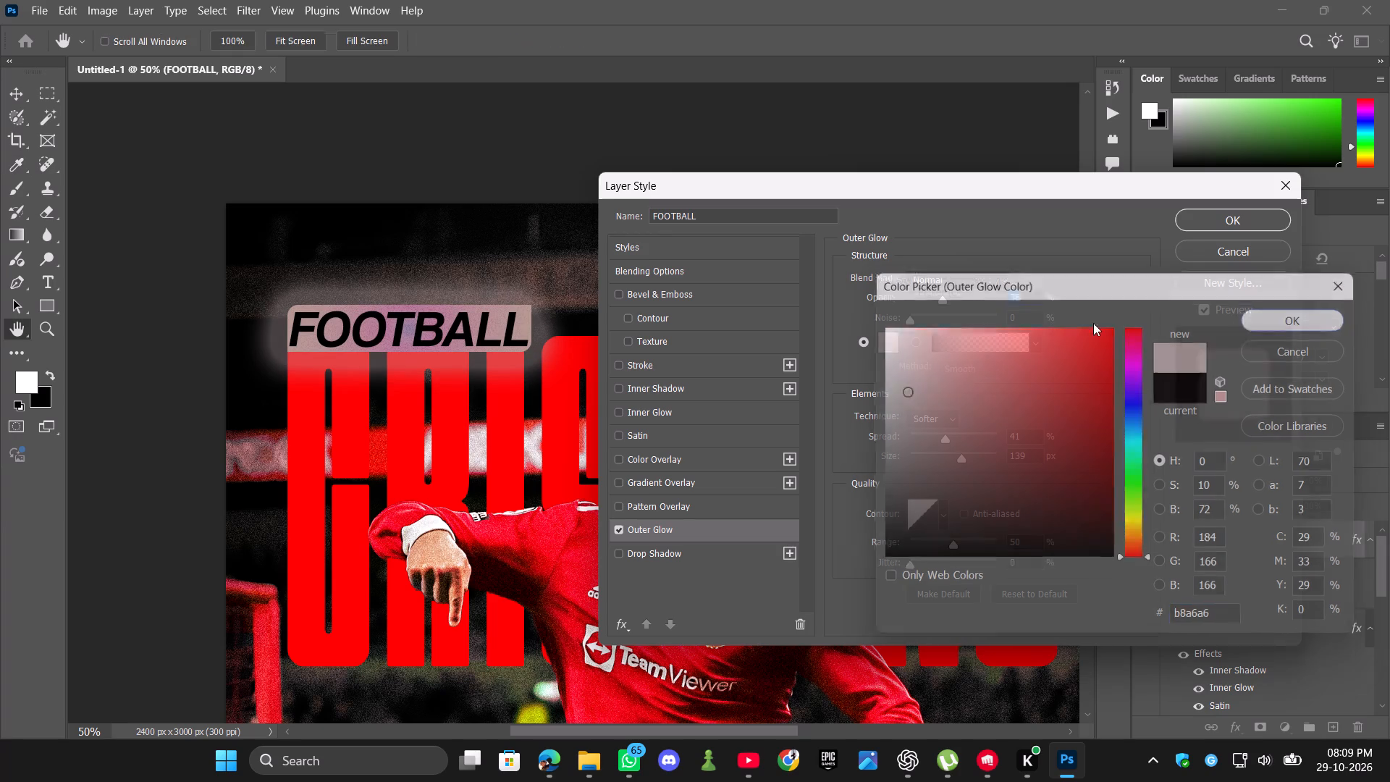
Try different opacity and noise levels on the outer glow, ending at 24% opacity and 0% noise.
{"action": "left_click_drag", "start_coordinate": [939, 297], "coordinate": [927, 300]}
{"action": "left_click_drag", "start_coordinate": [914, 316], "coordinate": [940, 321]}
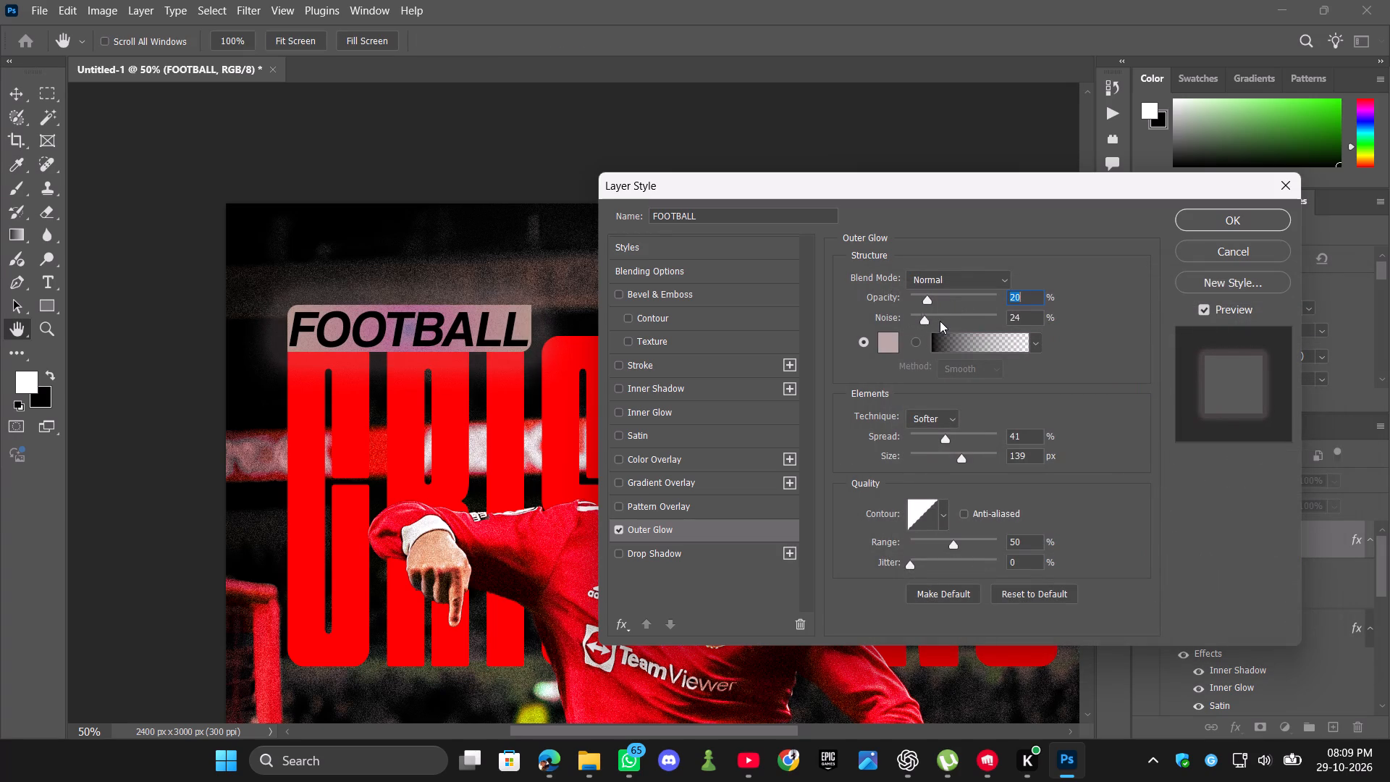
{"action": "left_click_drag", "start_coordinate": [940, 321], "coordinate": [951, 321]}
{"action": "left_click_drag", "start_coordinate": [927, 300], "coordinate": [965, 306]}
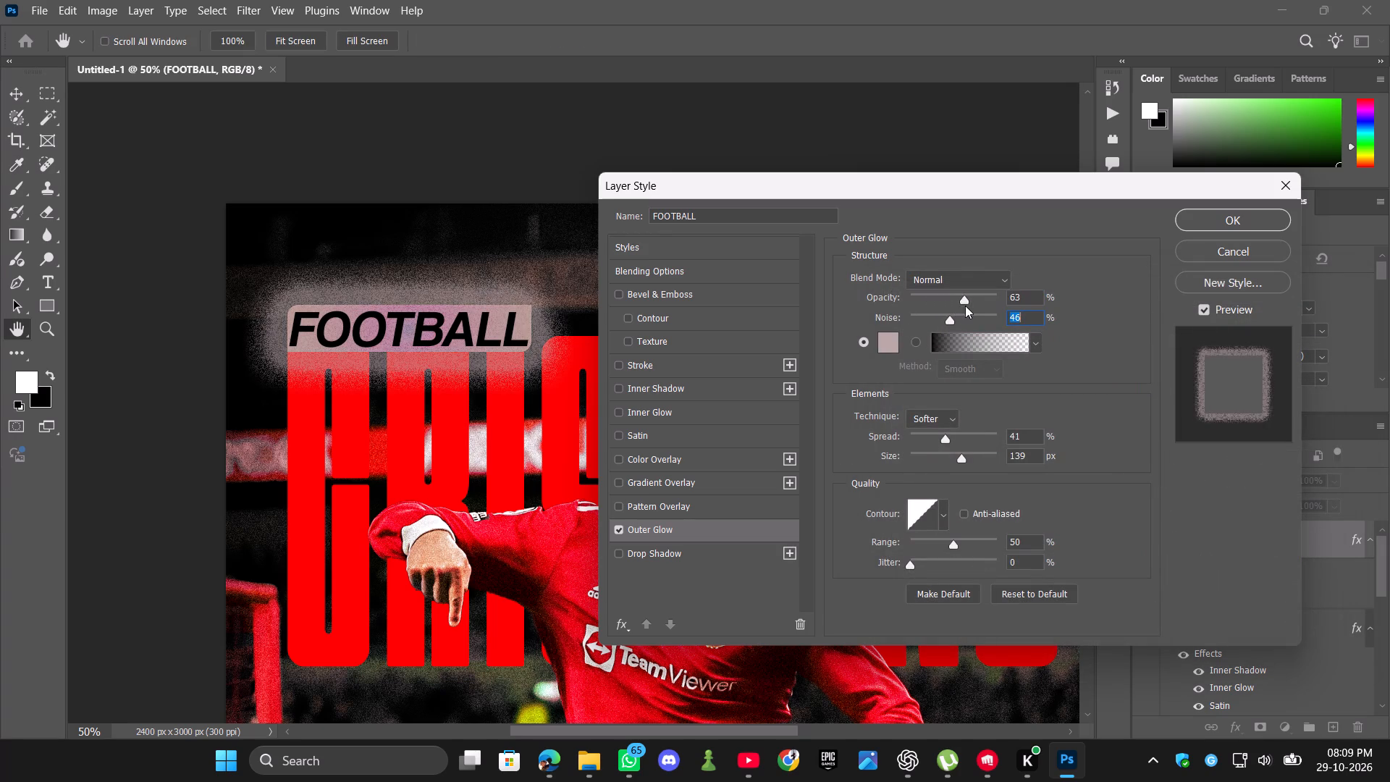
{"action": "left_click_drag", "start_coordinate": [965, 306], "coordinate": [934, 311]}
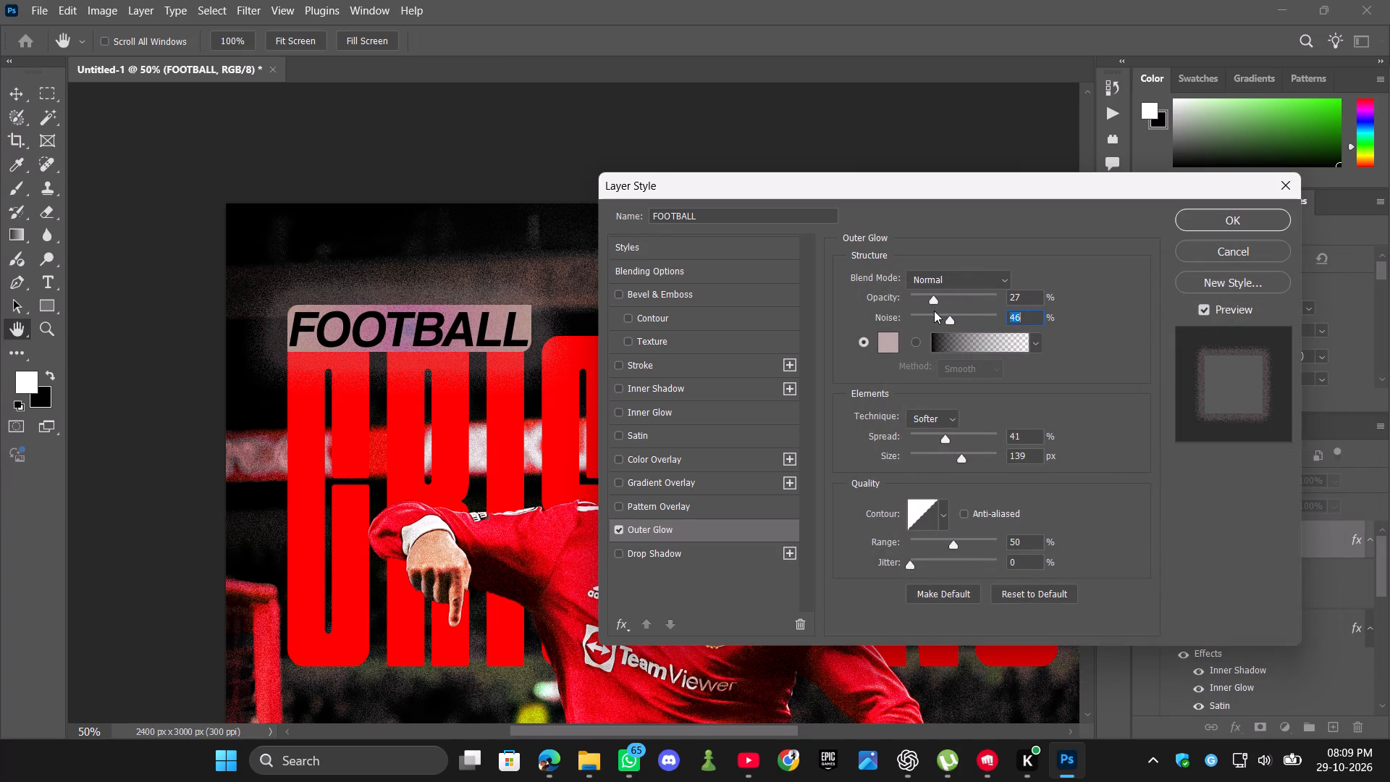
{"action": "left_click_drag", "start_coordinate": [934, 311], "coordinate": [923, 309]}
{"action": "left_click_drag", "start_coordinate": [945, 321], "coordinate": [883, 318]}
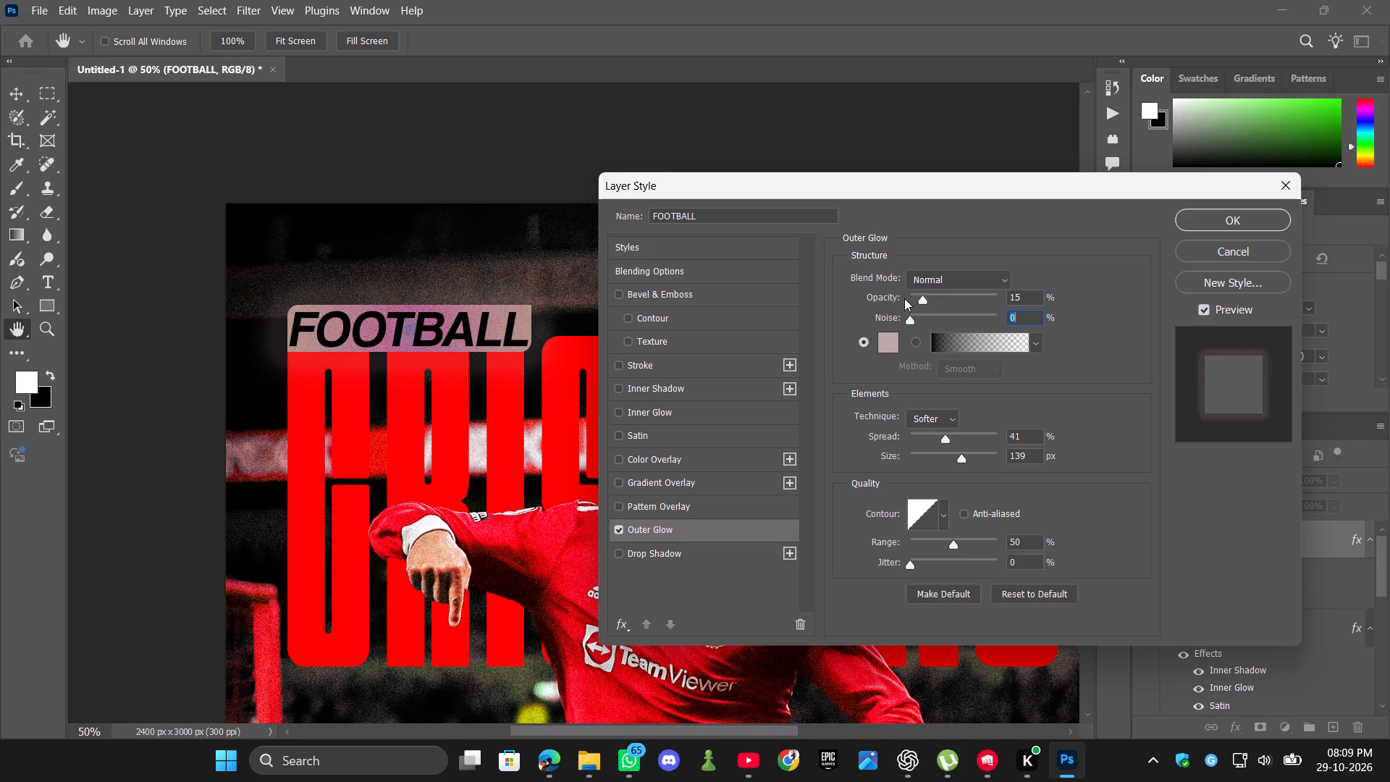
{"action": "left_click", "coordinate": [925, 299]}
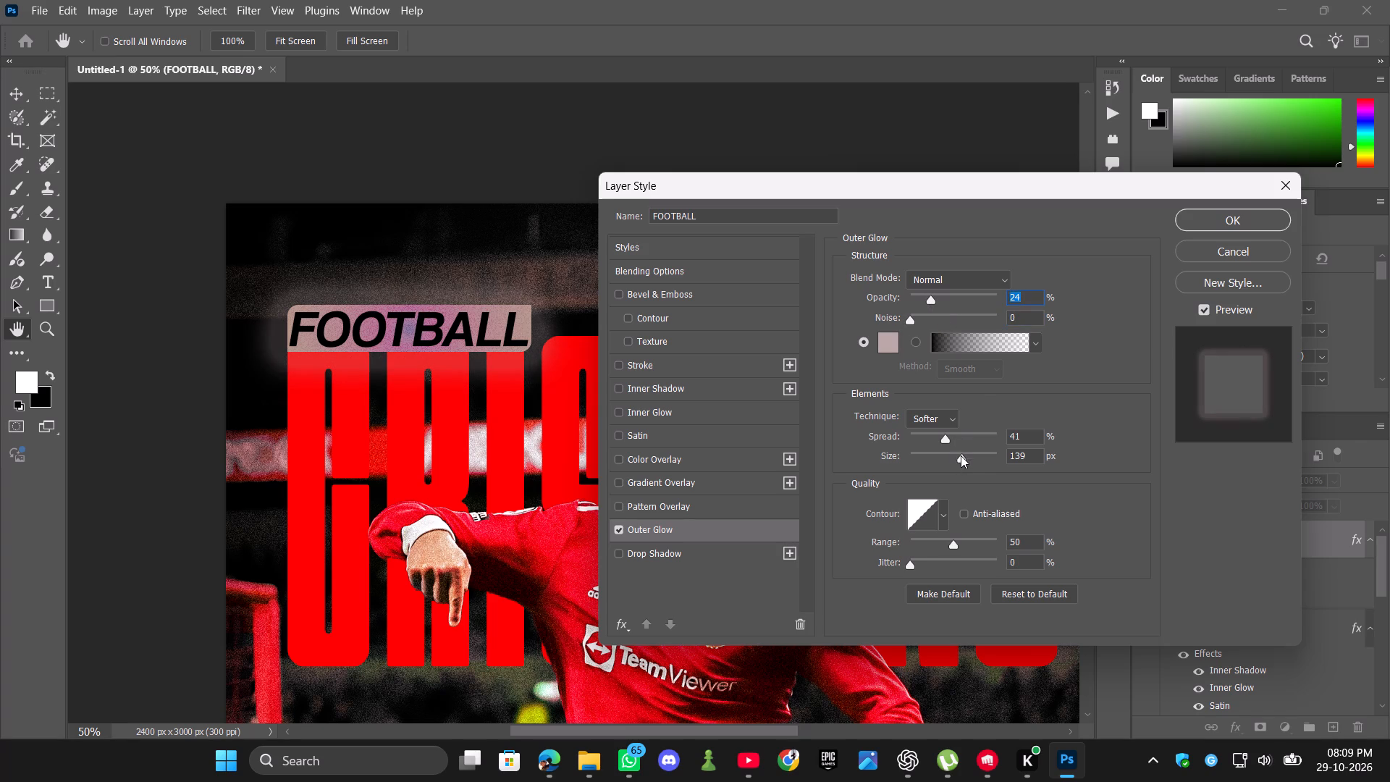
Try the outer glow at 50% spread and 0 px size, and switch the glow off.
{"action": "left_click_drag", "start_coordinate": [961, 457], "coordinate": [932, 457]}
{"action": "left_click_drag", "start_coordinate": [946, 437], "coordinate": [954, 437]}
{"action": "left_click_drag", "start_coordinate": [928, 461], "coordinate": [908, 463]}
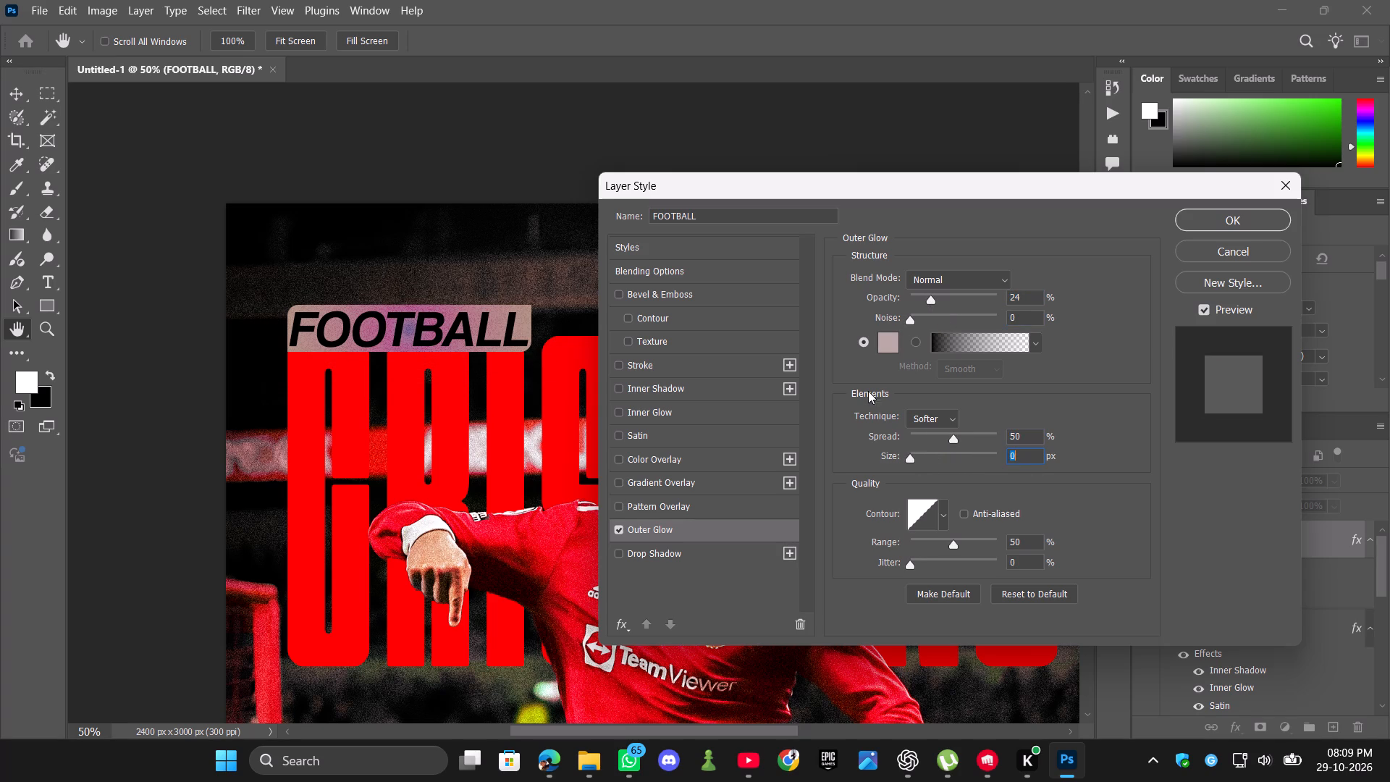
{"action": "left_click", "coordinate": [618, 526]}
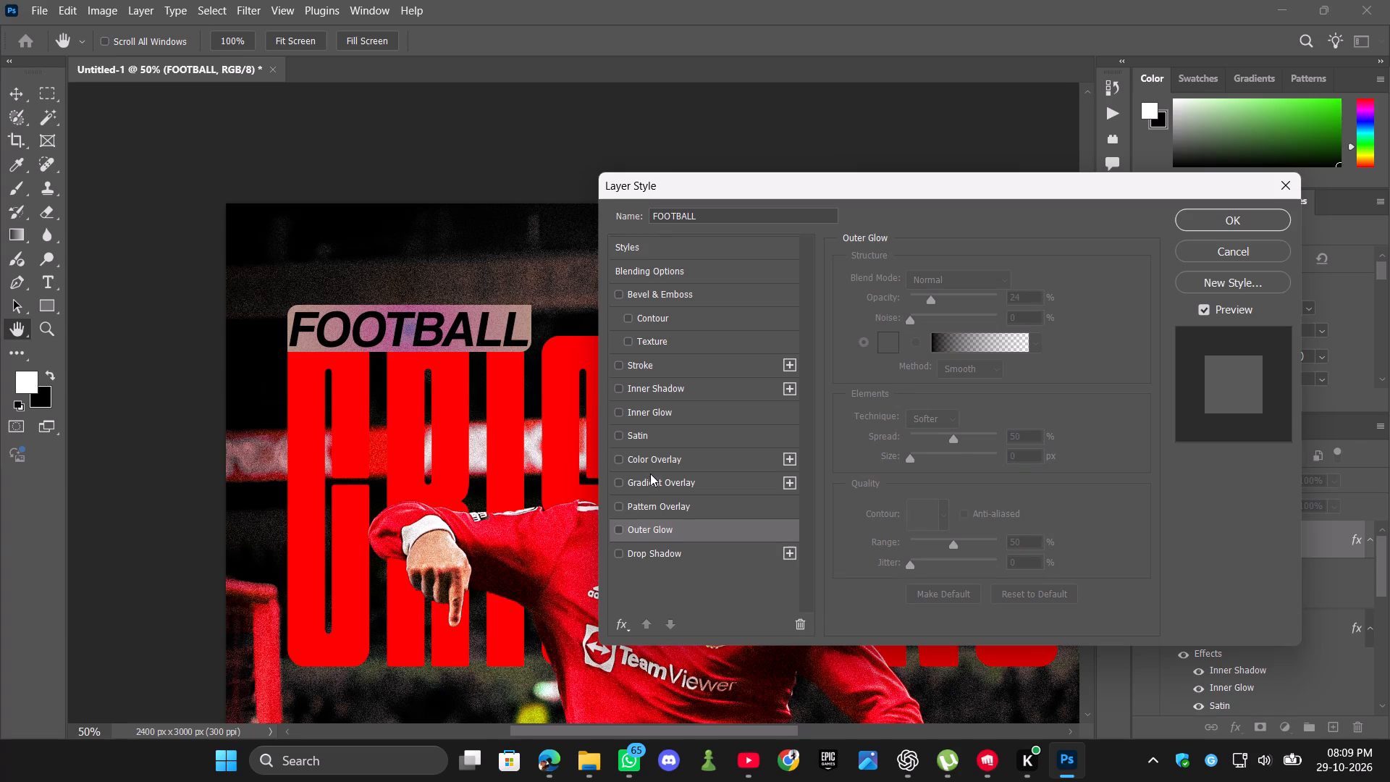
Enable a gradient overlay on the FOOTBALL text.
{"action": "left_click", "coordinate": [649, 480]}
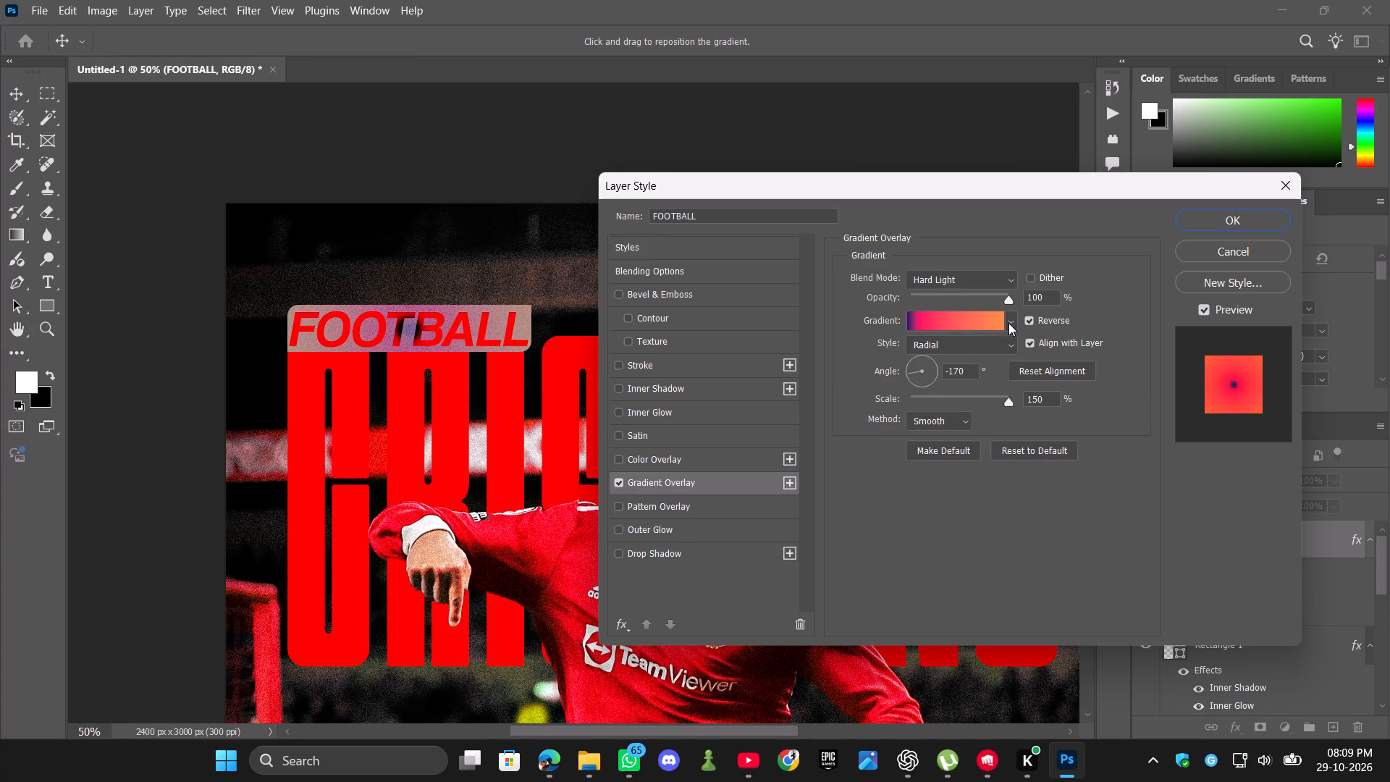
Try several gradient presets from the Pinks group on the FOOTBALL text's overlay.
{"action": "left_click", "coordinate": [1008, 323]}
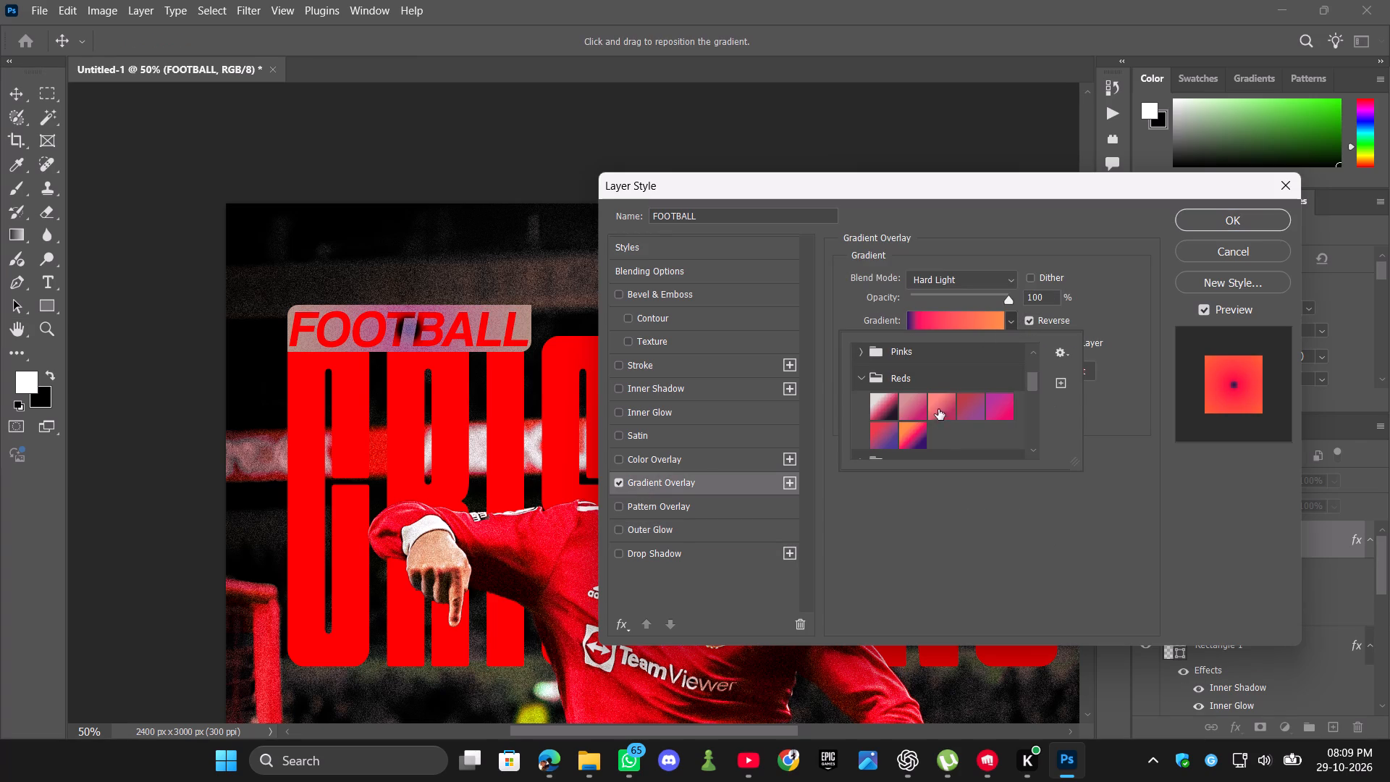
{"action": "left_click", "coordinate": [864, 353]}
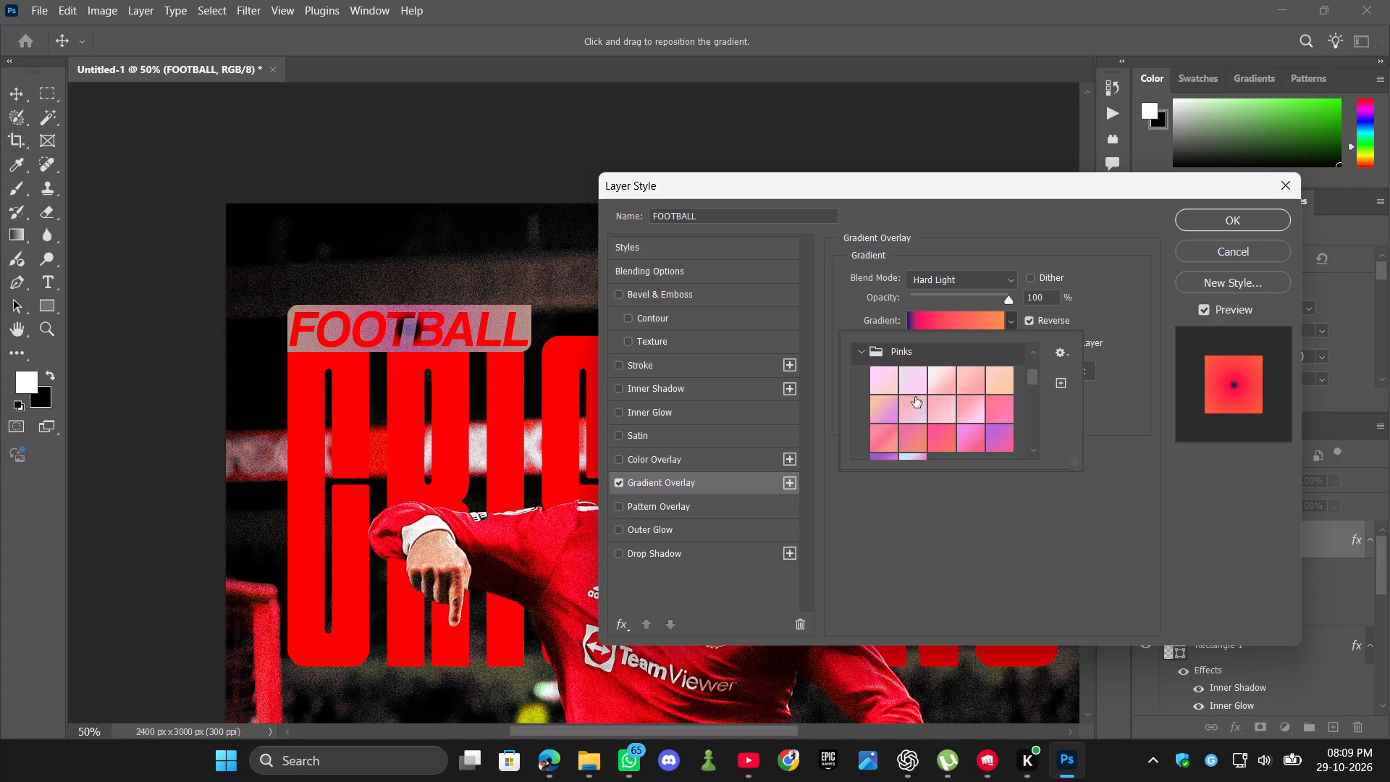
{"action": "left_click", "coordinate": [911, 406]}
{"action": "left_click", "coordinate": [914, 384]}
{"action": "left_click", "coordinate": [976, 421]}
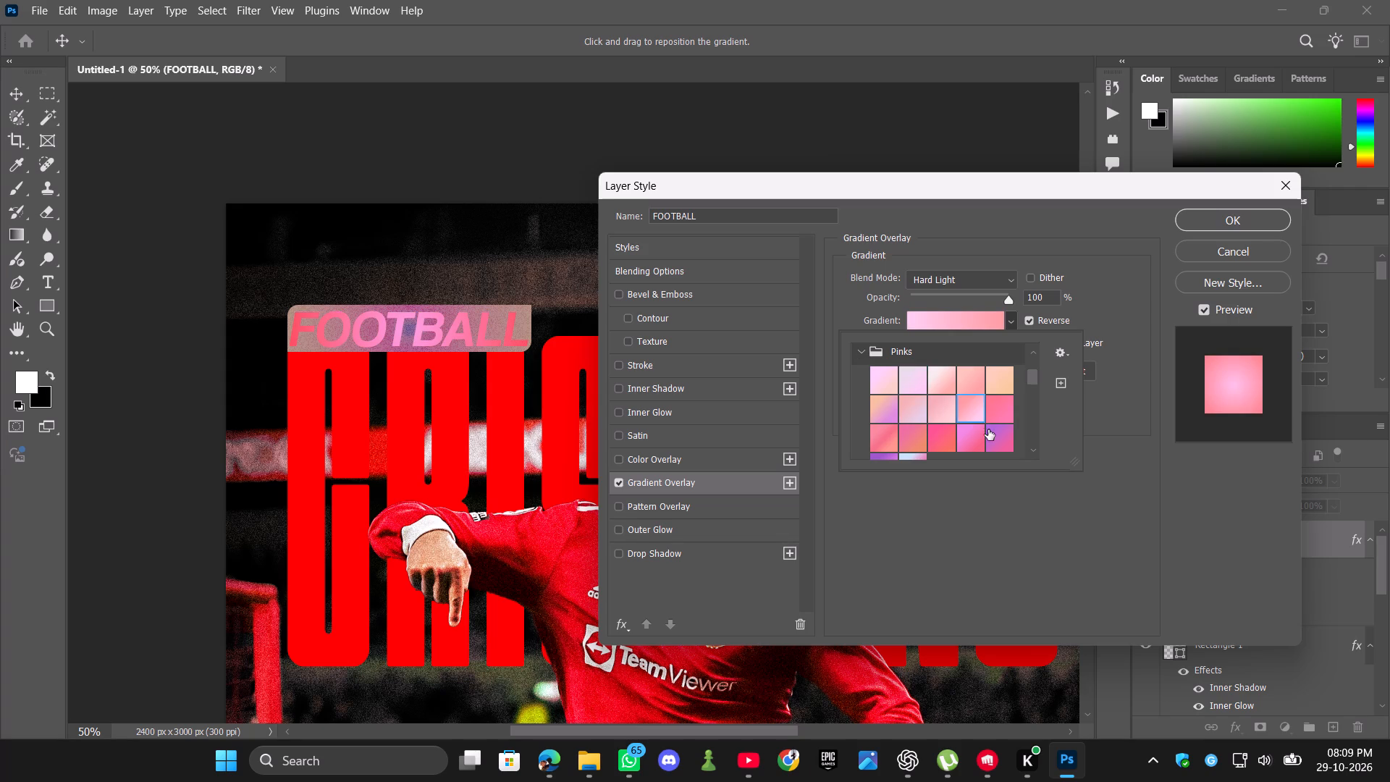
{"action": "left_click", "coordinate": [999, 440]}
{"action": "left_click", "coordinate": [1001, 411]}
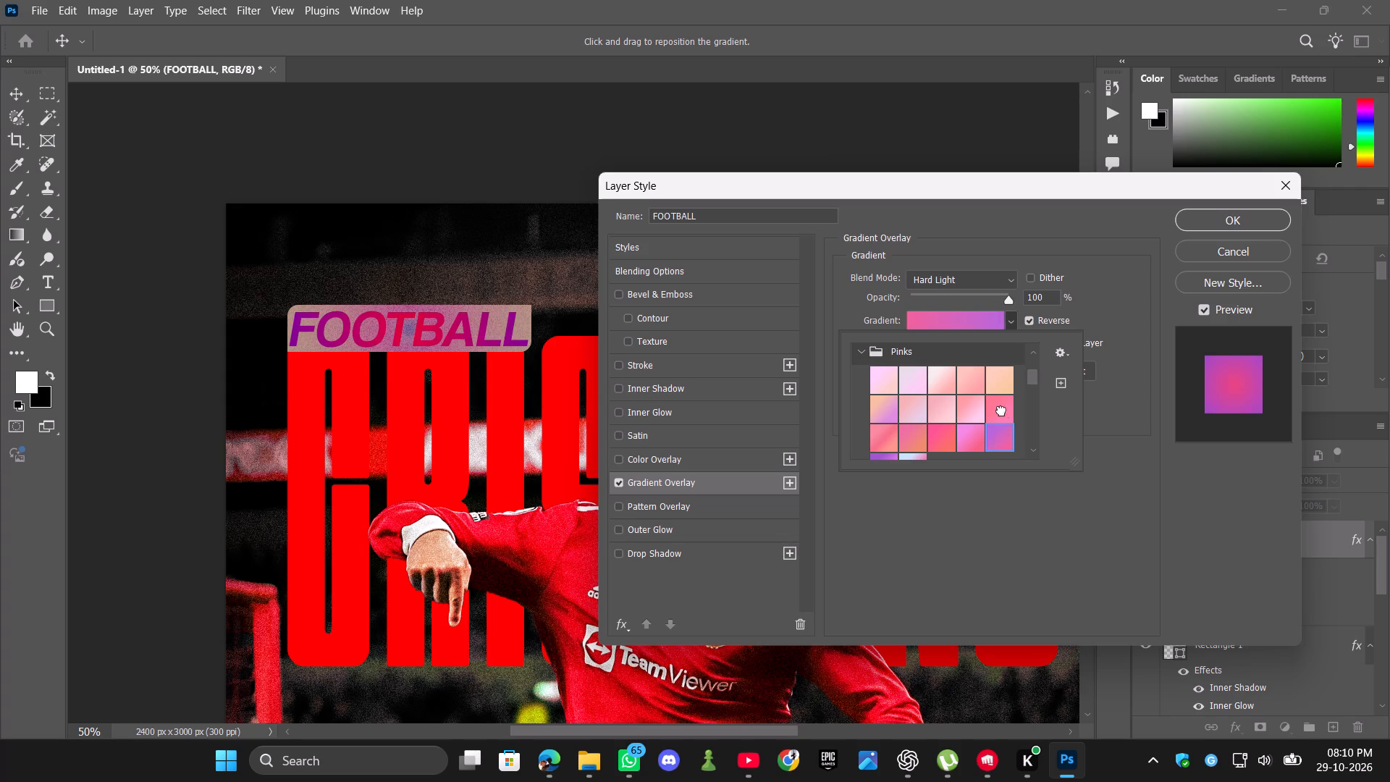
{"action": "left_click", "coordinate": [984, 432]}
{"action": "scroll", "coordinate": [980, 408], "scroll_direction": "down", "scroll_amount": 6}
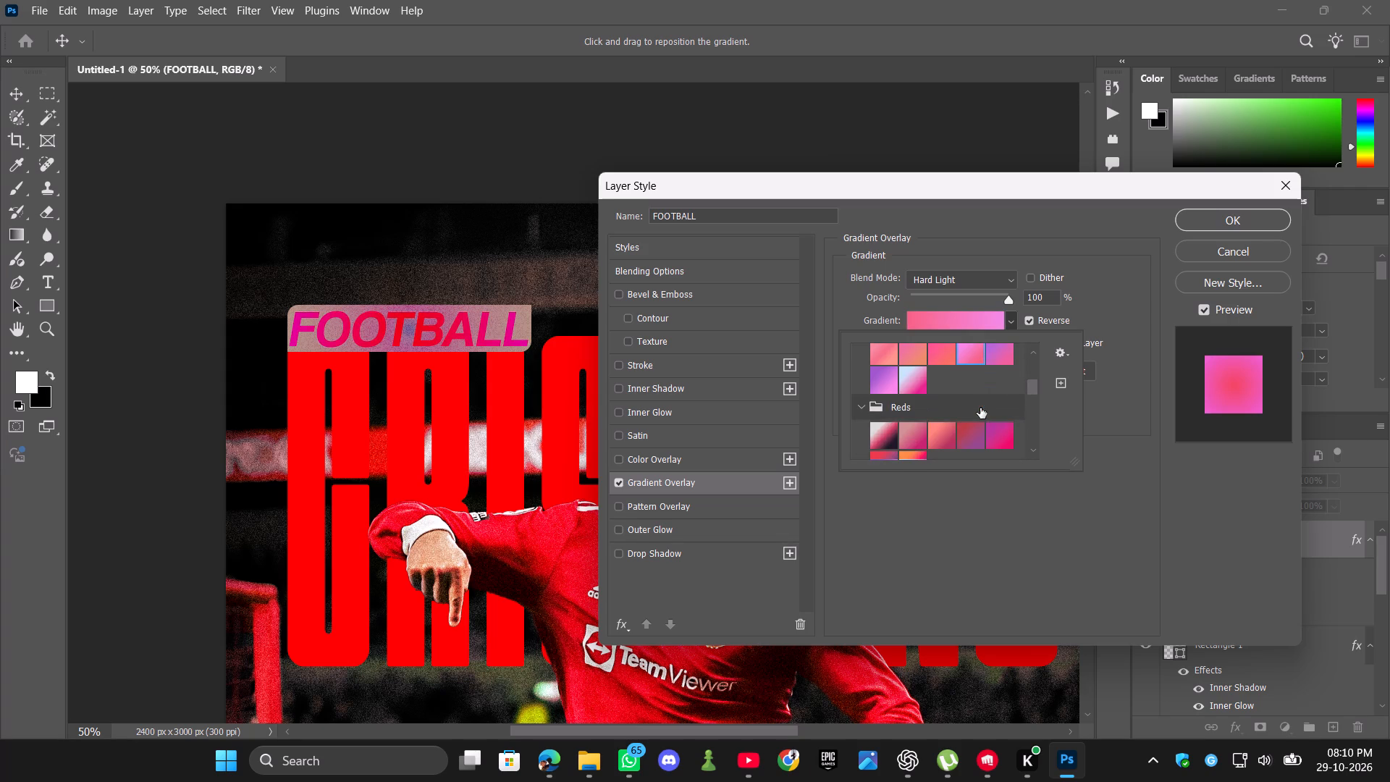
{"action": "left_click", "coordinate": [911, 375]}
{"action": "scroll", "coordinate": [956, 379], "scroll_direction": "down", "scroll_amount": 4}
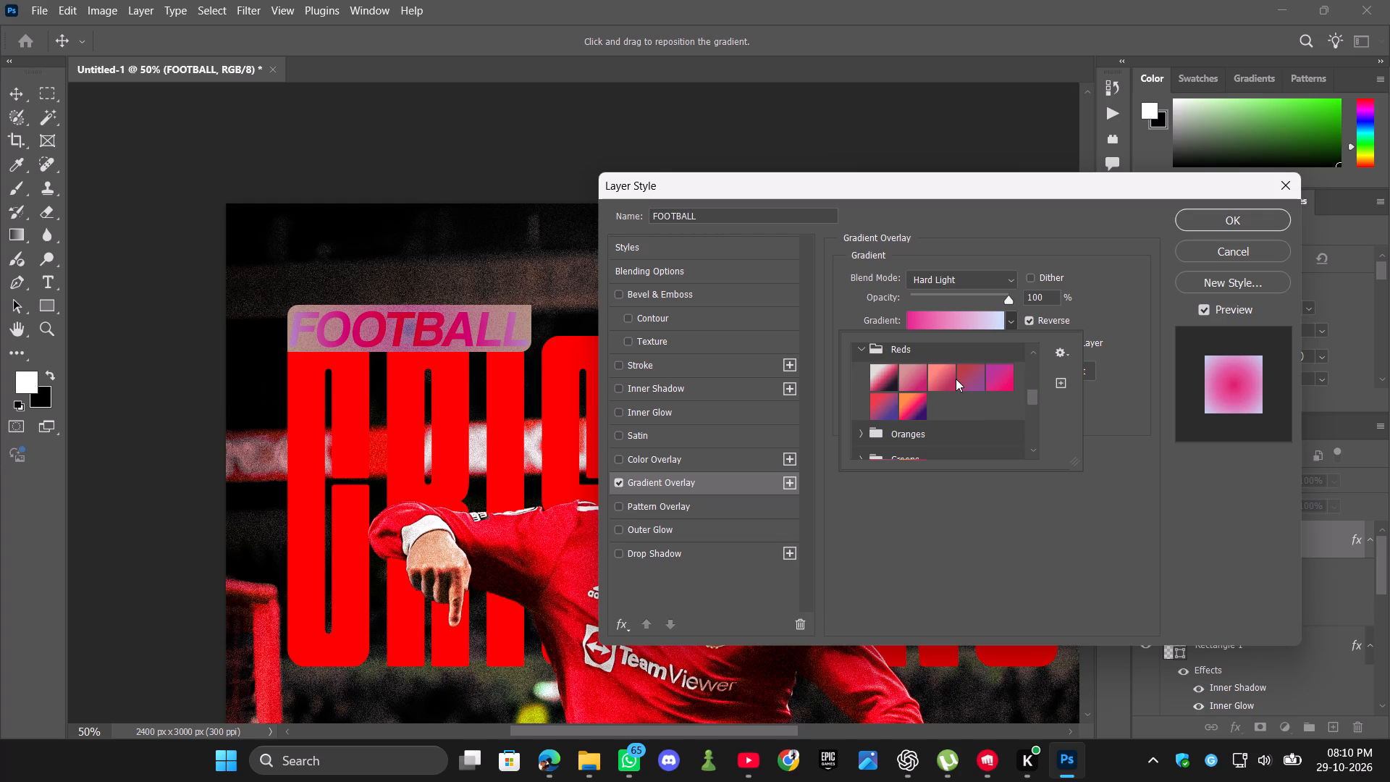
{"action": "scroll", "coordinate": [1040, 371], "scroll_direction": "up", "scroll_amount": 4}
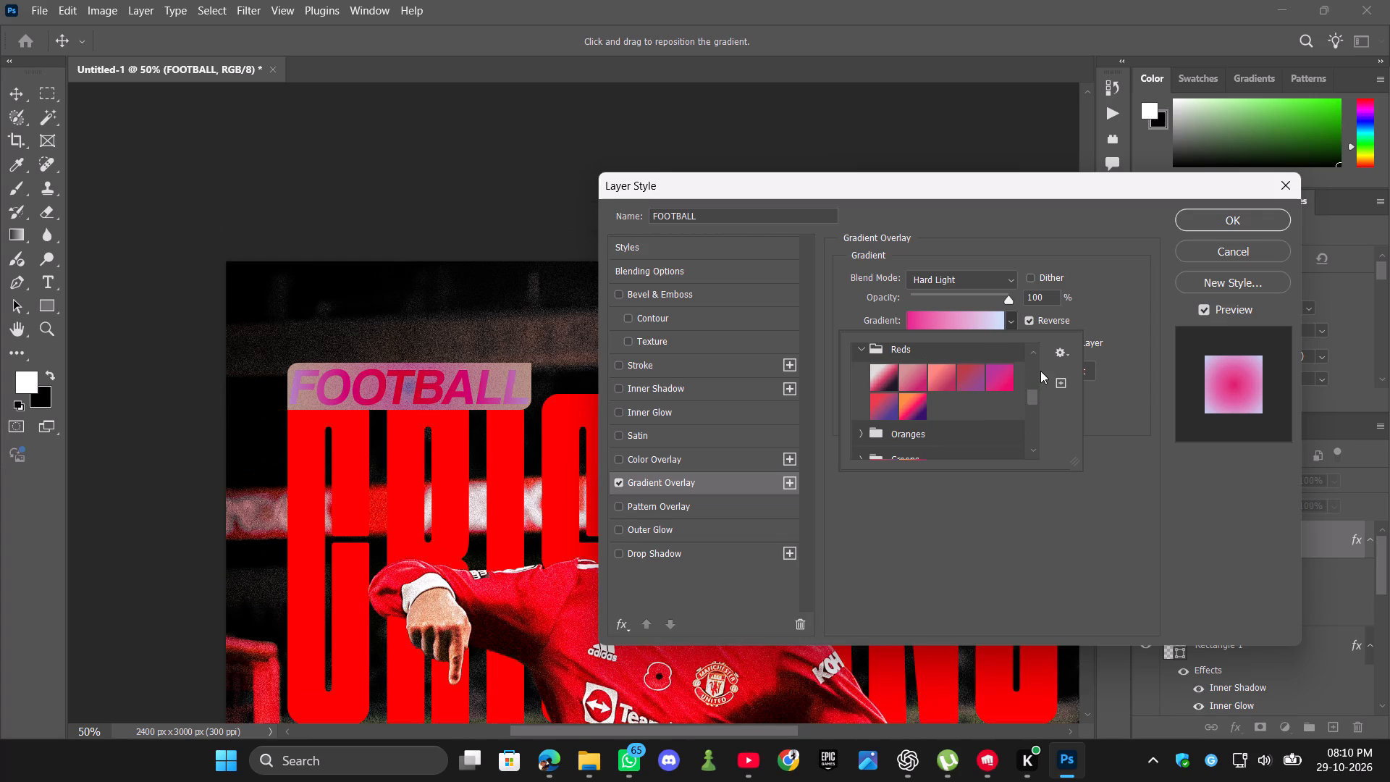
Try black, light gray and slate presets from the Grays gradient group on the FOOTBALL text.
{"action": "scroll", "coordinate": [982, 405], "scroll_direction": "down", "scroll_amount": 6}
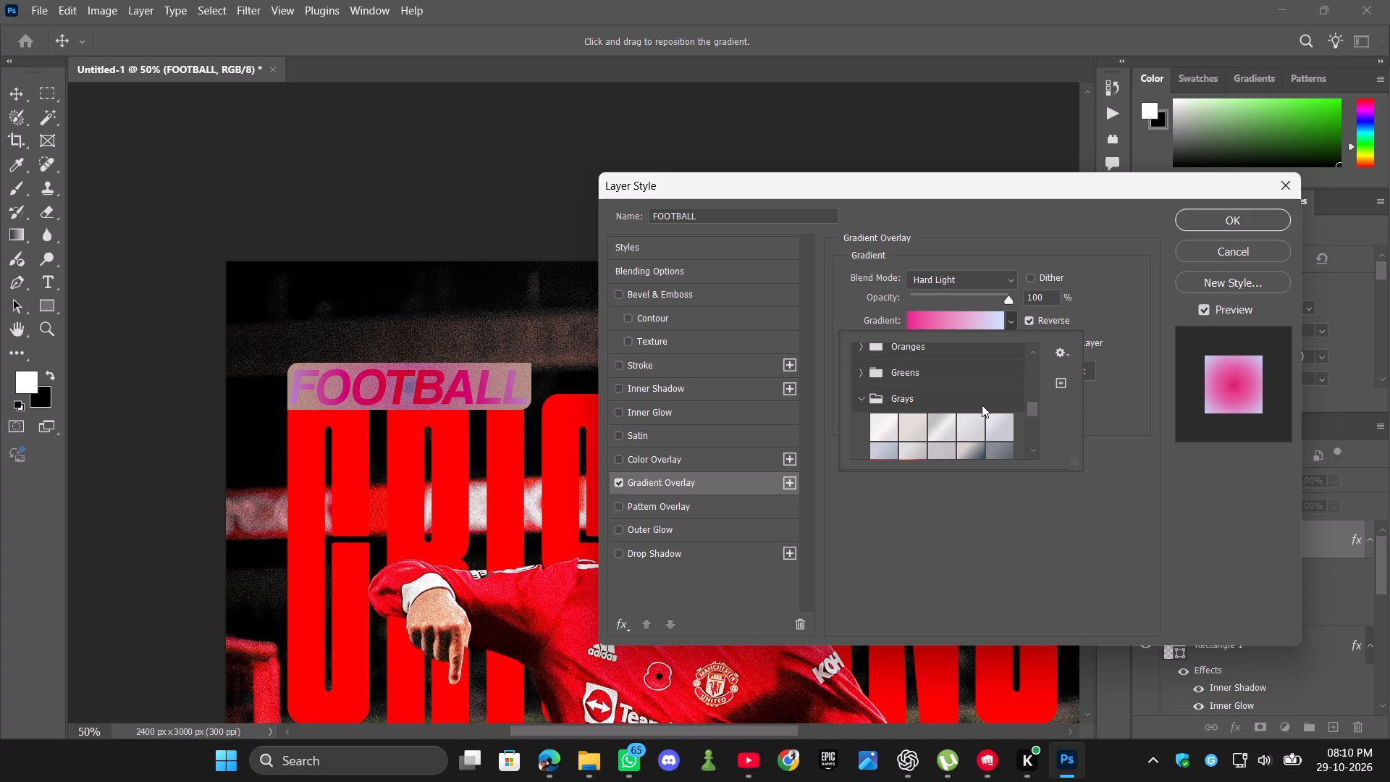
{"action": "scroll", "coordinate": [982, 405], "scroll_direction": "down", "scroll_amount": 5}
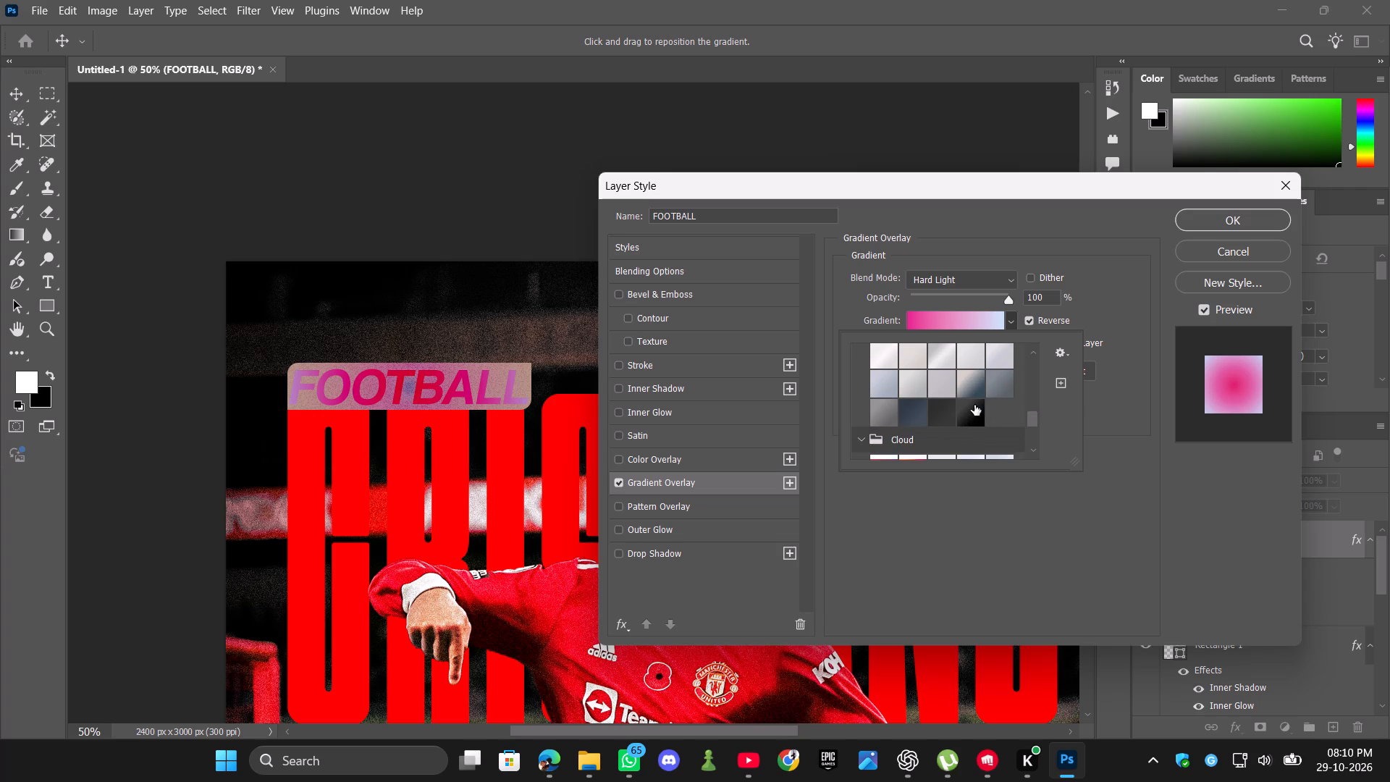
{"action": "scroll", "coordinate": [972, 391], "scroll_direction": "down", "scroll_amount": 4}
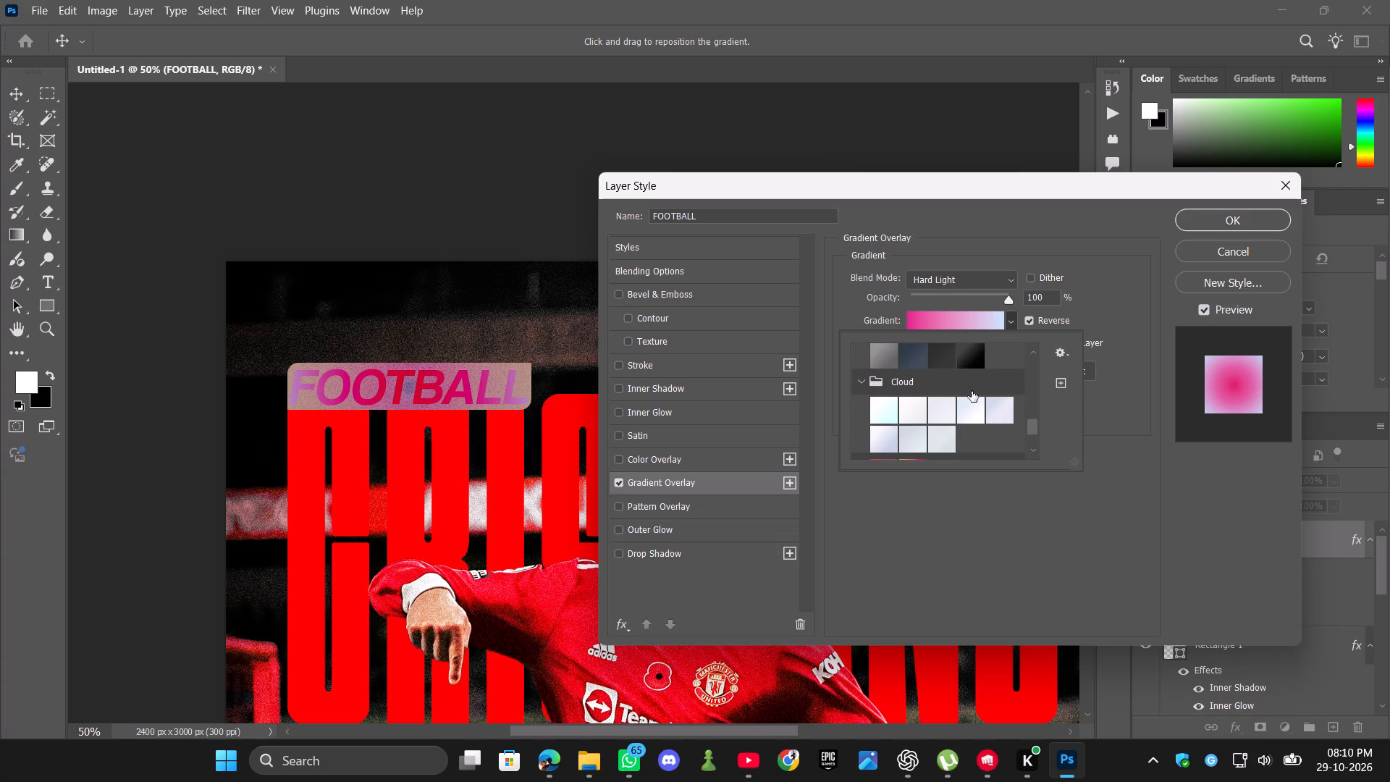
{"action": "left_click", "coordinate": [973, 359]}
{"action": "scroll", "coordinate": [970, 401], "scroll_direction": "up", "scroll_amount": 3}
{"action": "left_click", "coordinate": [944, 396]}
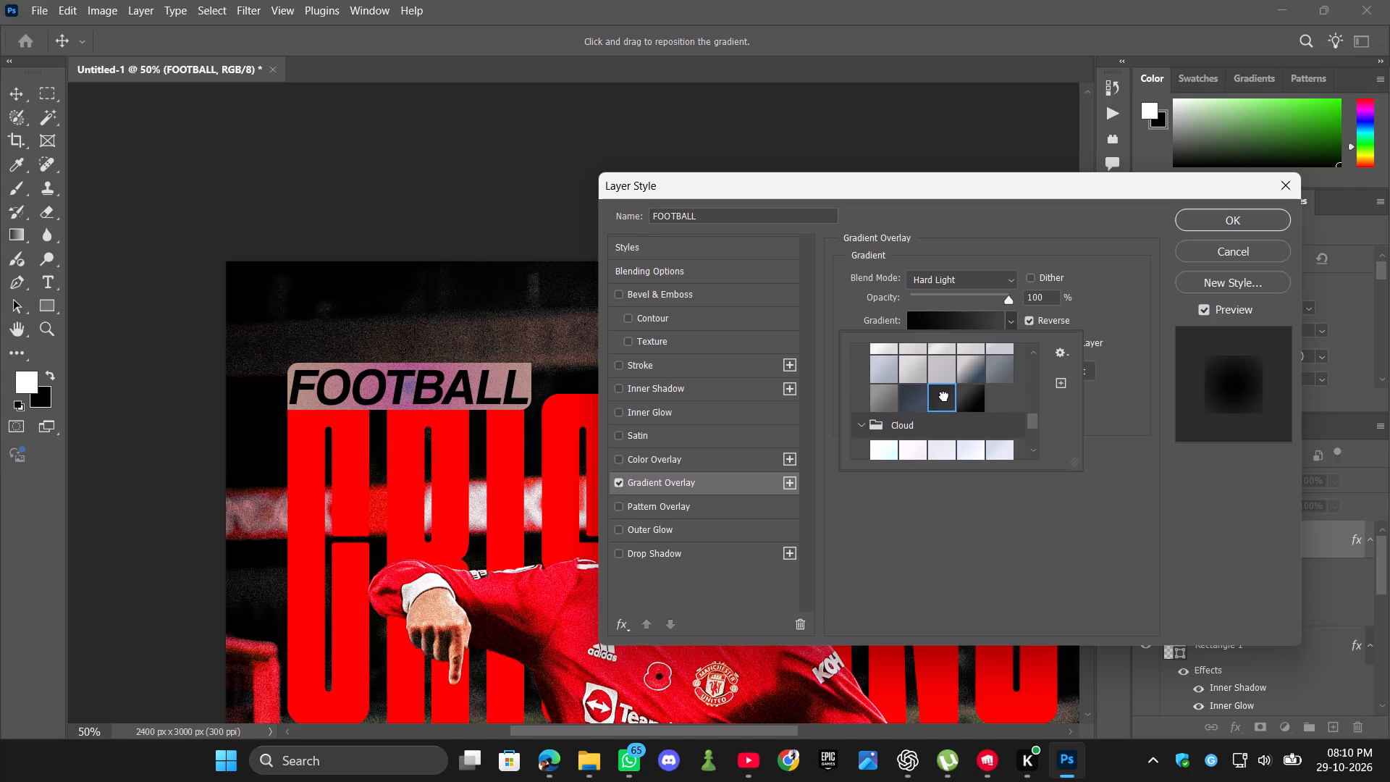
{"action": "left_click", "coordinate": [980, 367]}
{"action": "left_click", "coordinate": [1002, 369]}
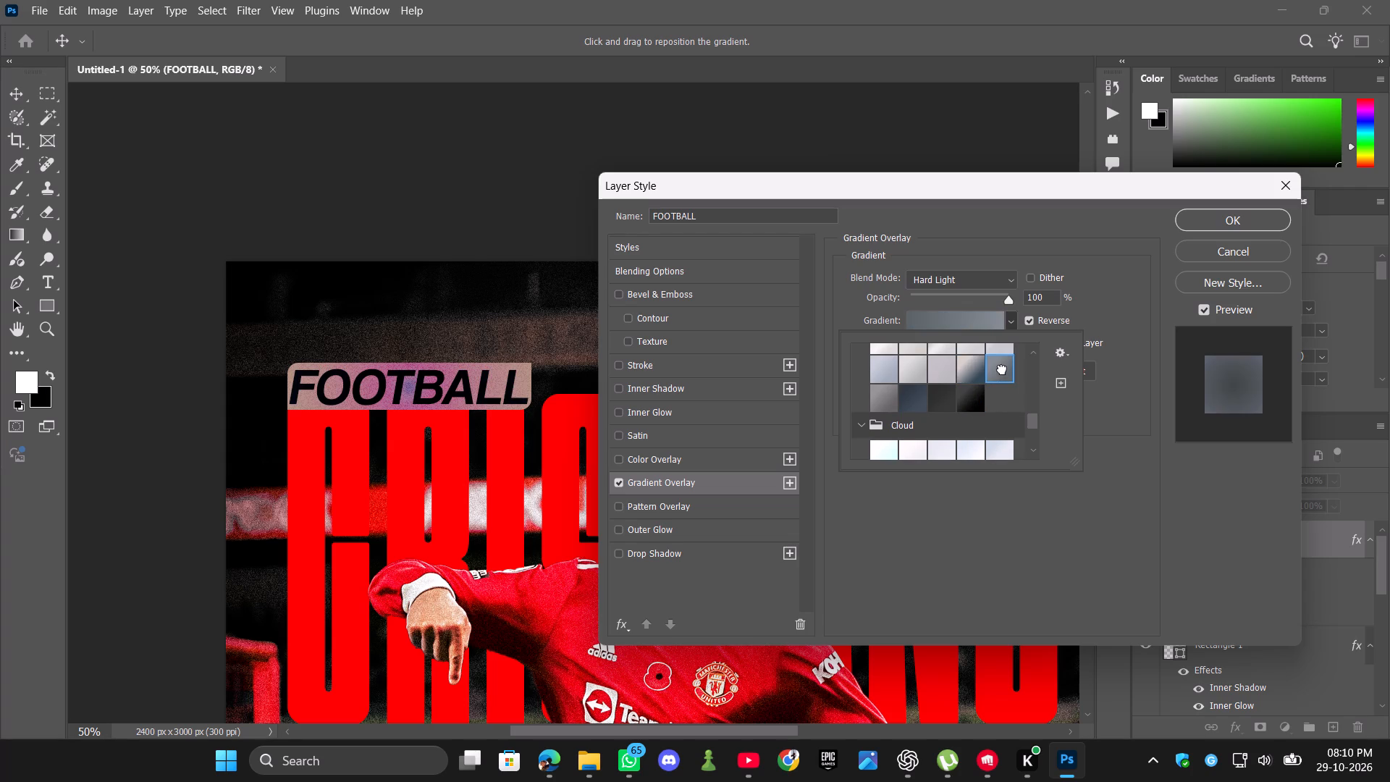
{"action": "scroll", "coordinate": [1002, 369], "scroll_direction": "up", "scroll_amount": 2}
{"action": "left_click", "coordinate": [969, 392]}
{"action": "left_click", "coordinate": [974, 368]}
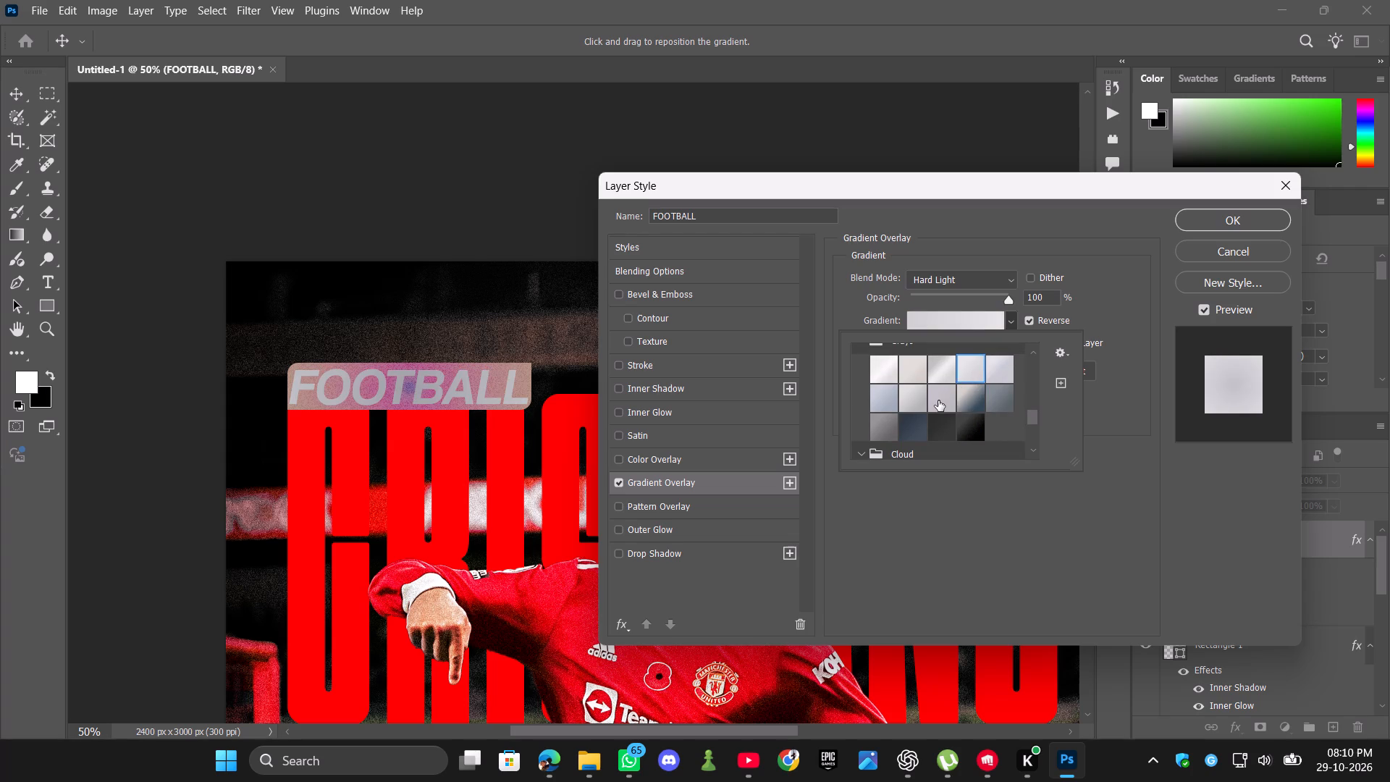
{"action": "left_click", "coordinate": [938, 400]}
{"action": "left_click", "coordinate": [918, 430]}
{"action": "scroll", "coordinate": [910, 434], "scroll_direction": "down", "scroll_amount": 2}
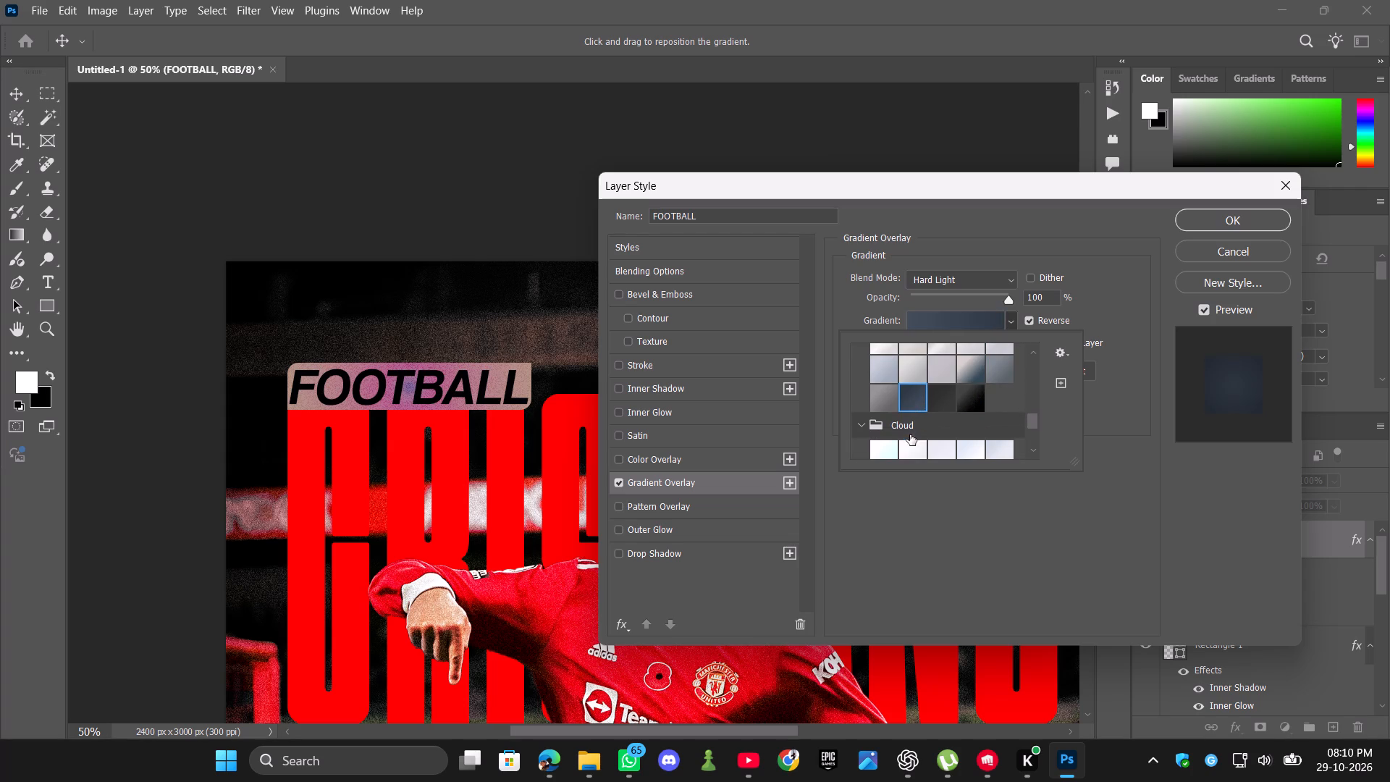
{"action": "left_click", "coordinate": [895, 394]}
Apply the Grays preset that blends dark slate blue into light gray to the gradient overlay.
{"action": "left_click", "coordinate": [974, 365]}
Browse the Cloud, Iridescent and Neutrals gradient groups for alternative overlay presets.
{"action": "scroll", "coordinate": [952, 416], "scroll_direction": "up", "scroll_amount": 4}
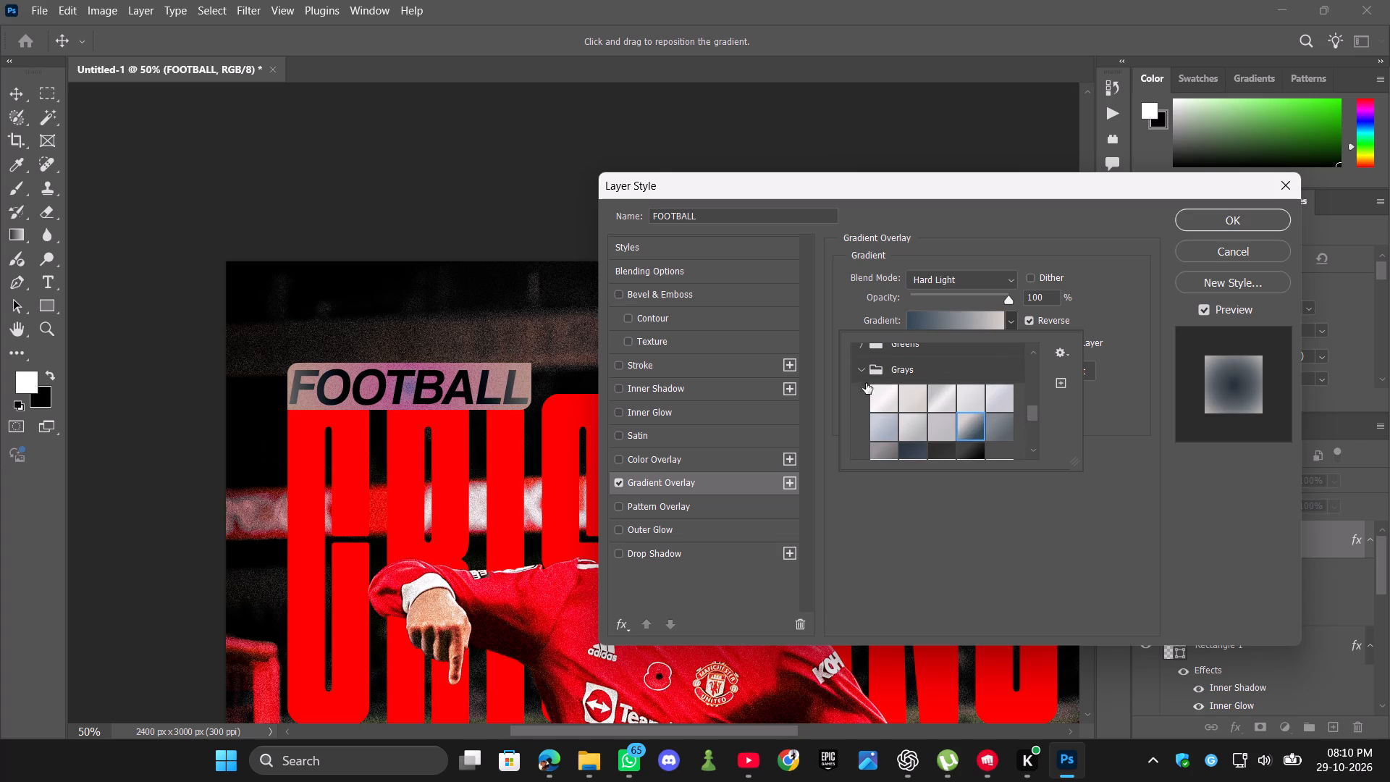
{"action": "left_click", "coordinate": [859, 371]}
{"action": "scroll", "coordinate": [933, 378], "scroll_direction": "down", "scroll_amount": 3}
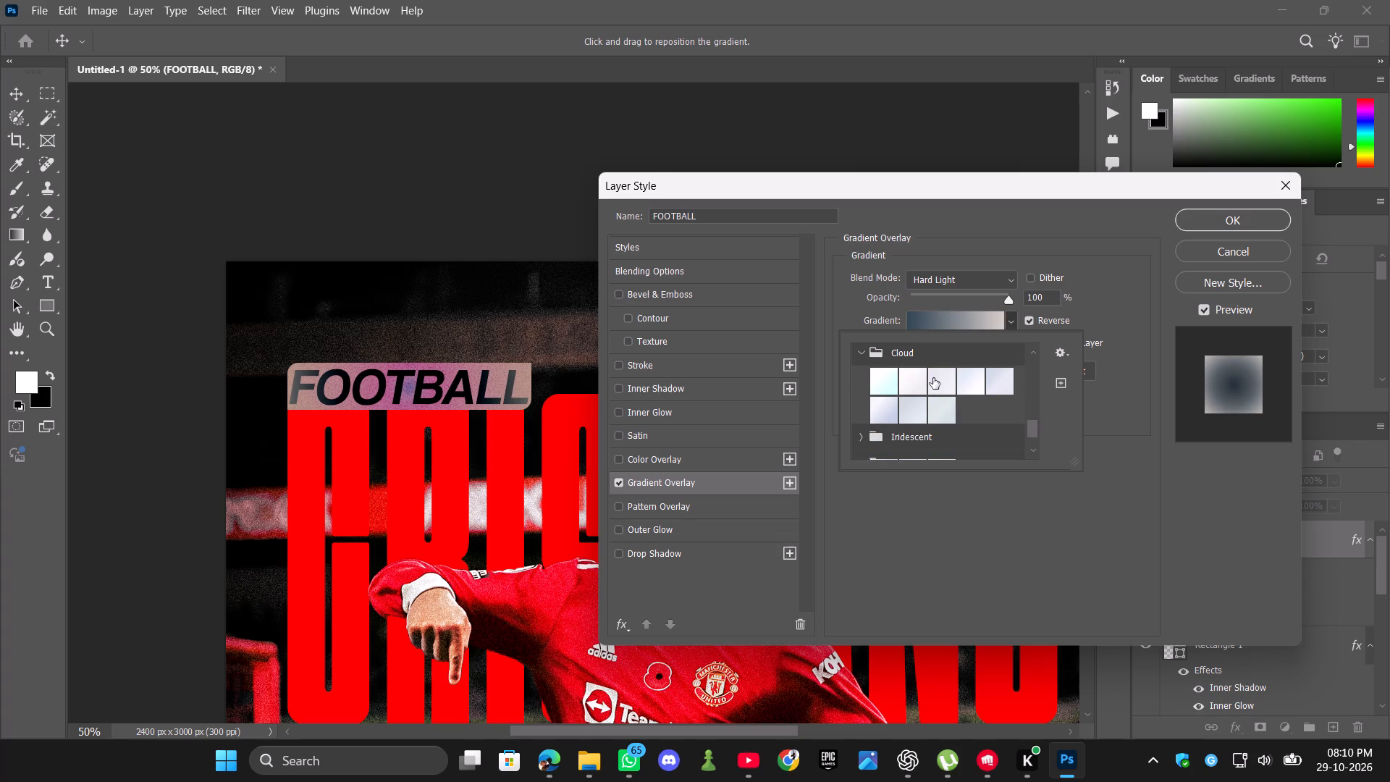
{"action": "scroll", "coordinate": [933, 378], "scroll_direction": "down", "scroll_amount": 2}
{"action": "left_click", "coordinate": [865, 403]}
{"action": "scroll", "coordinate": [872, 398], "scroll_direction": "down", "scroll_amount": 7}
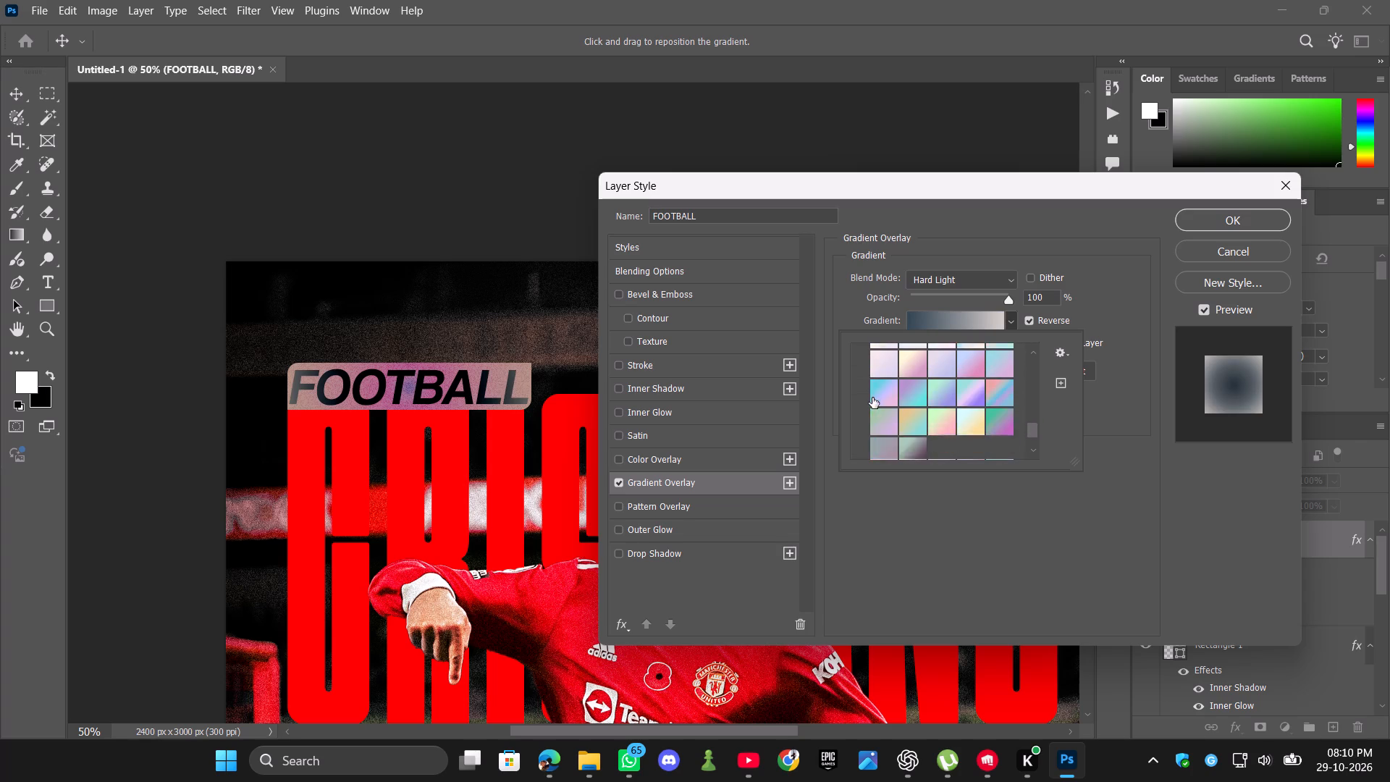
{"action": "scroll", "coordinate": [872, 398], "scroll_direction": "up", "scroll_amount": 4}
{"action": "left_click", "coordinate": [865, 361]}
{"action": "scroll", "coordinate": [883, 371], "scroll_direction": "down", "scroll_amount": 8}
{"action": "left_click", "coordinate": [866, 454]}
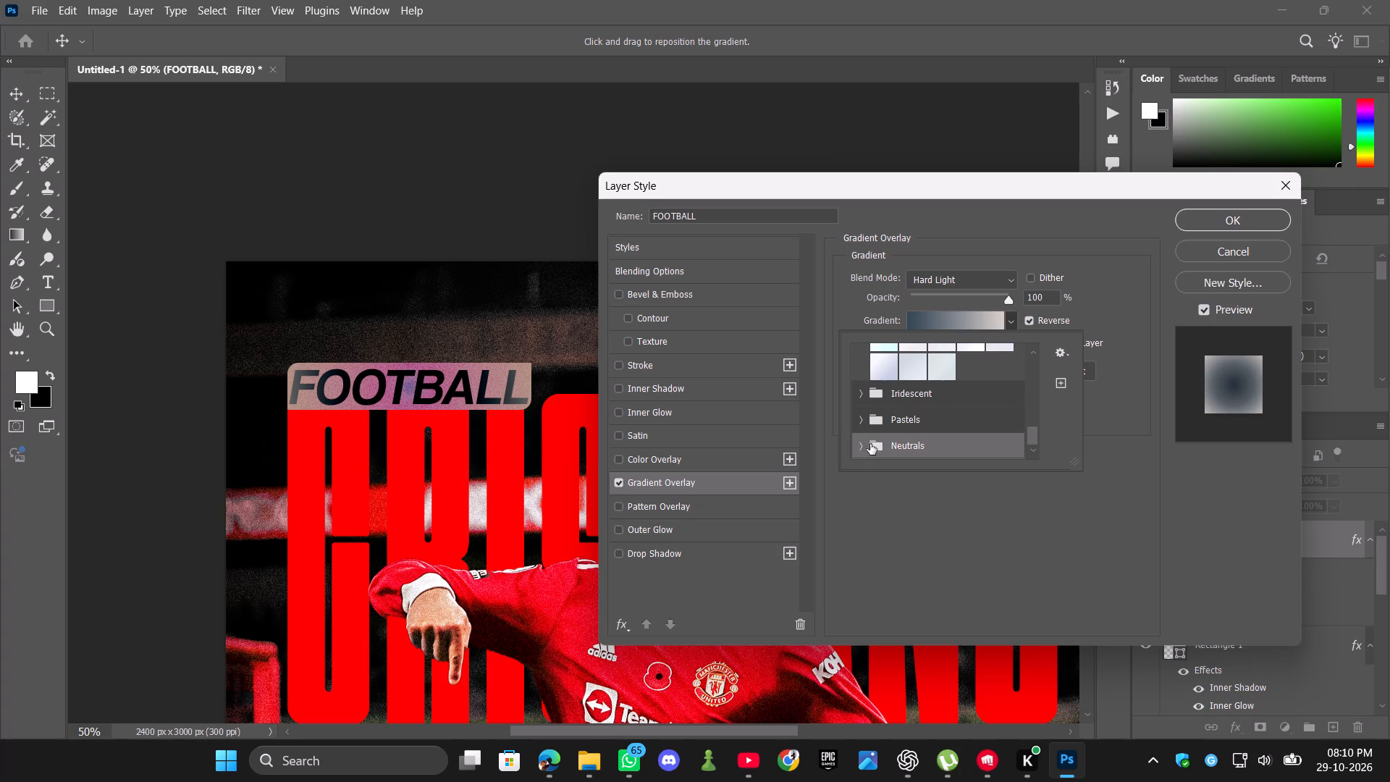
{"action": "scroll", "coordinate": [872, 442], "scroll_direction": "down", "scroll_amount": 7}
{"action": "left_click", "coordinate": [869, 442]}
{"action": "left_click", "coordinate": [862, 451]}
{"action": "scroll", "coordinate": [870, 436], "scroll_direction": "down", "scroll_amount": 7}
{"action": "left_click", "coordinate": [857, 388]}
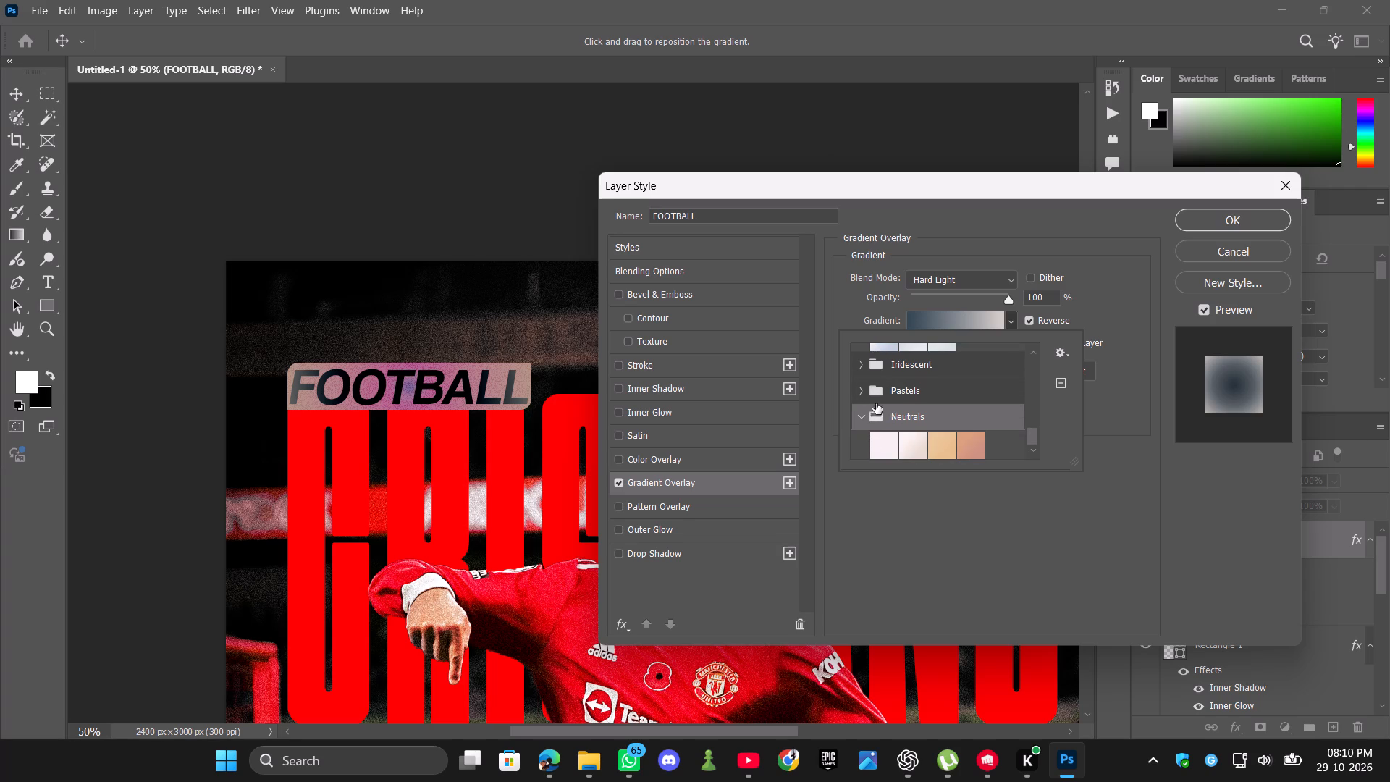
{"action": "scroll", "coordinate": [888, 413], "scroll_direction": "up", "scroll_amount": 13}
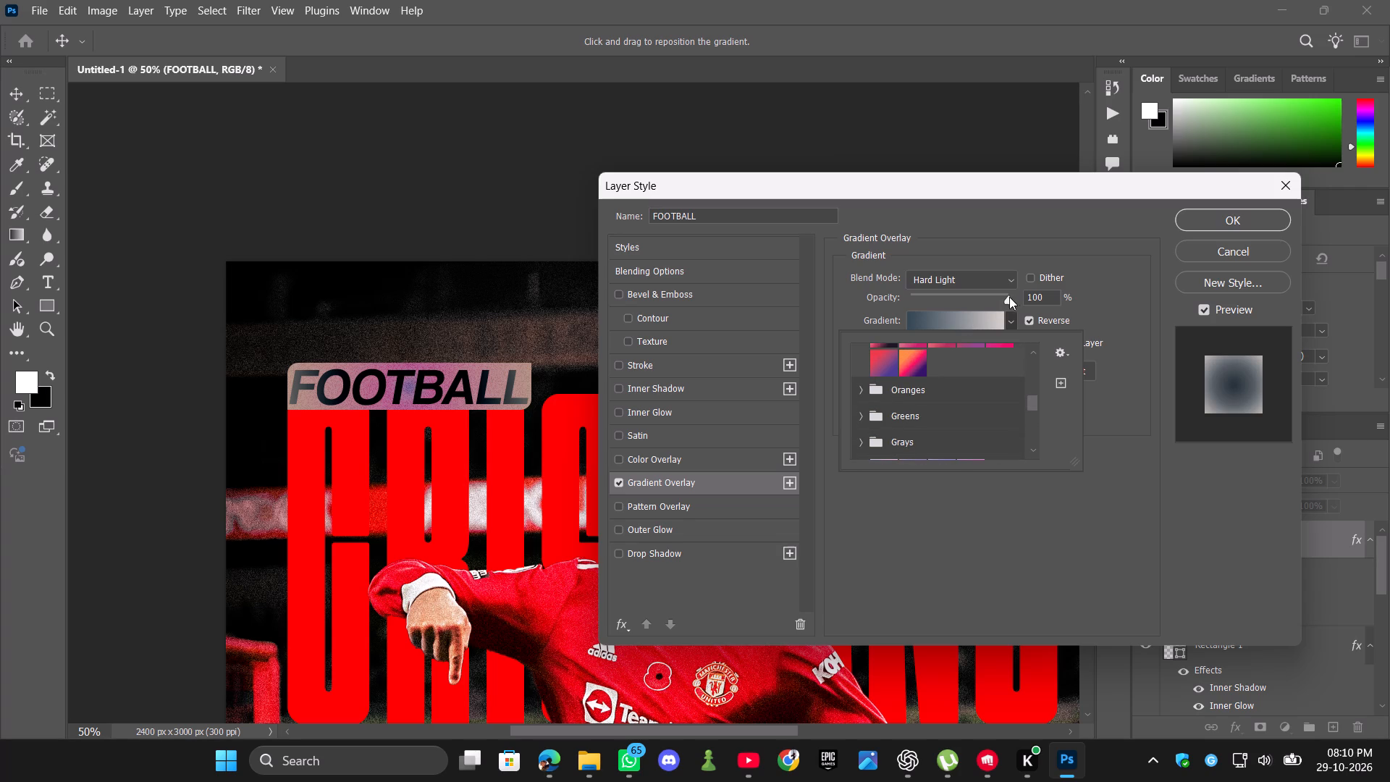
Try the Dissolve blend mode on the FOOTBALL text's gradient overlay and set it to Multiply.
{"action": "left_click", "coordinate": [1006, 280]}
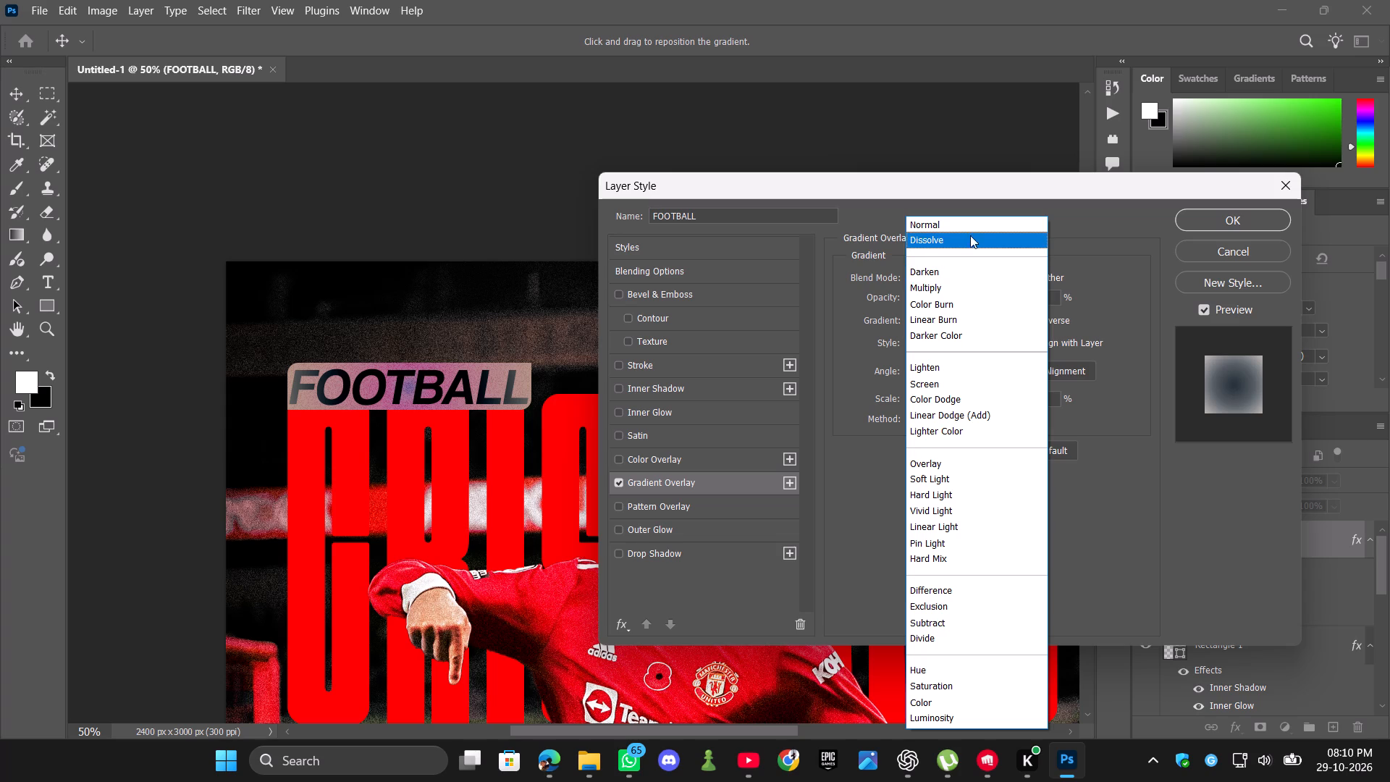
{"action": "left_click", "coordinate": [969, 232]}
{"action": "left_click", "coordinate": [1002, 284]}
{"action": "left_click", "coordinate": [981, 243]}
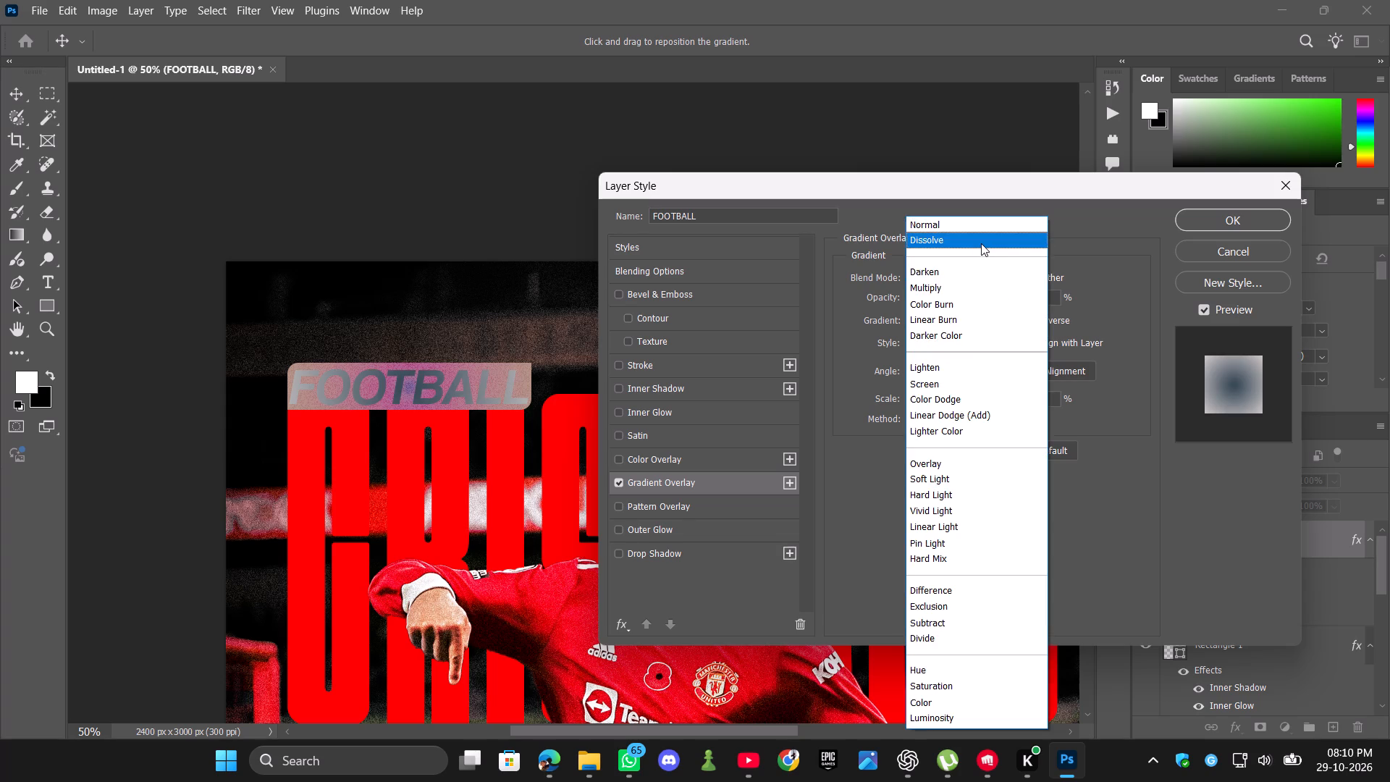
{"action": "left_click", "coordinate": [992, 282]}
{"action": "left_click", "coordinate": [984, 280]}
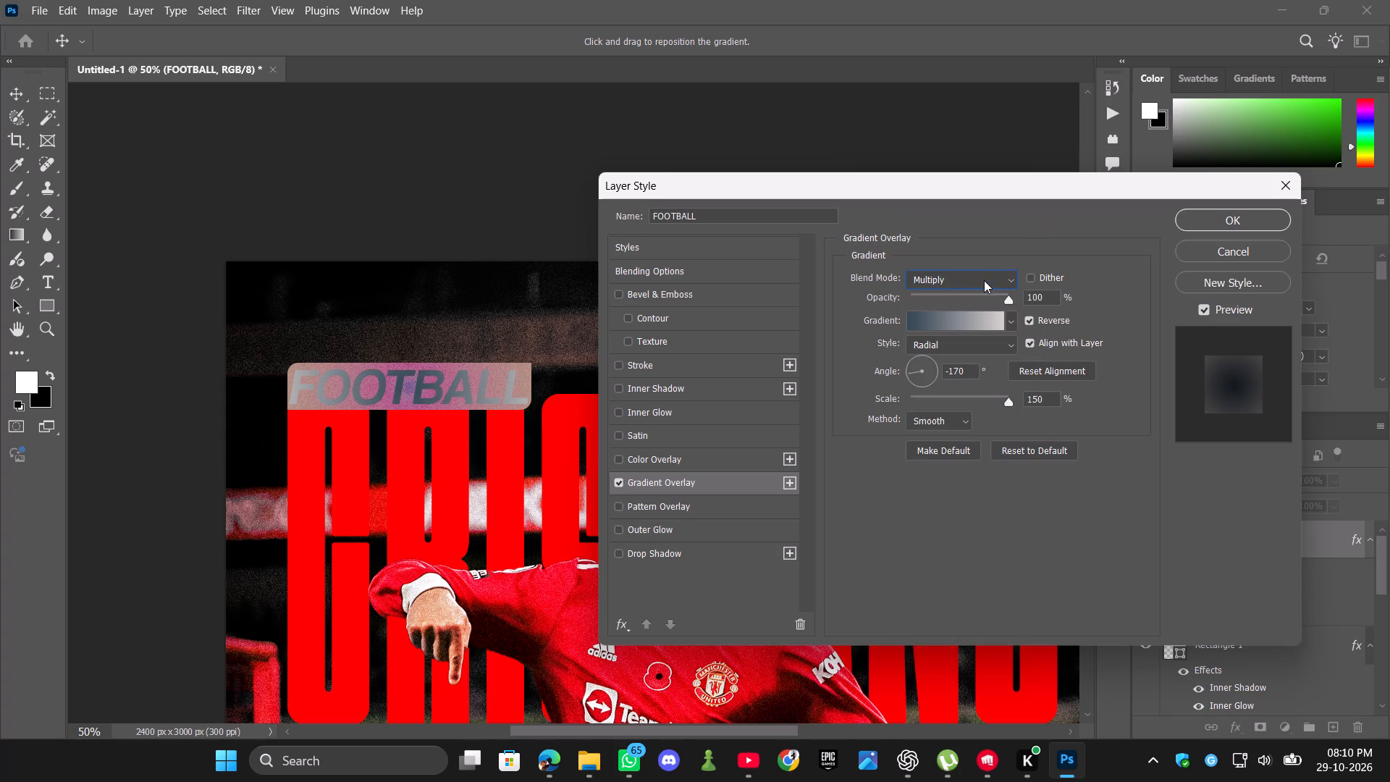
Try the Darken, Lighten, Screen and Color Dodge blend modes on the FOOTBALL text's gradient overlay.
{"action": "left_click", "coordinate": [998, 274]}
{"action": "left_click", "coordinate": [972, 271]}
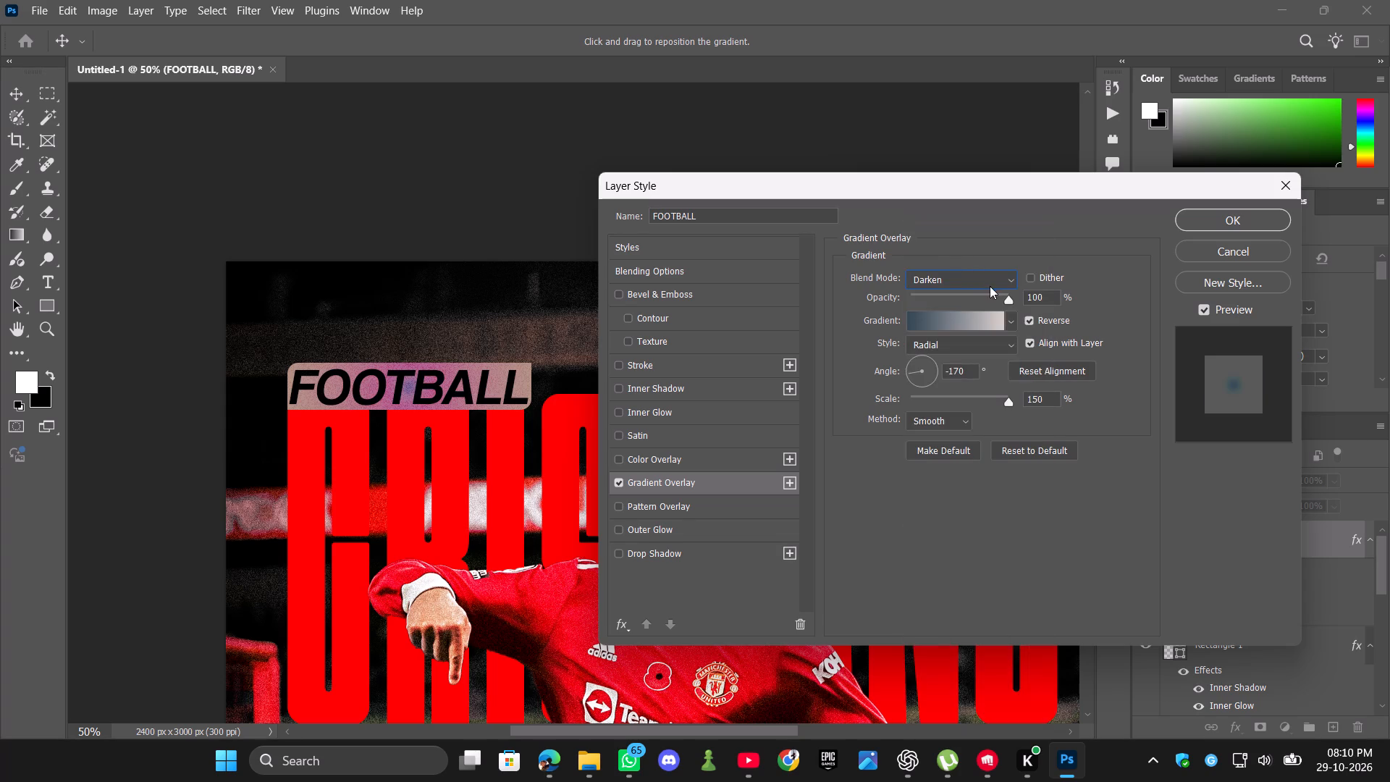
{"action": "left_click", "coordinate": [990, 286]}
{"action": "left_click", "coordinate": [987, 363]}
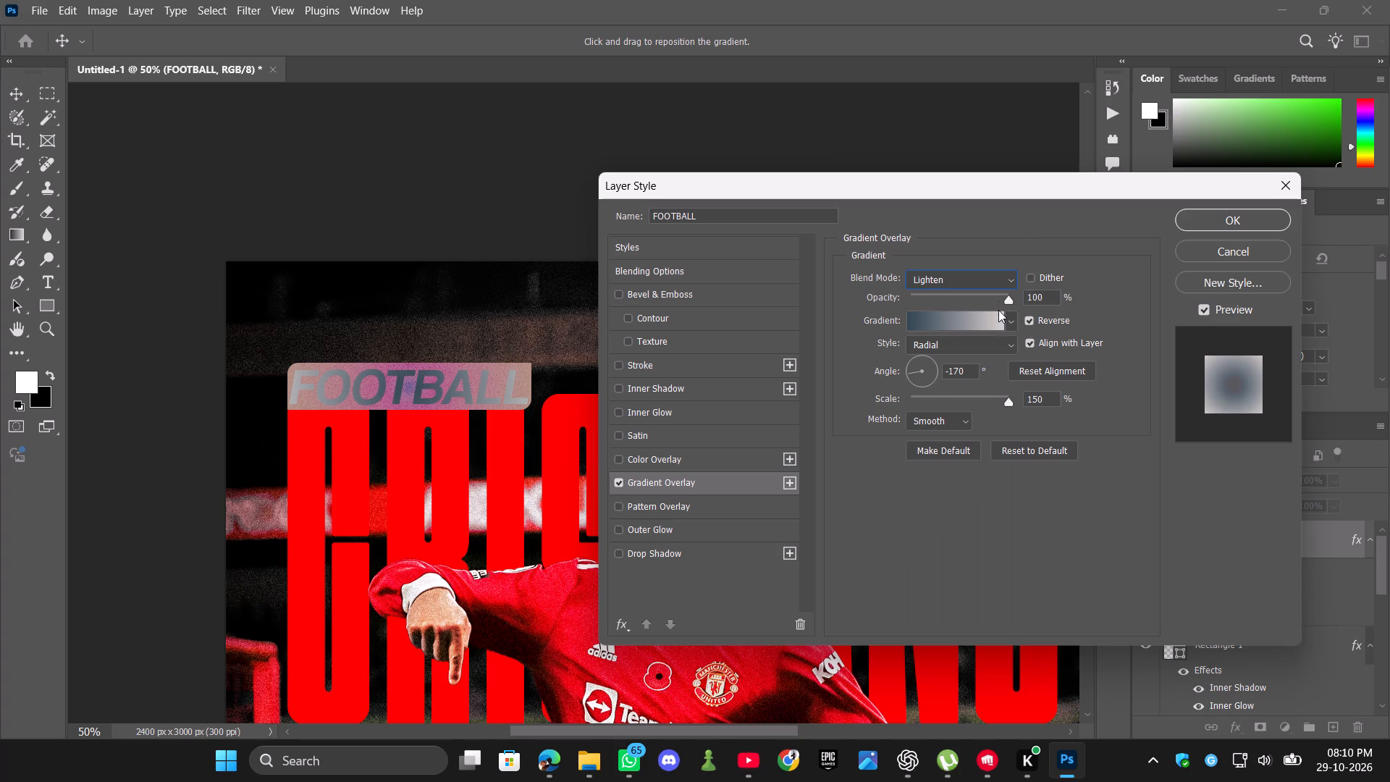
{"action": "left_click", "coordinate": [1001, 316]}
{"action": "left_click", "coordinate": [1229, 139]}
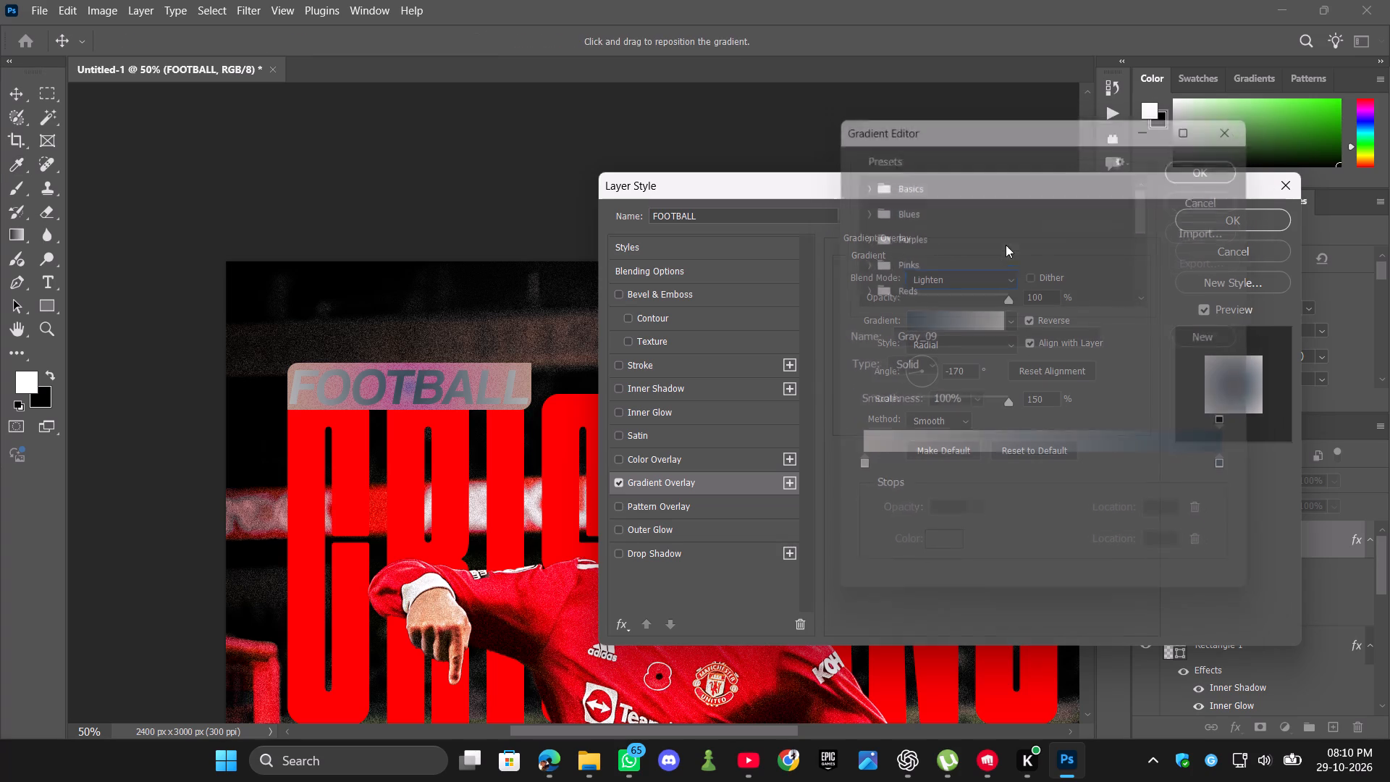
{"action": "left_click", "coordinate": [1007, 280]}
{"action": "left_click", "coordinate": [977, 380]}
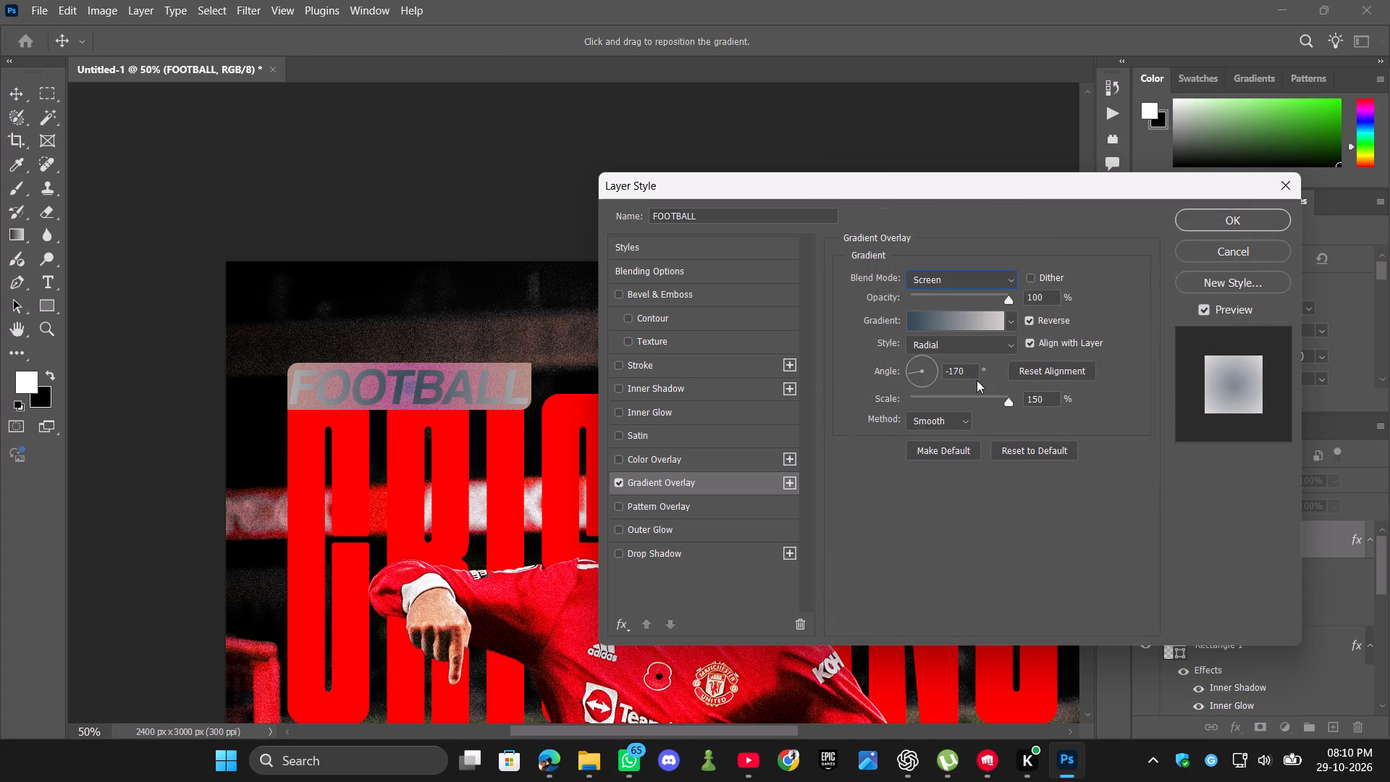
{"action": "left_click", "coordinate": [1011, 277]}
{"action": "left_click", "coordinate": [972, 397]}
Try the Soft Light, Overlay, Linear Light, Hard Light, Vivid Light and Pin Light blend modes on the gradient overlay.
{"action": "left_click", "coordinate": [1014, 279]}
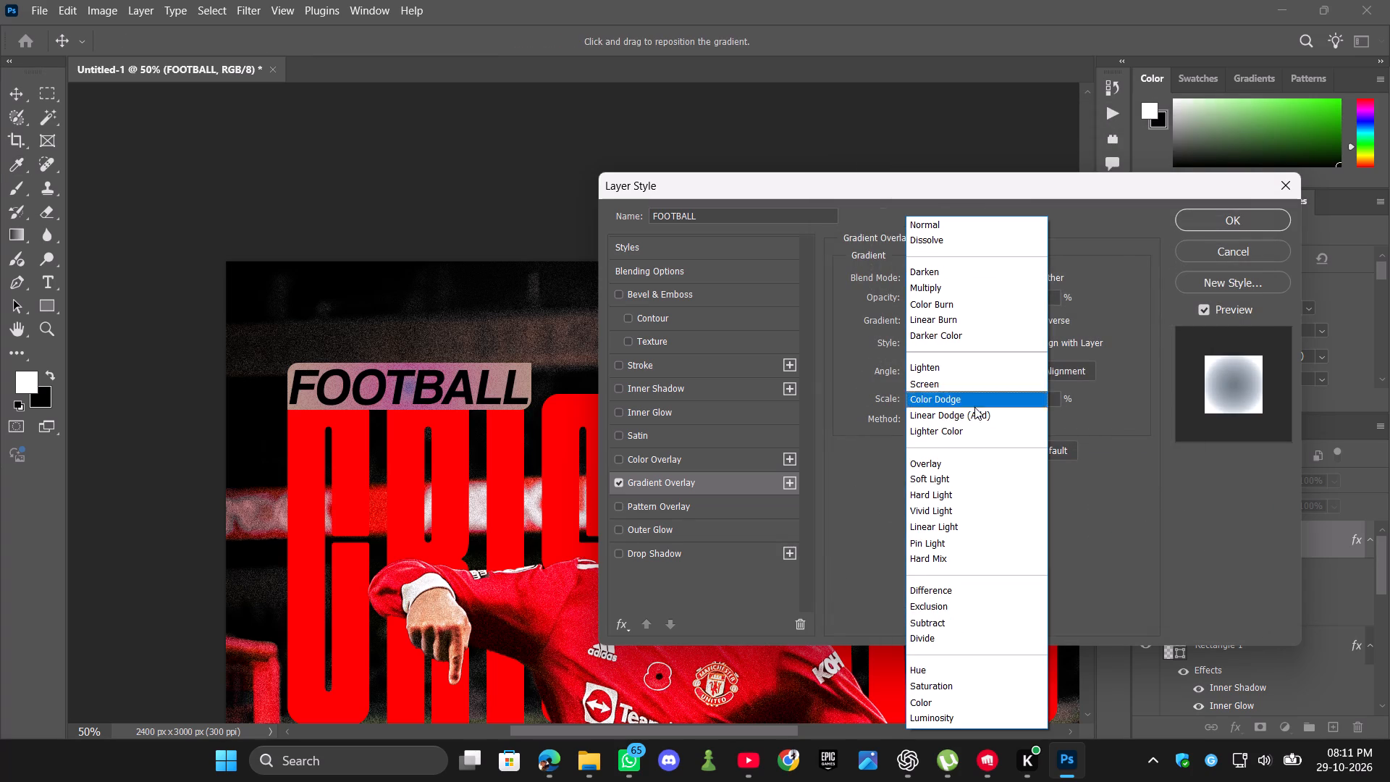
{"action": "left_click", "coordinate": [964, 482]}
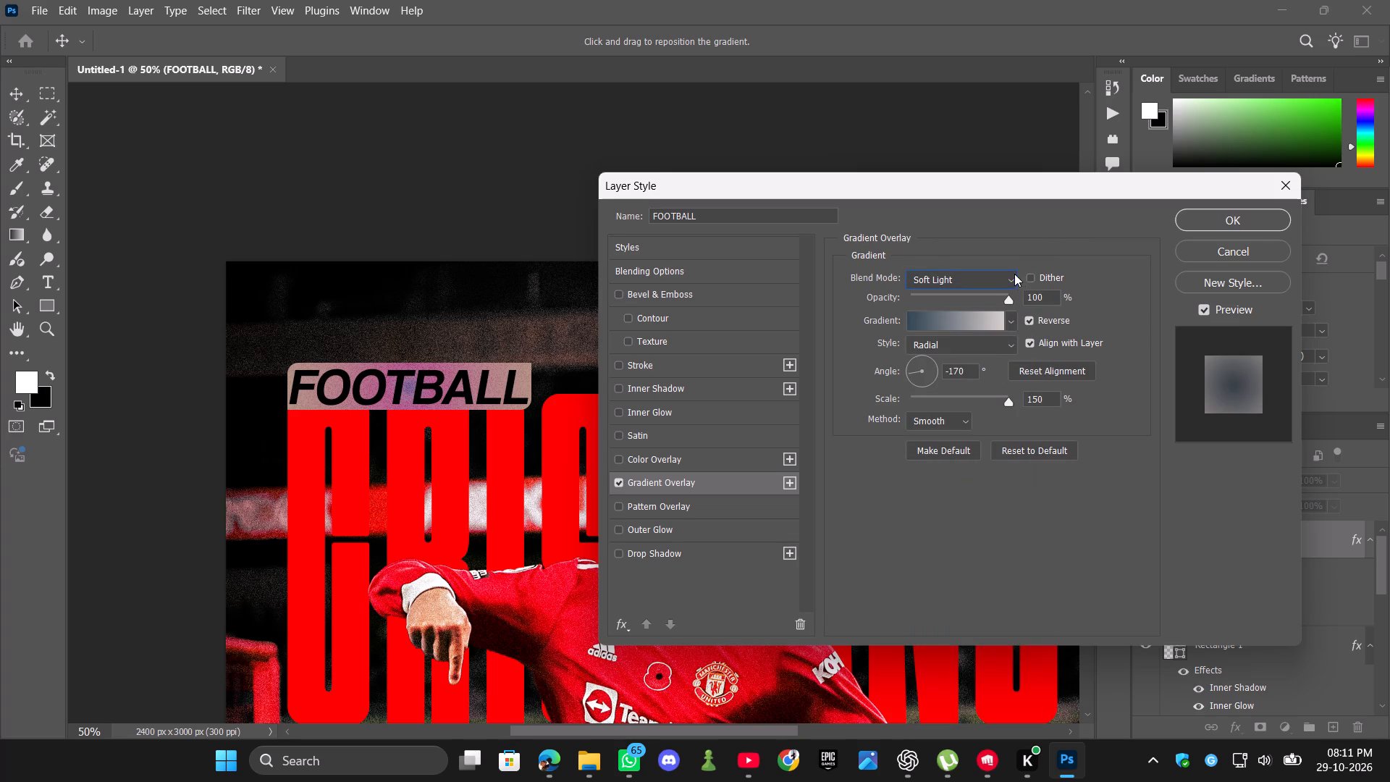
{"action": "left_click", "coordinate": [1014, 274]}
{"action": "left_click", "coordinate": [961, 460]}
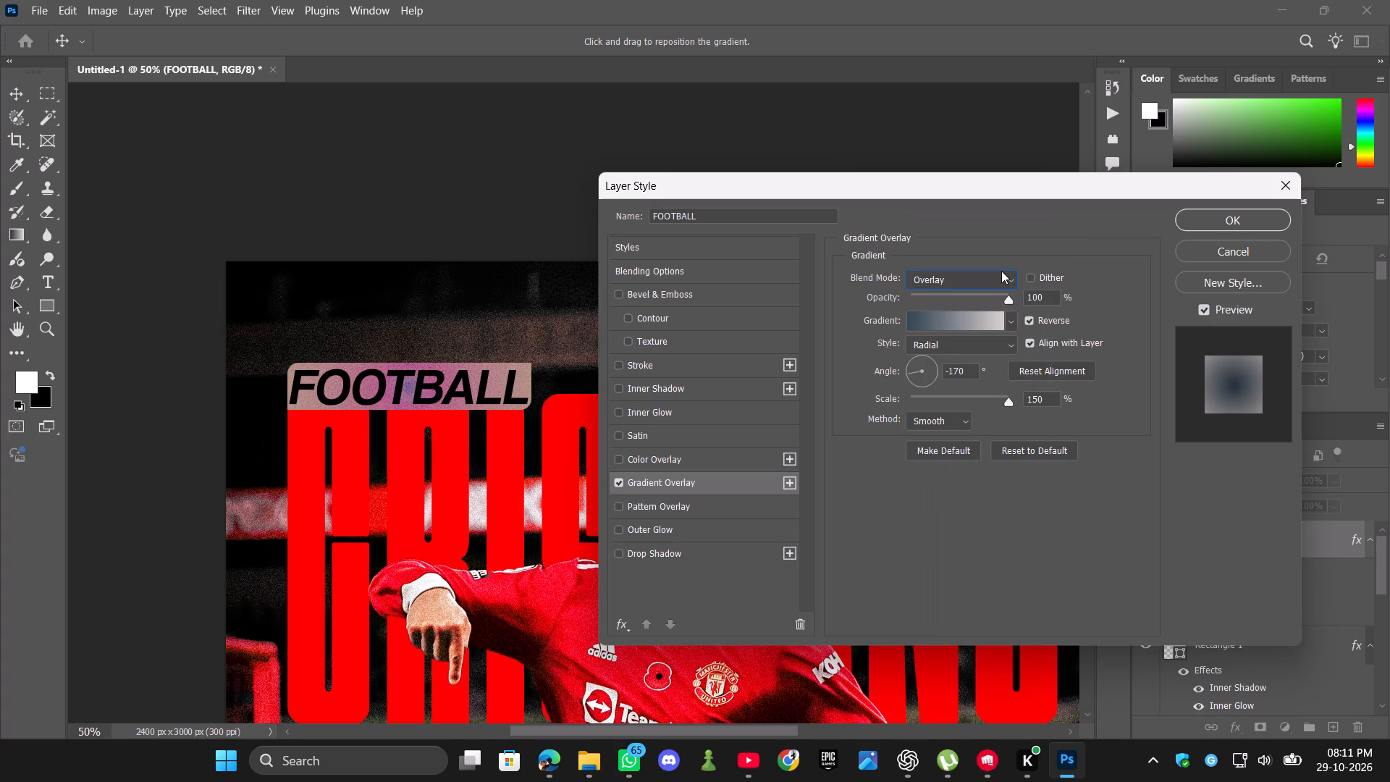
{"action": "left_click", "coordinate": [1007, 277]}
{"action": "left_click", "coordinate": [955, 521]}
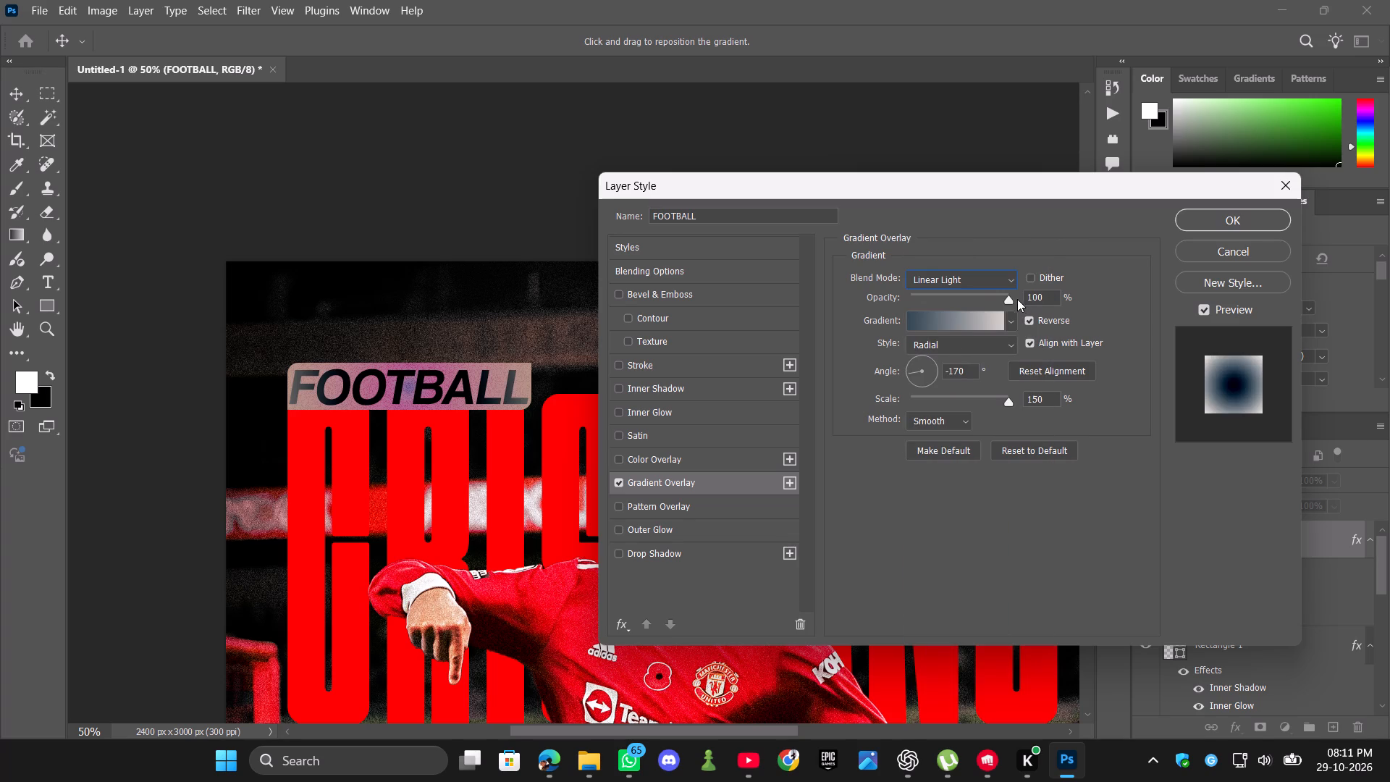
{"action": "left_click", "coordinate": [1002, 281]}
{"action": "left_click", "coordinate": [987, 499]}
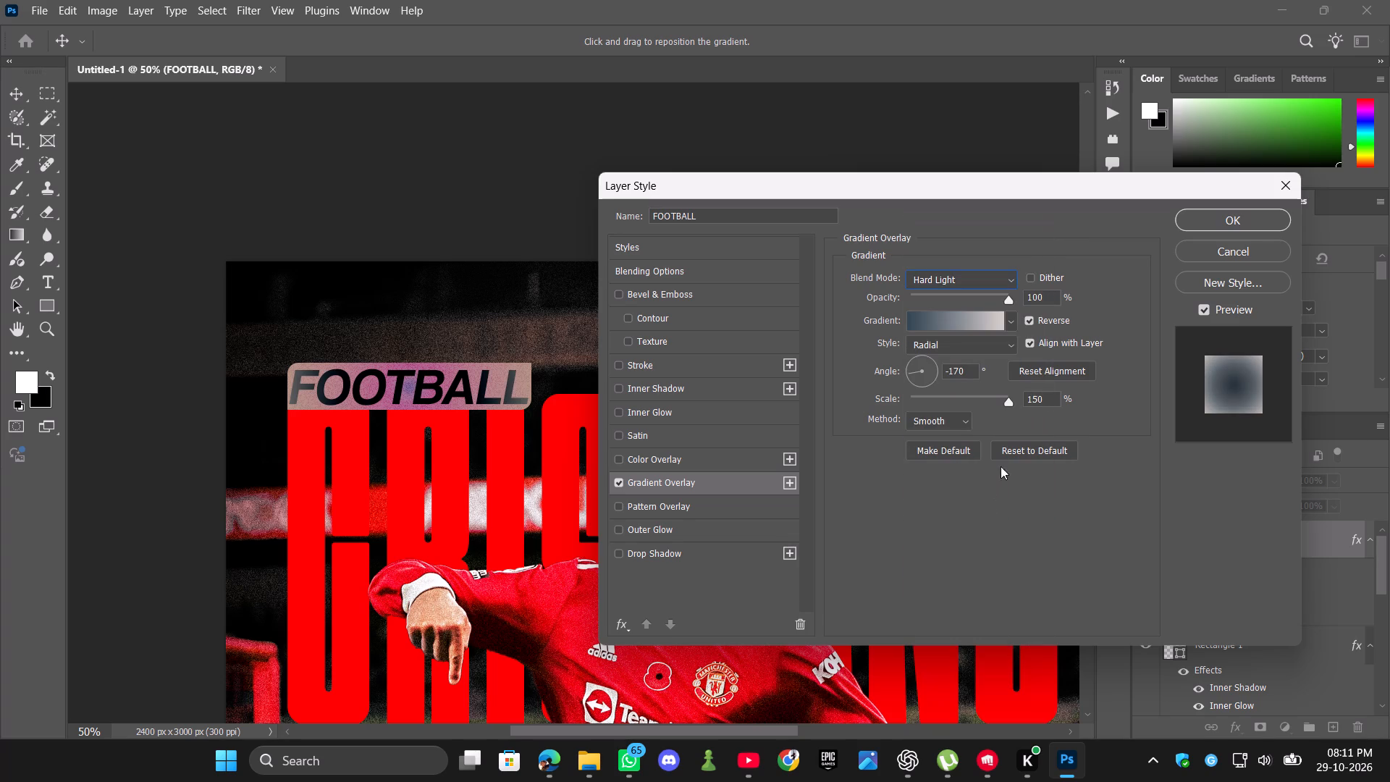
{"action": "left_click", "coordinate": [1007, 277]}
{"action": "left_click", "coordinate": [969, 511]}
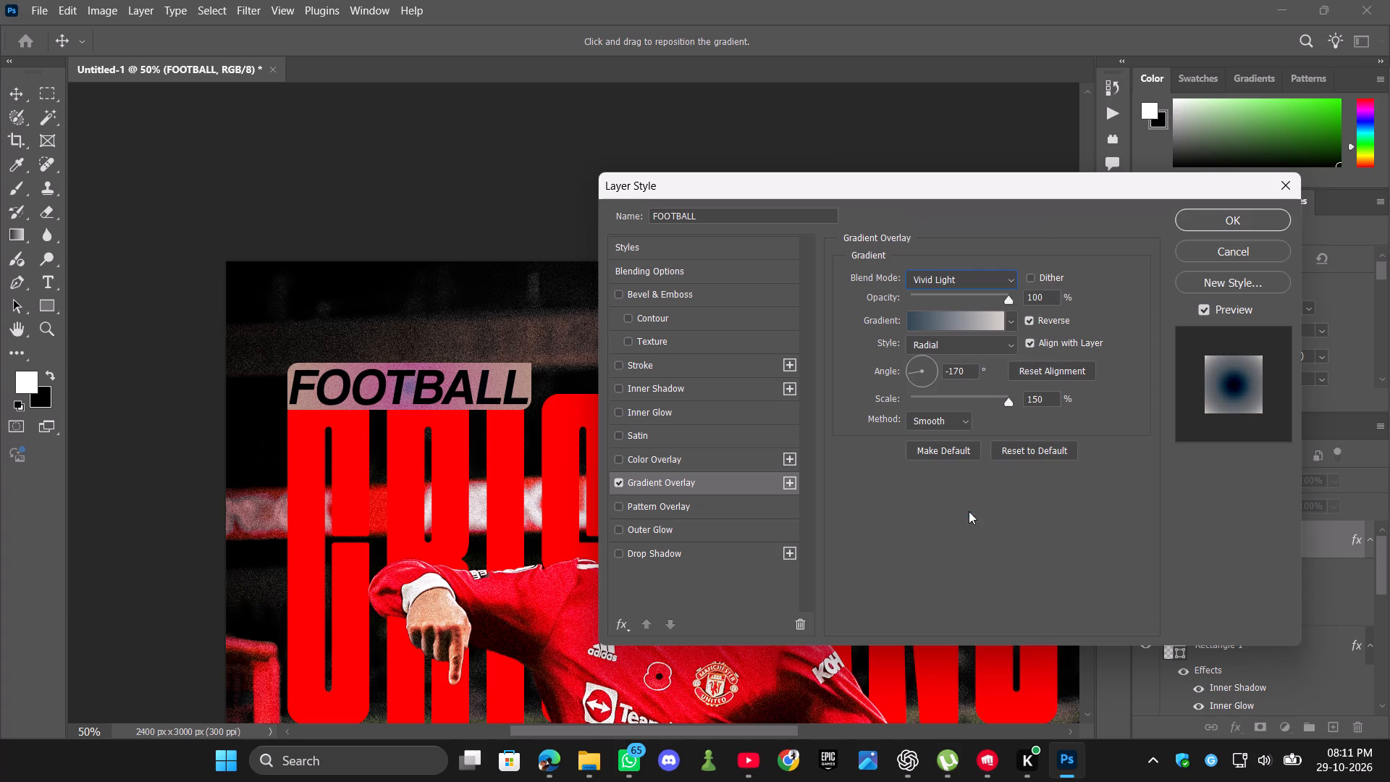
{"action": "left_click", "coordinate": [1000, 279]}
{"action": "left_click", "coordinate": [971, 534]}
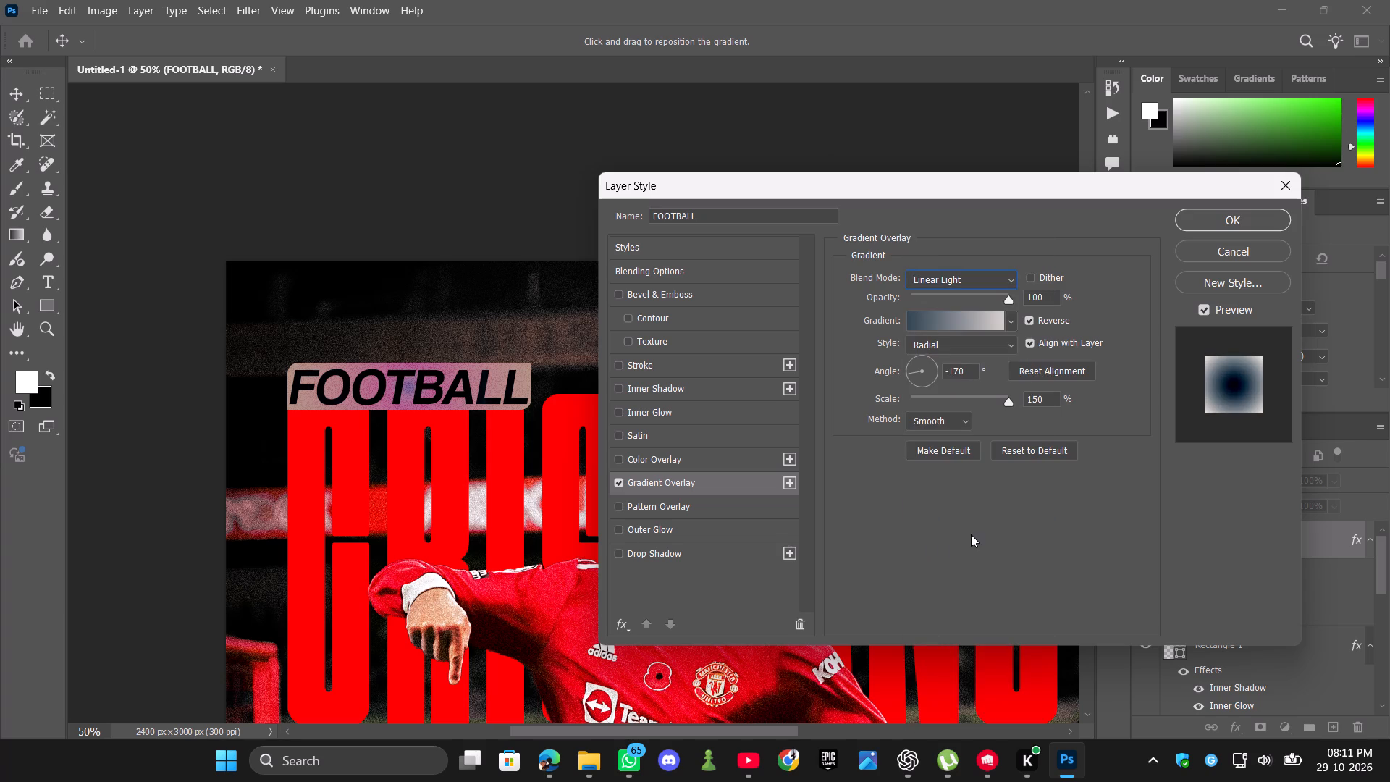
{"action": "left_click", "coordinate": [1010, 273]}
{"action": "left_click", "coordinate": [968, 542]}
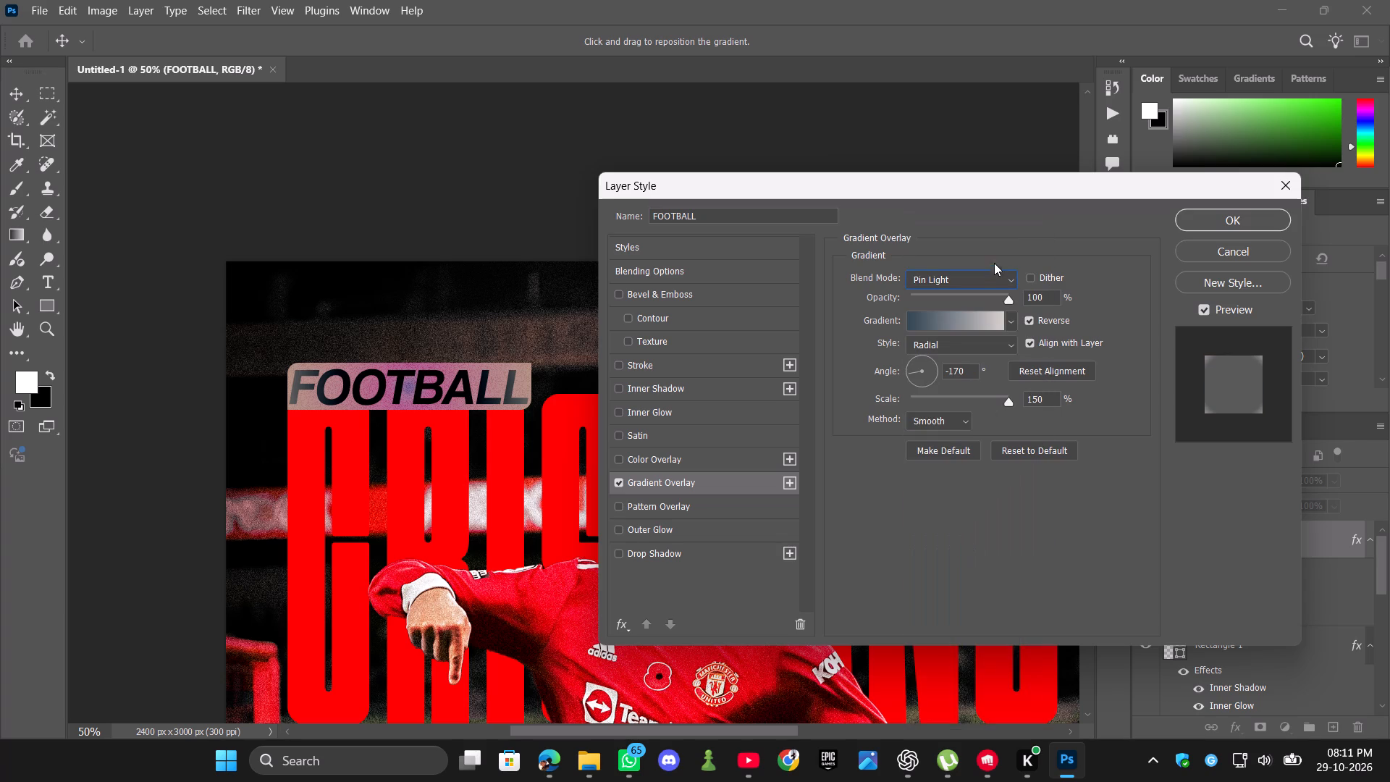
Set the blend mode of the FOOTBALL text's gradient overlay to Hard Light.
{"action": "left_click", "coordinate": [1000, 282]}
{"action": "left_click", "coordinate": [969, 499]}
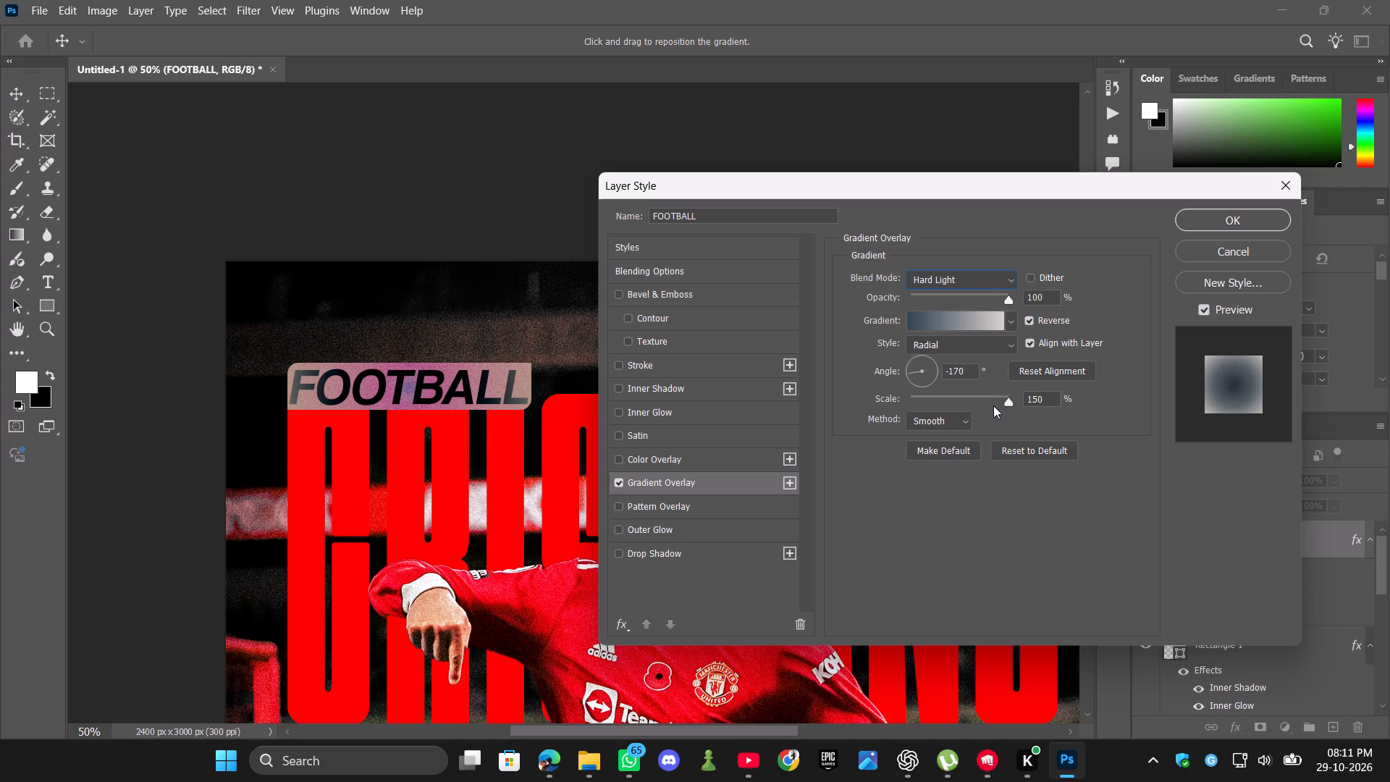
{"action": "left_click_drag", "start_coordinate": [1006, 405], "coordinate": [1023, 403]}
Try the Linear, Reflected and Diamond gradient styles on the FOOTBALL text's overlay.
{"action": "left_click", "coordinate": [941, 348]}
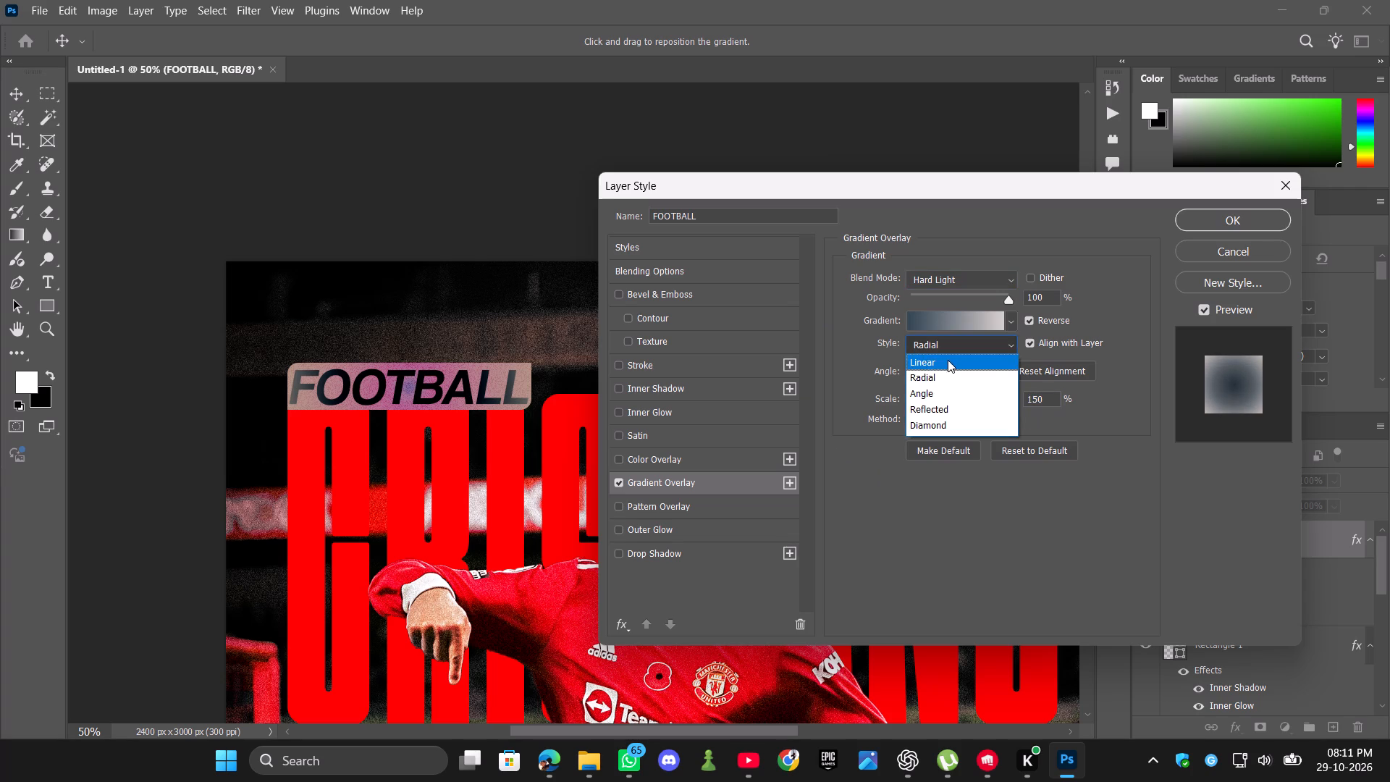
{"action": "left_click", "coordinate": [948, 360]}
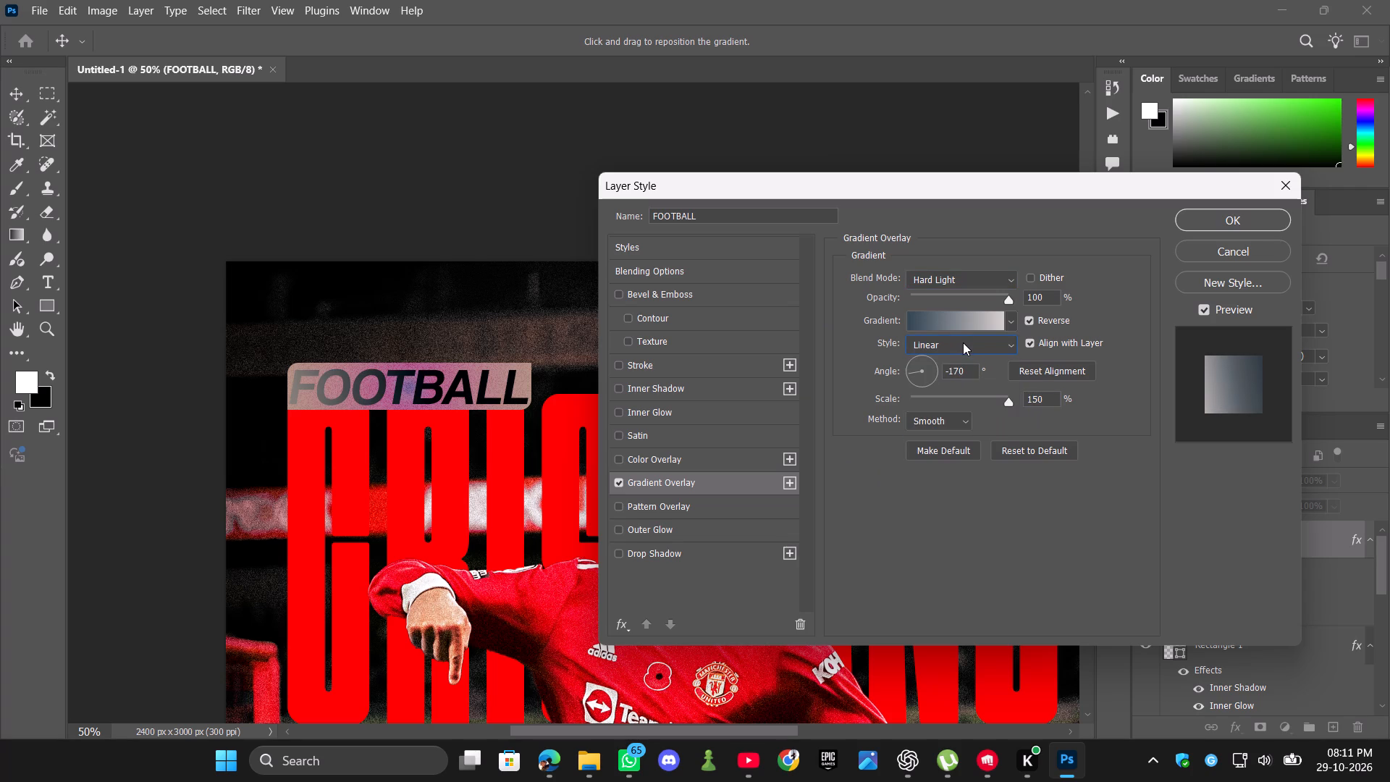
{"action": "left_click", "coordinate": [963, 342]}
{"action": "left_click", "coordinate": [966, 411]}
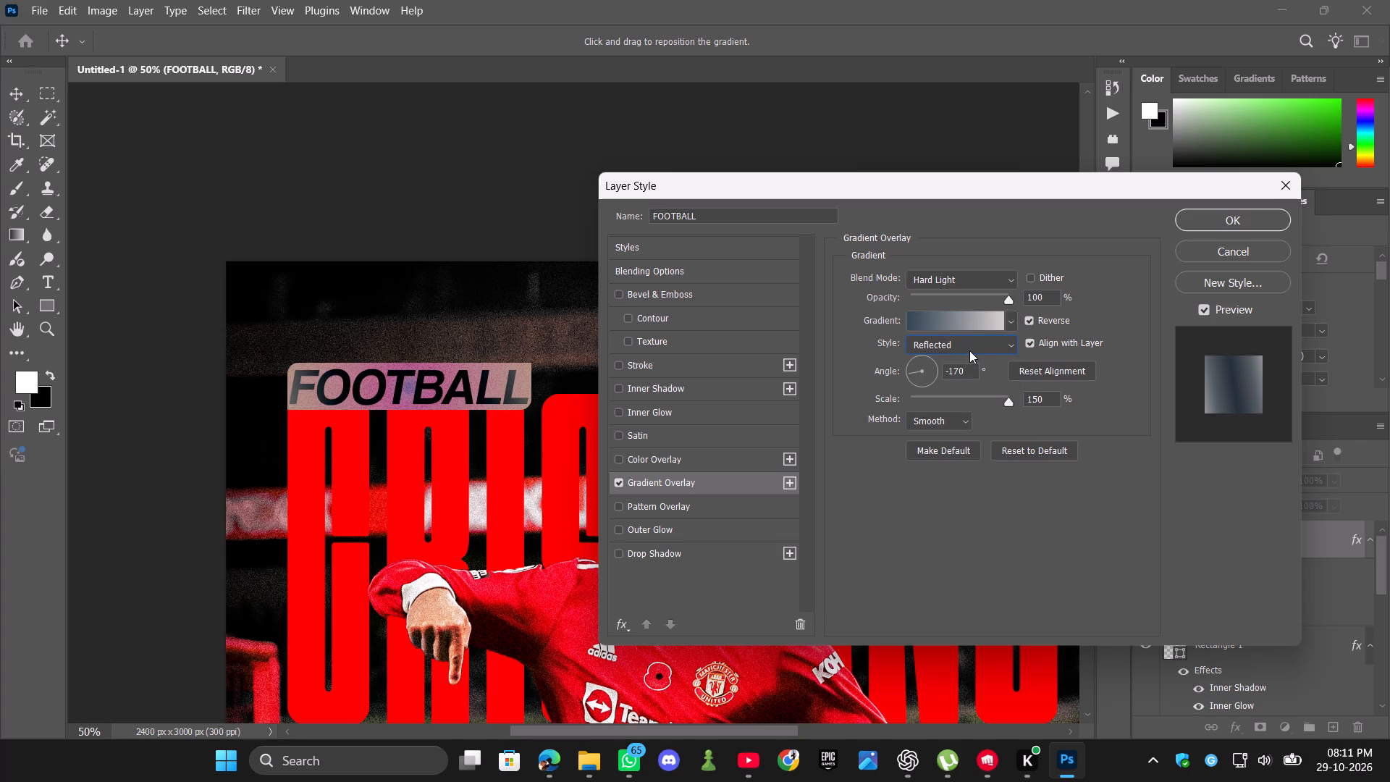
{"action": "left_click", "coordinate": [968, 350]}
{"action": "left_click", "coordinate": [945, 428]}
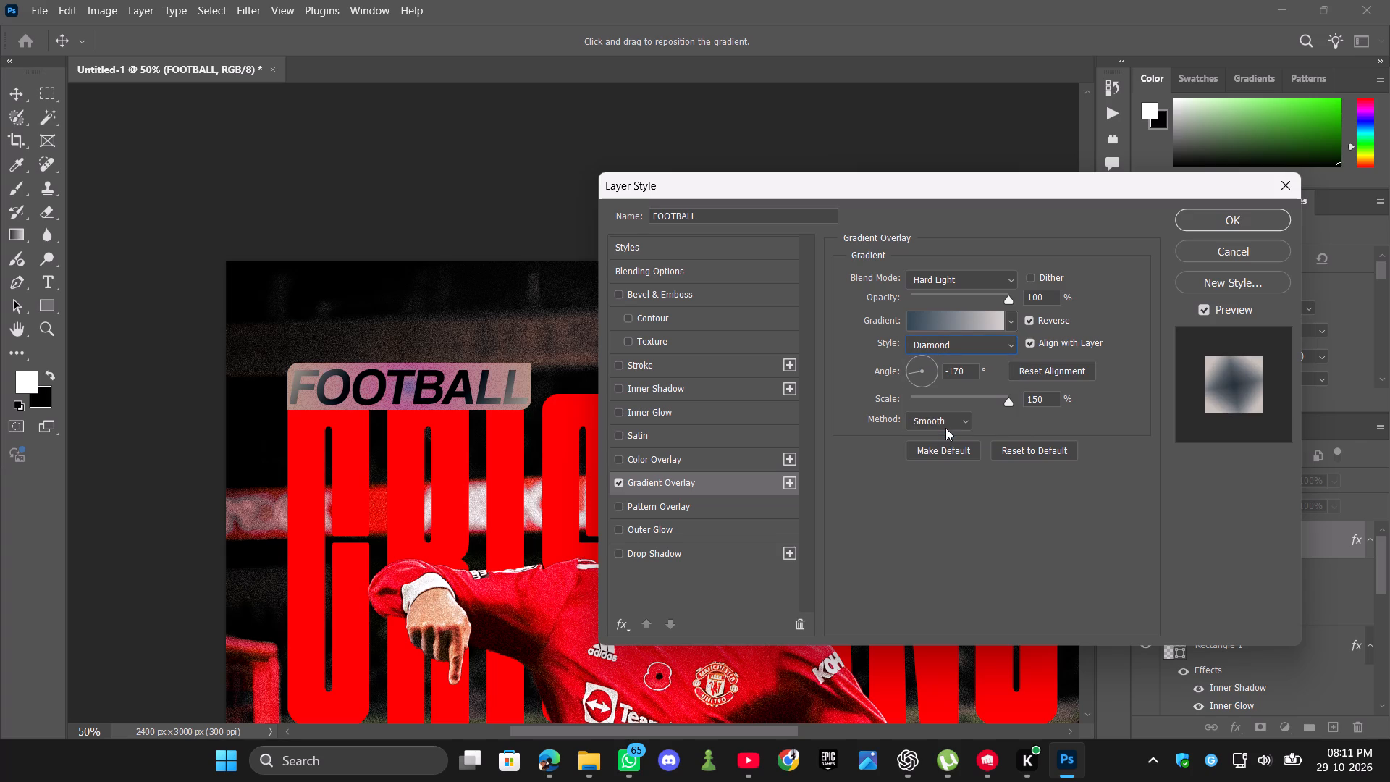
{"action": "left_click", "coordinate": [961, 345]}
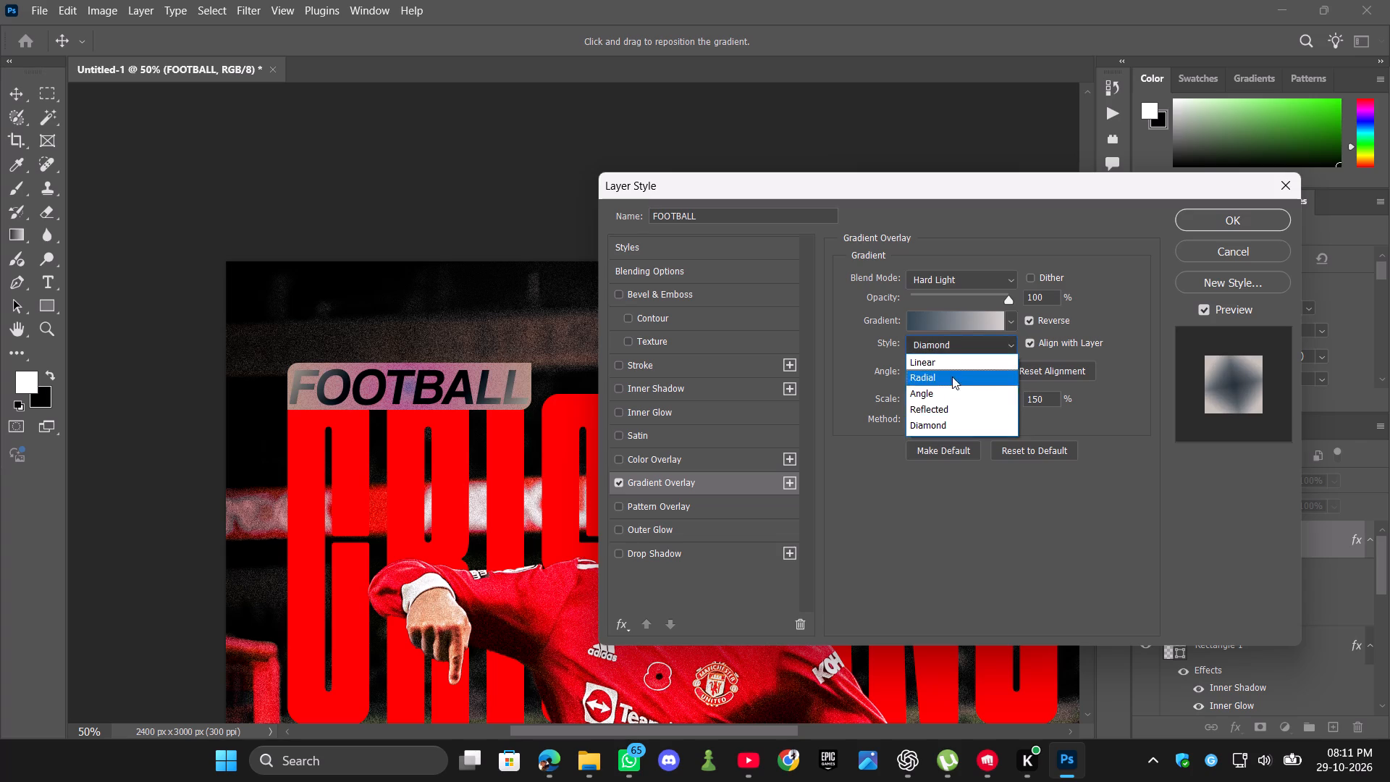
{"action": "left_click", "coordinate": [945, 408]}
Set the gradient overlay's style to Angle.
{"action": "left_click", "coordinate": [965, 342]}
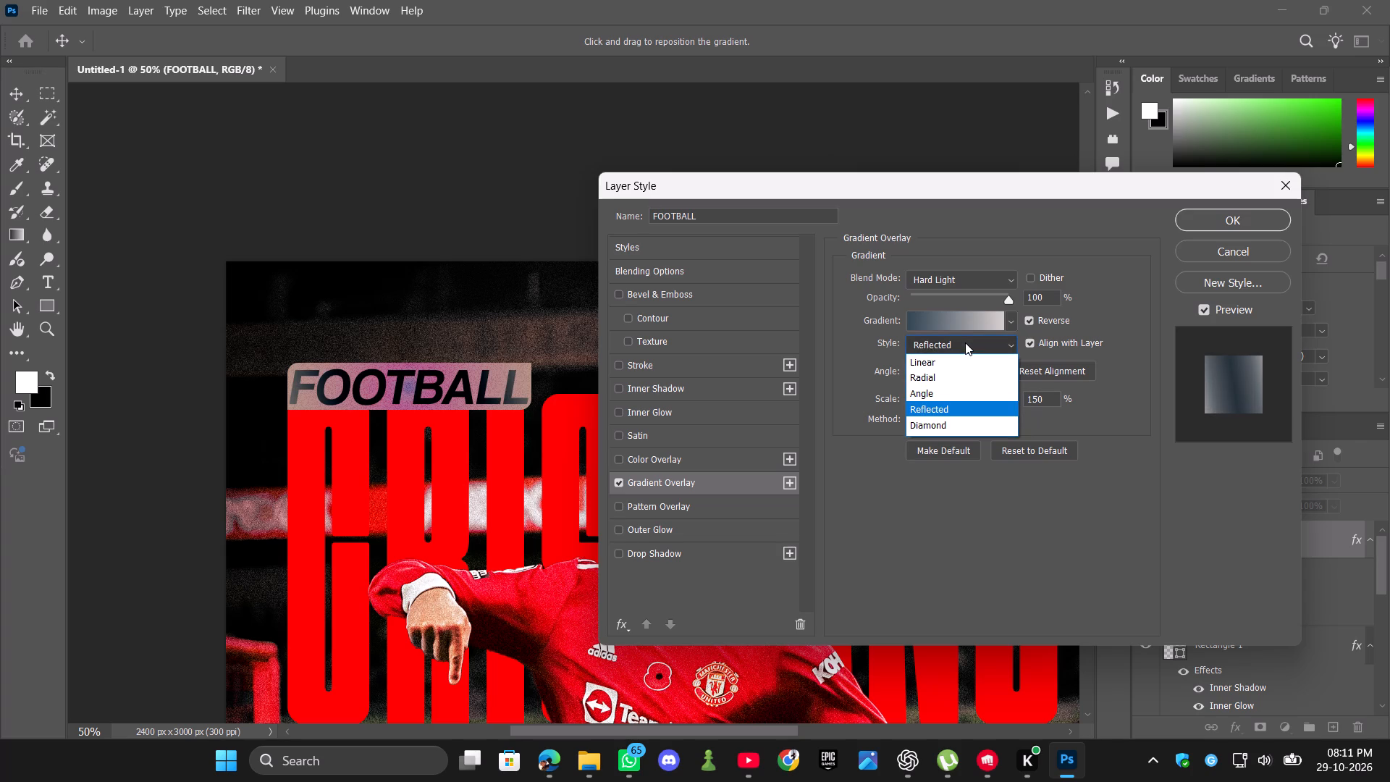
{"action": "left_click", "coordinate": [964, 392]}
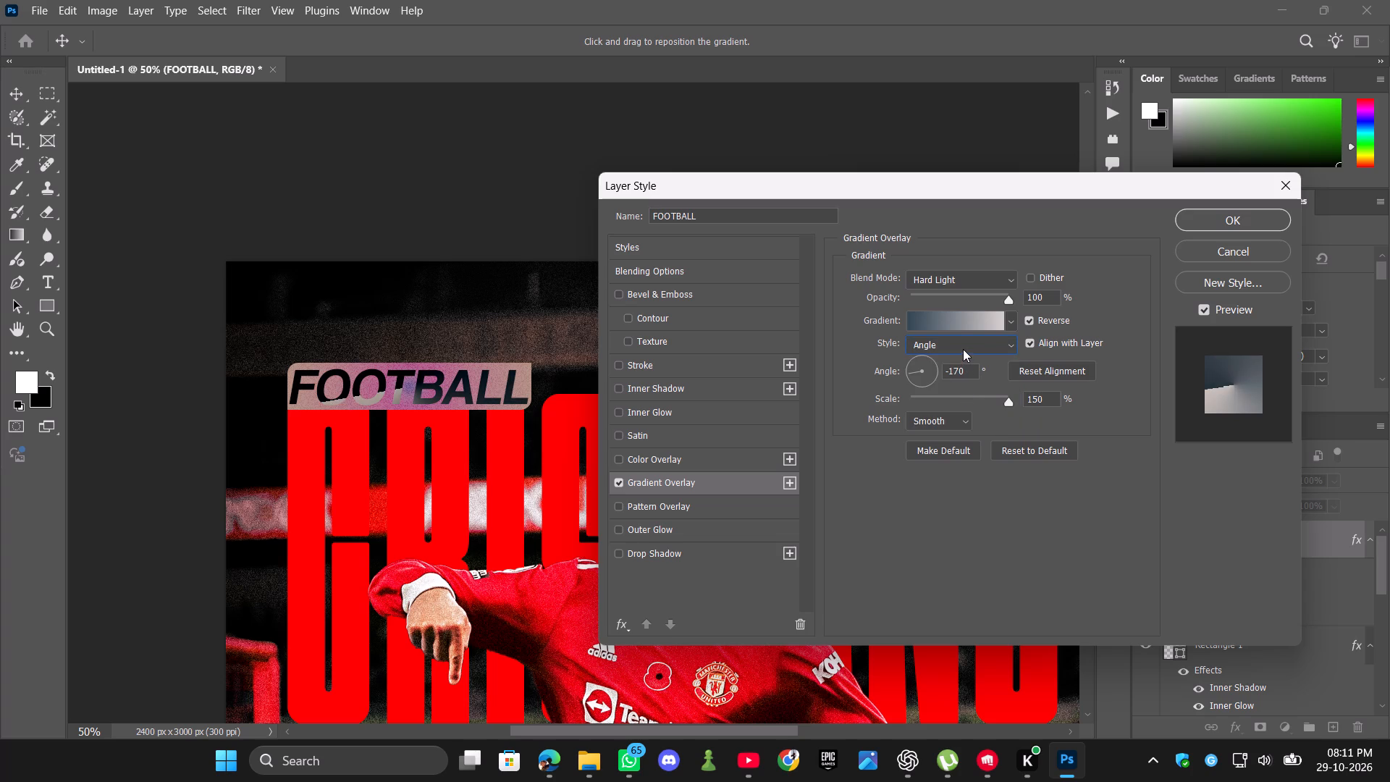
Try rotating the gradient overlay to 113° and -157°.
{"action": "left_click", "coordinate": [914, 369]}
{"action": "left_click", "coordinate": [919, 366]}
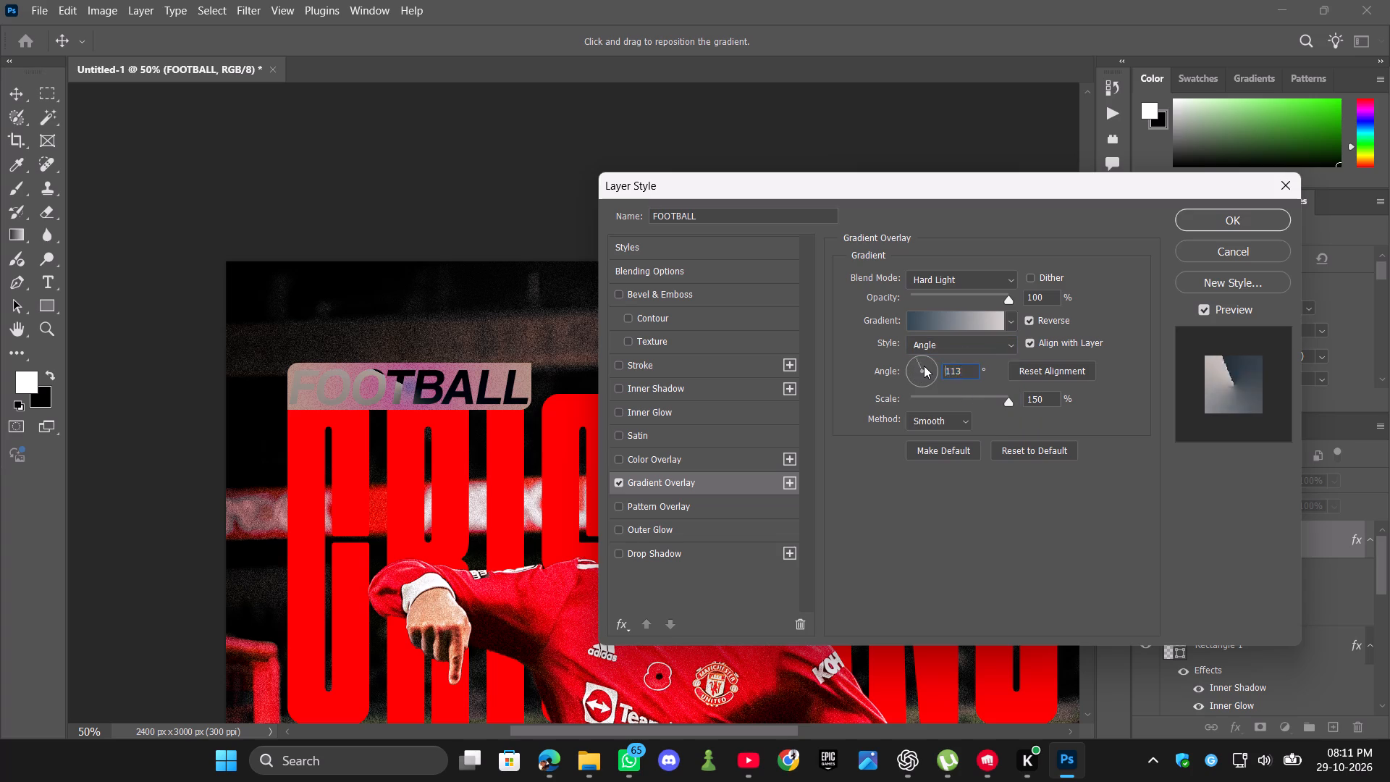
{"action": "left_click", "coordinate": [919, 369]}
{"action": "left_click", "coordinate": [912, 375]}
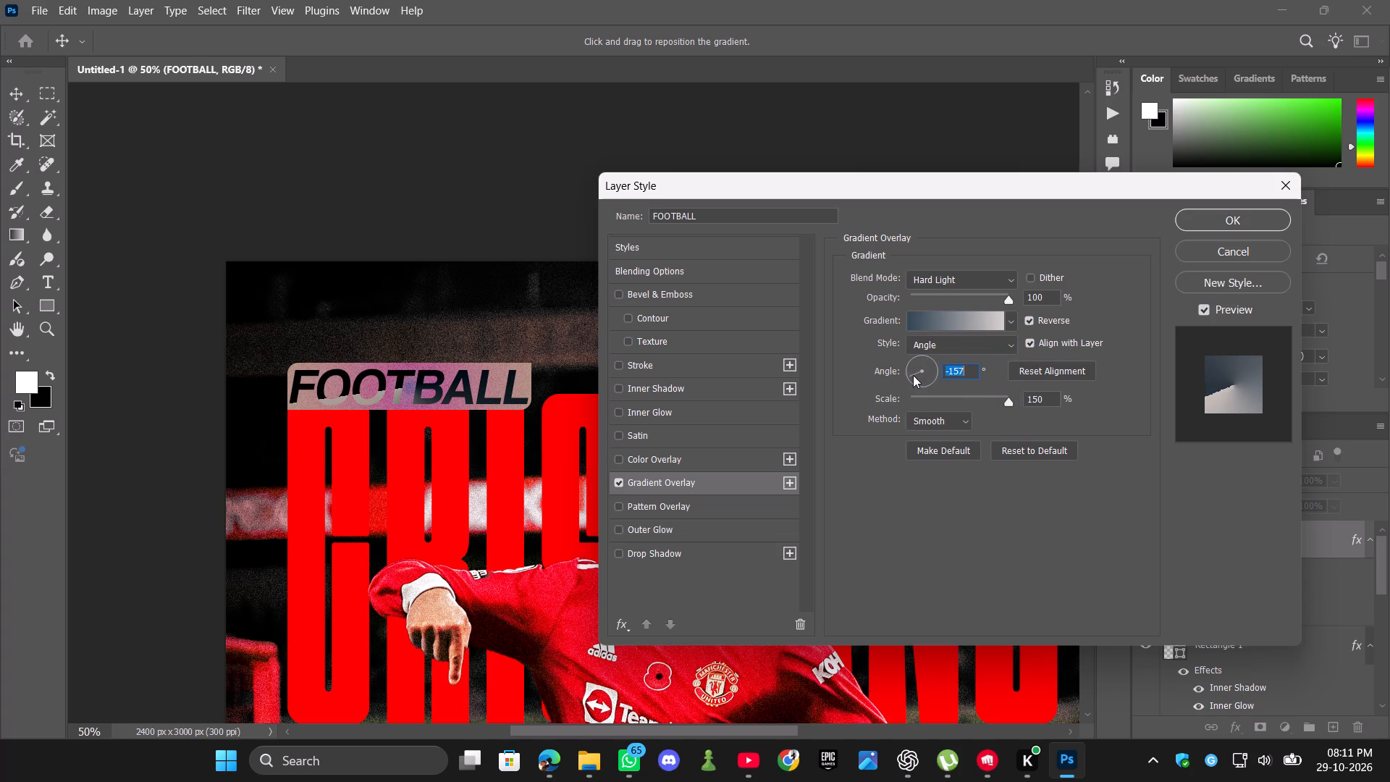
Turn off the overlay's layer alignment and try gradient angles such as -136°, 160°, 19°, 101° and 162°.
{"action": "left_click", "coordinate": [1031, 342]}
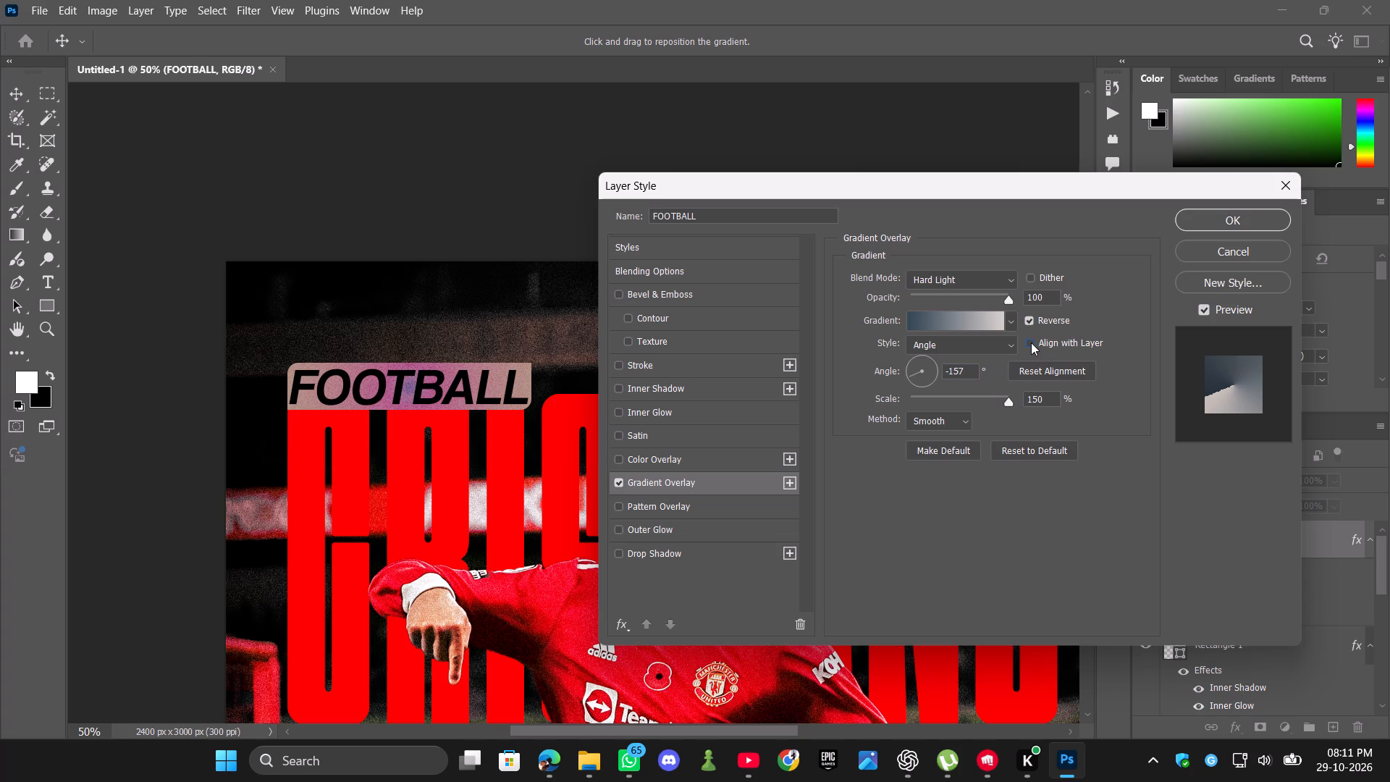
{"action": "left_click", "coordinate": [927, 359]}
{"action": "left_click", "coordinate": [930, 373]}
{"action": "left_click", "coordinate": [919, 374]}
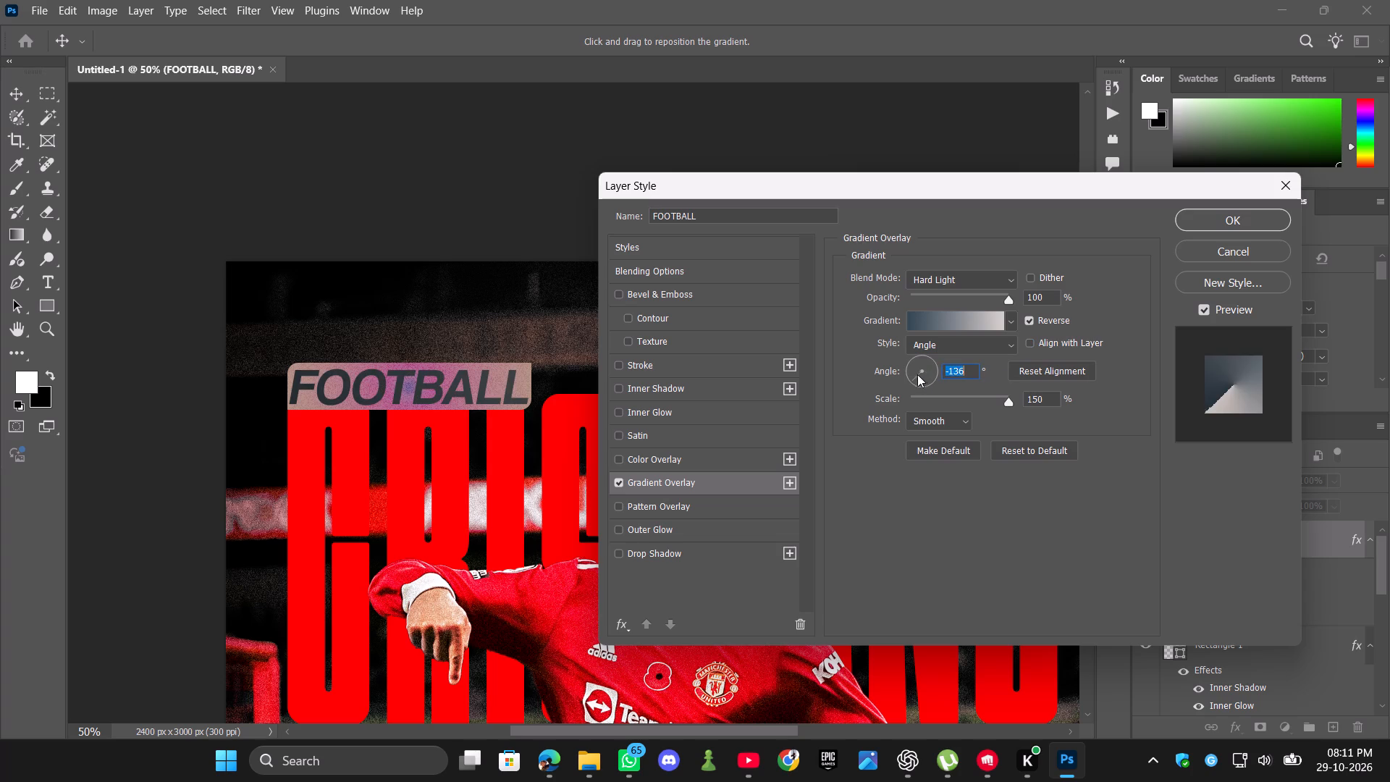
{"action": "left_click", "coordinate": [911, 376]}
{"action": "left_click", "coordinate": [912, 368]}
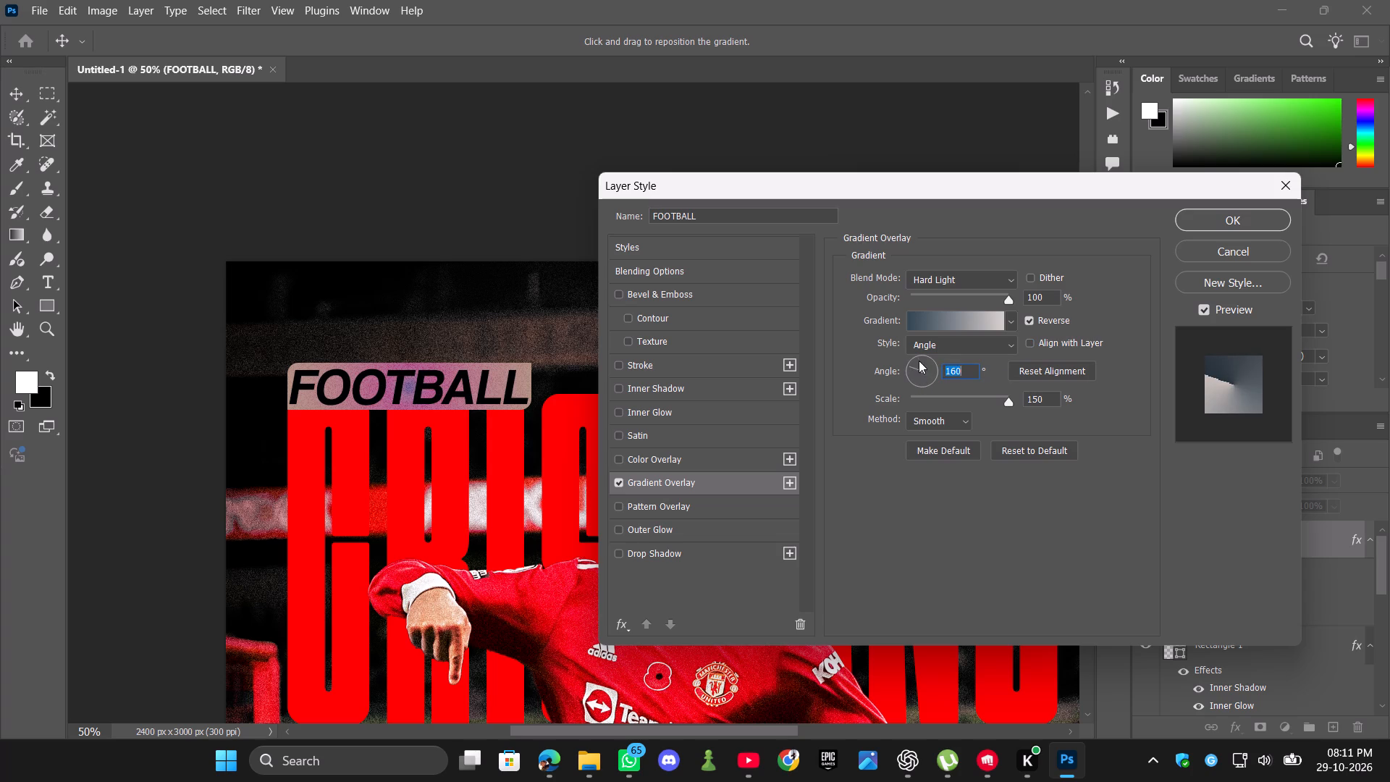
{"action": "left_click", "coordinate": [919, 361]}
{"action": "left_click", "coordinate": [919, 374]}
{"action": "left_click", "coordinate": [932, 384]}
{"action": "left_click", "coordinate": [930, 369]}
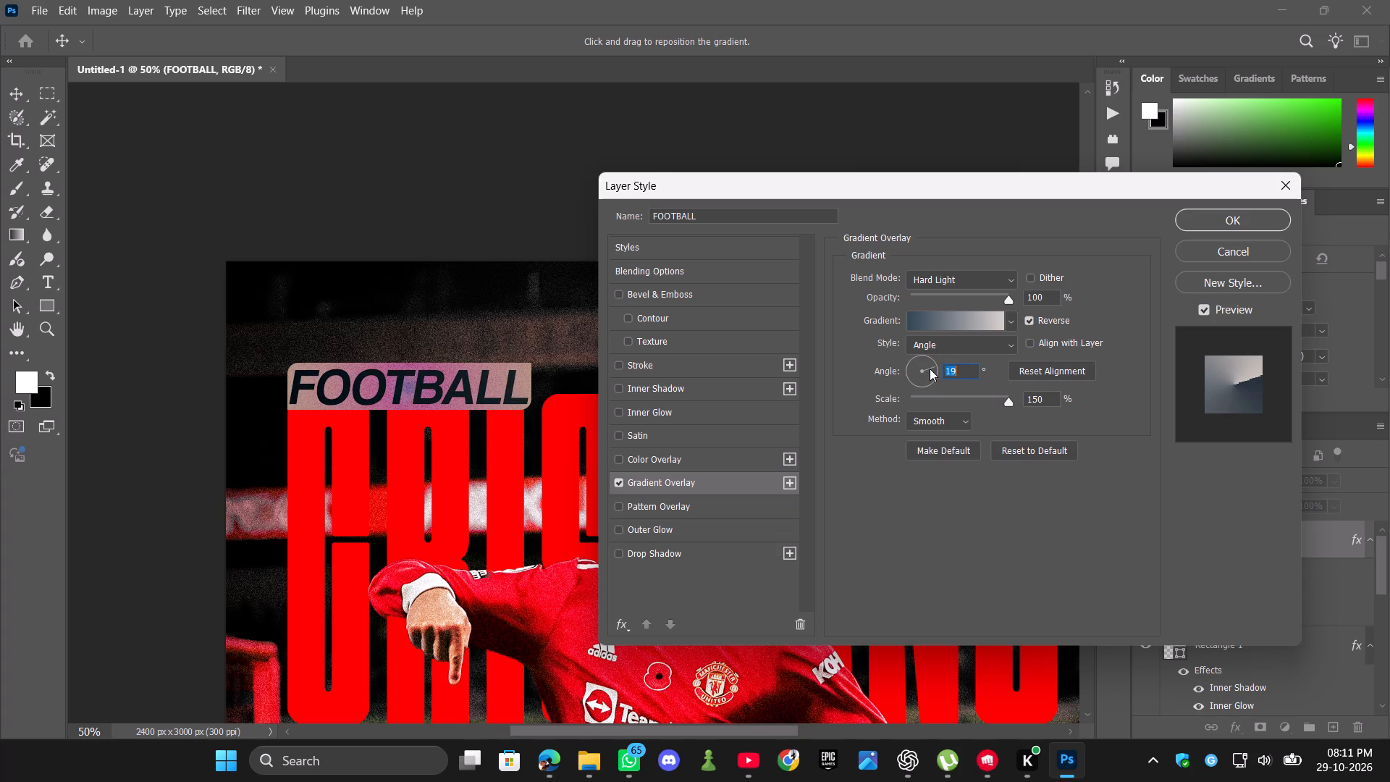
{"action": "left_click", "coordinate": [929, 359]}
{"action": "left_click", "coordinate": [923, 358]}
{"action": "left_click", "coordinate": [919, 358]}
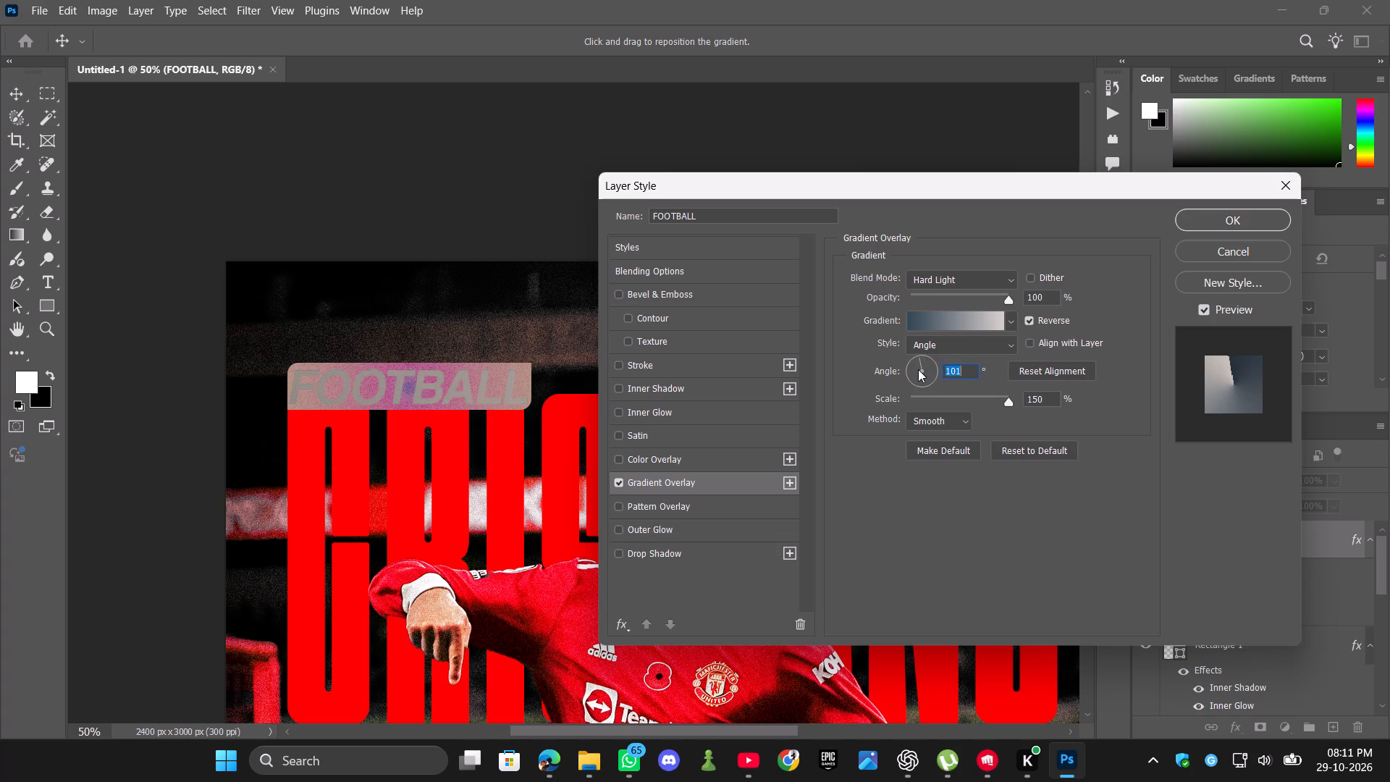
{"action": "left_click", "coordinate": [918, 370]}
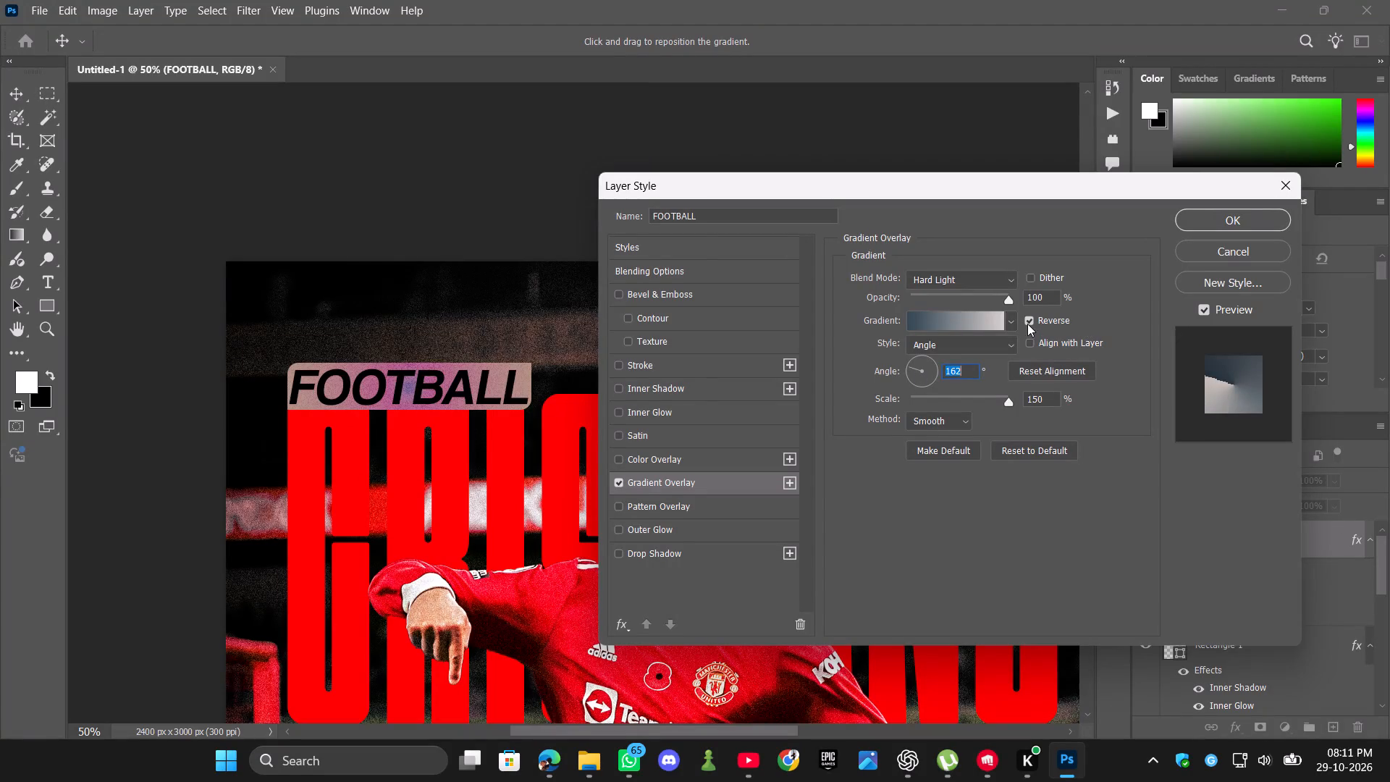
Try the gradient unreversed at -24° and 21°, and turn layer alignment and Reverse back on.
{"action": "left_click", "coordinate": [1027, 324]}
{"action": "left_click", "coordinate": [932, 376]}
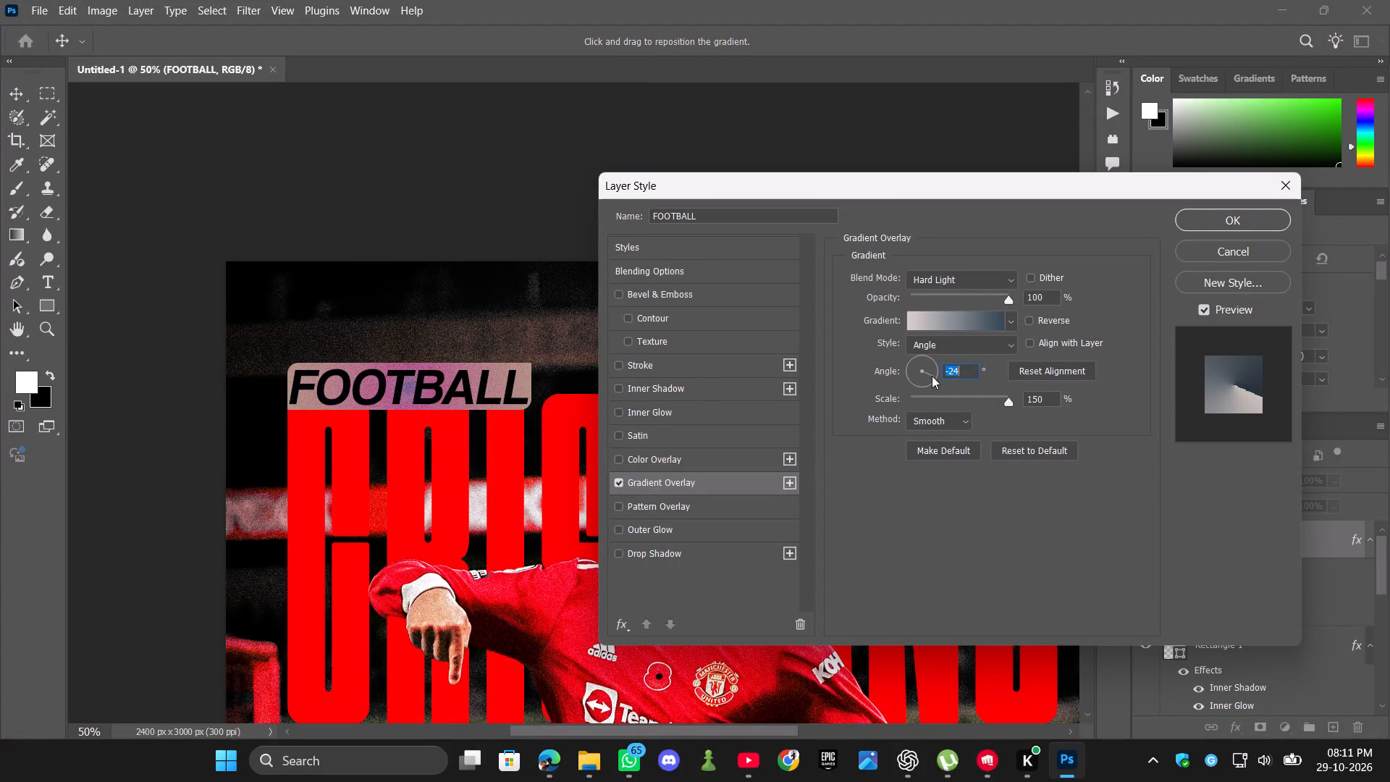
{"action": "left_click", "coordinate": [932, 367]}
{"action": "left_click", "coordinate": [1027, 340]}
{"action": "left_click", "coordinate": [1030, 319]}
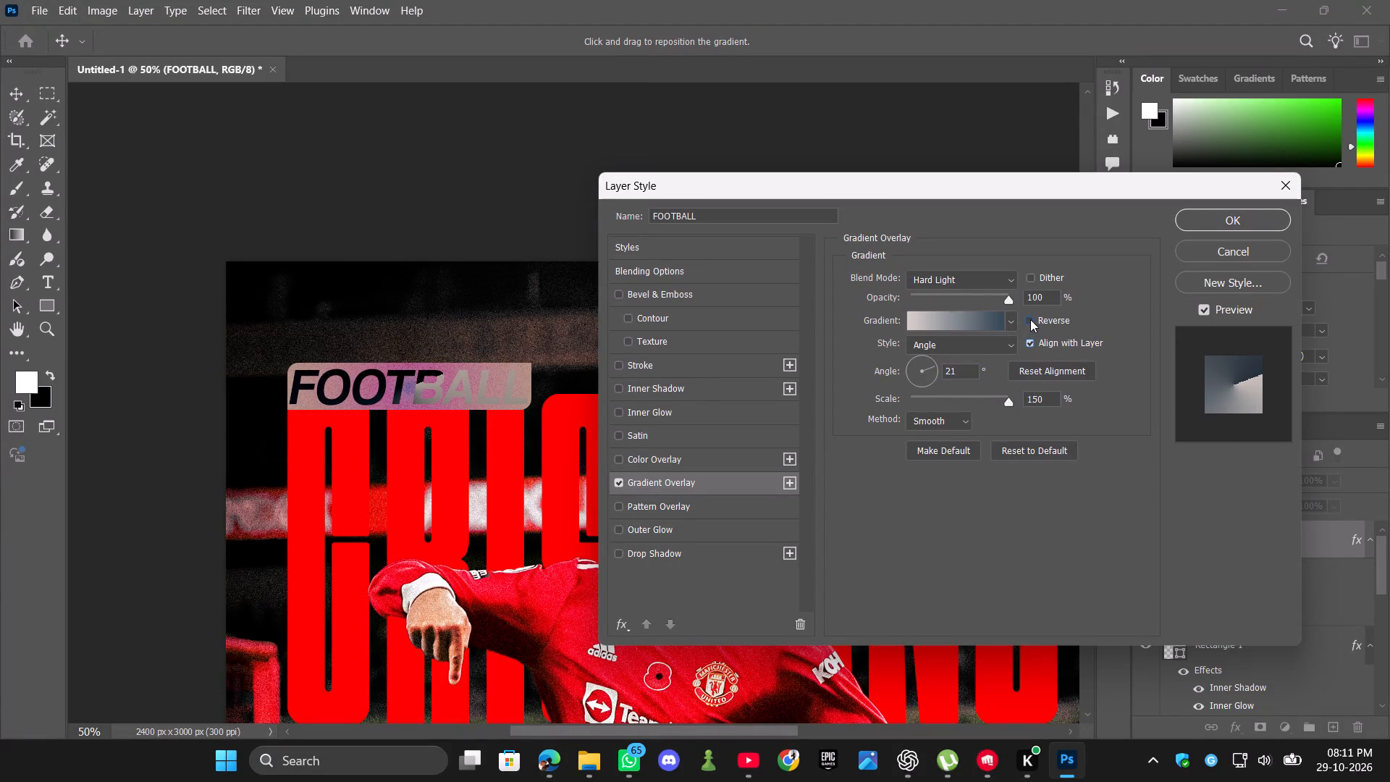
Set the angle of the FOOTBALL text's gradient overlay to -126°.
{"action": "left_click", "coordinate": [929, 375]}
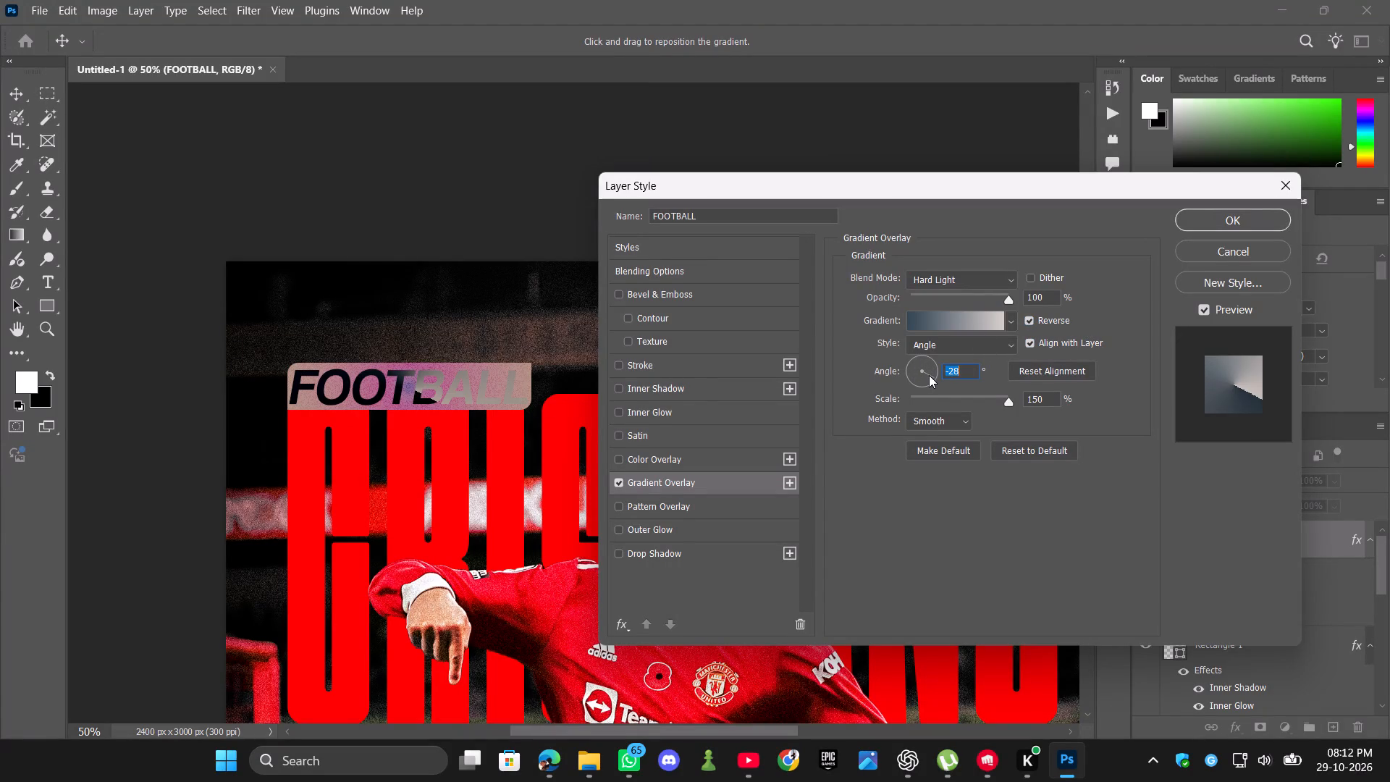
{"action": "left_click", "coordinate": [920, 377]}
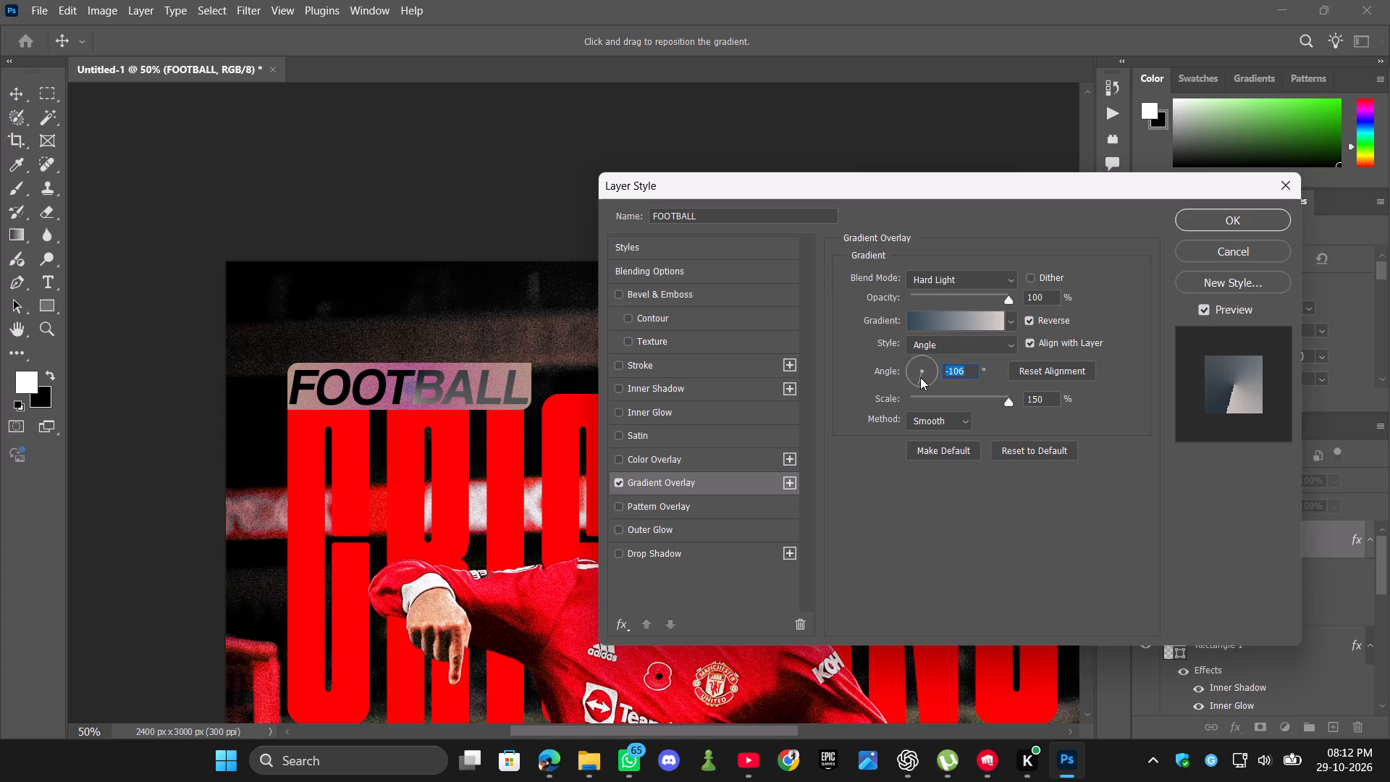
{"action": "left_click", "coordinate": [920, 377]}
{"action": "left_click", "coordinate": [917, 379]}
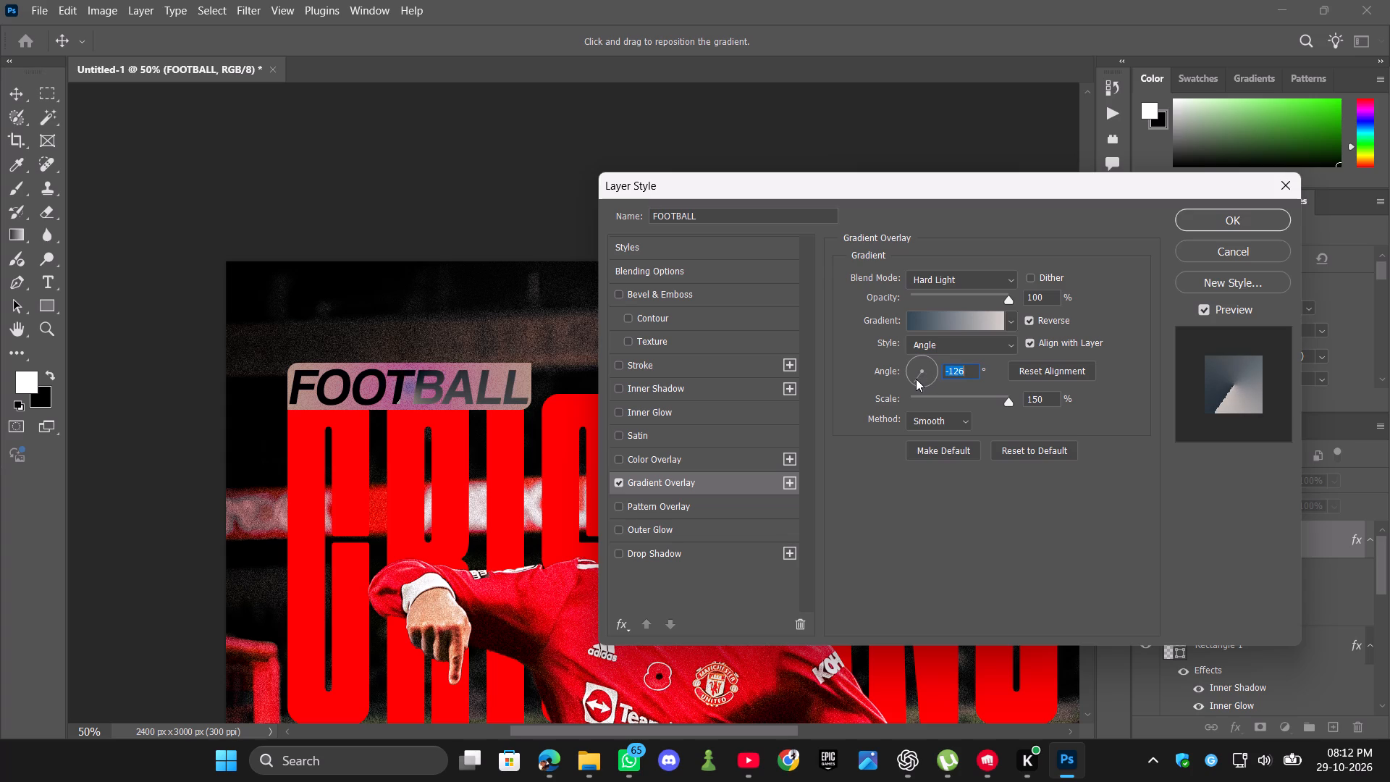
Set the FOOTBALL gradient overlay's angle to -112° and reset its alignment.
{"action": "left_click", "coordinate": [915, 379]}
{"action": "left_click", "coordinate": [917, 379]}
{"action": "left_click", "coordinate": [1036, 374]}
{"action": "left_click", "coordinate": [1036, 374]}
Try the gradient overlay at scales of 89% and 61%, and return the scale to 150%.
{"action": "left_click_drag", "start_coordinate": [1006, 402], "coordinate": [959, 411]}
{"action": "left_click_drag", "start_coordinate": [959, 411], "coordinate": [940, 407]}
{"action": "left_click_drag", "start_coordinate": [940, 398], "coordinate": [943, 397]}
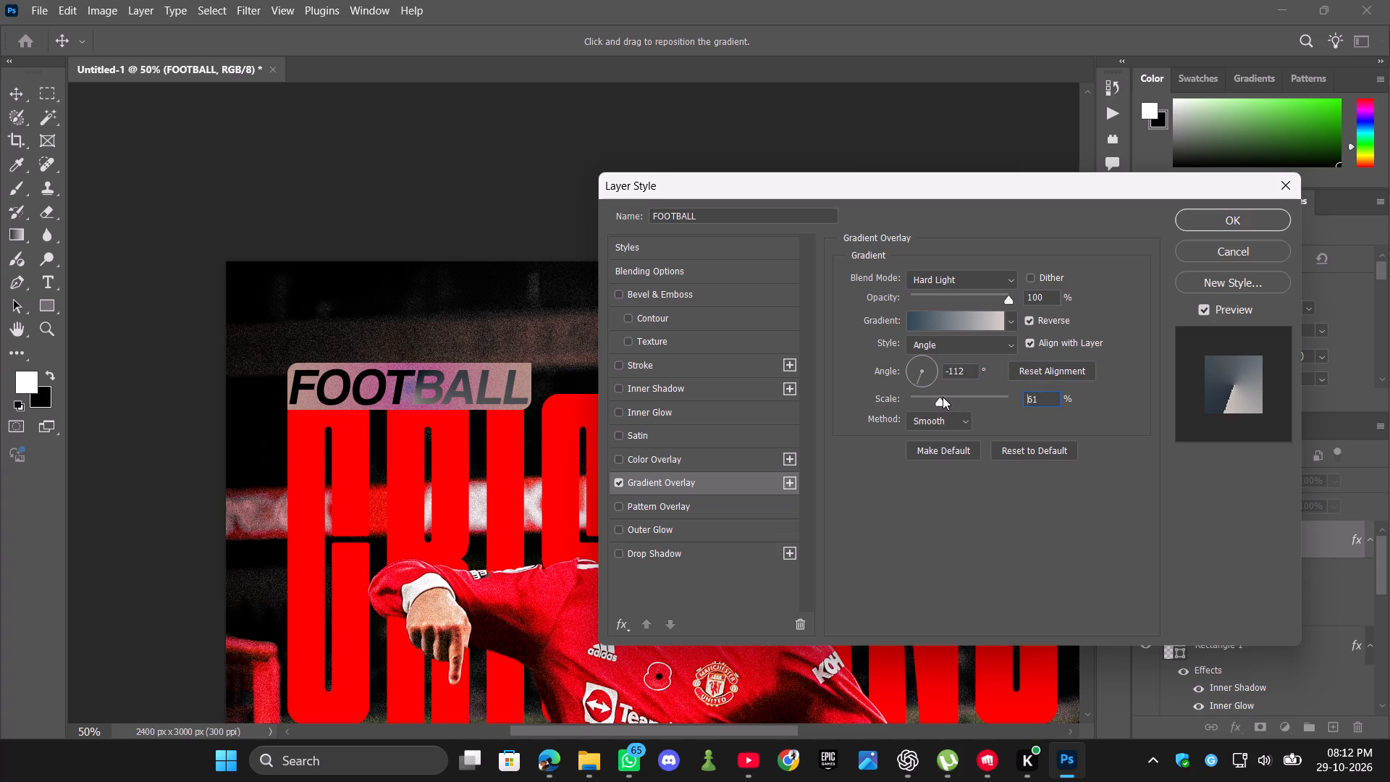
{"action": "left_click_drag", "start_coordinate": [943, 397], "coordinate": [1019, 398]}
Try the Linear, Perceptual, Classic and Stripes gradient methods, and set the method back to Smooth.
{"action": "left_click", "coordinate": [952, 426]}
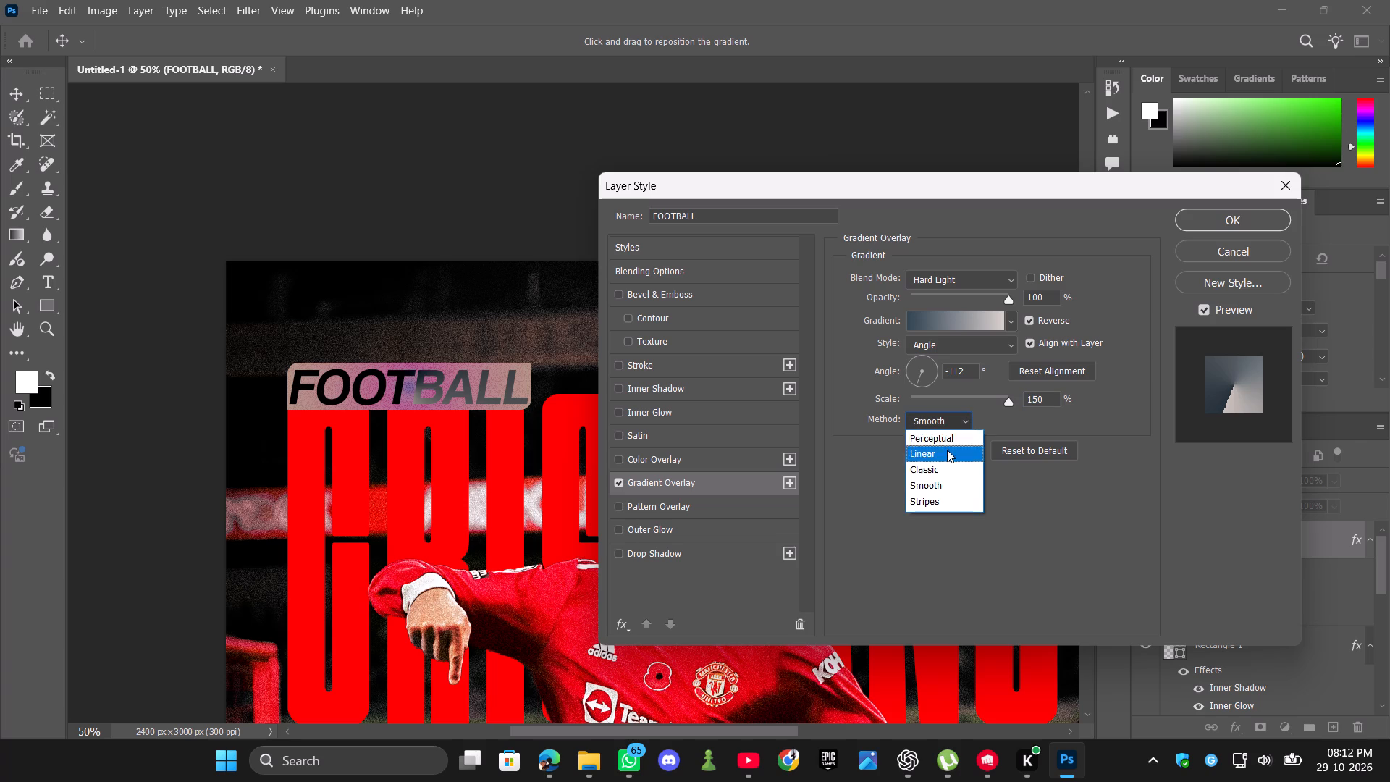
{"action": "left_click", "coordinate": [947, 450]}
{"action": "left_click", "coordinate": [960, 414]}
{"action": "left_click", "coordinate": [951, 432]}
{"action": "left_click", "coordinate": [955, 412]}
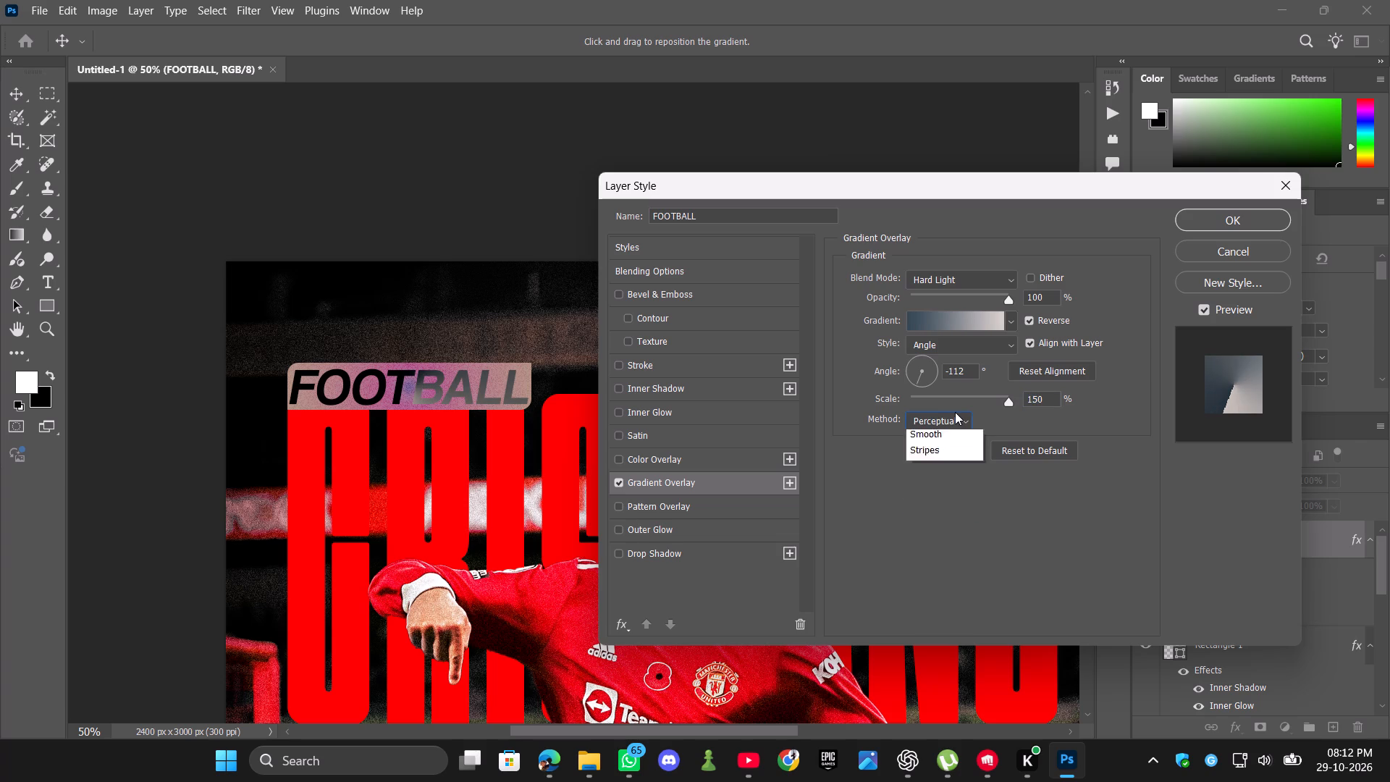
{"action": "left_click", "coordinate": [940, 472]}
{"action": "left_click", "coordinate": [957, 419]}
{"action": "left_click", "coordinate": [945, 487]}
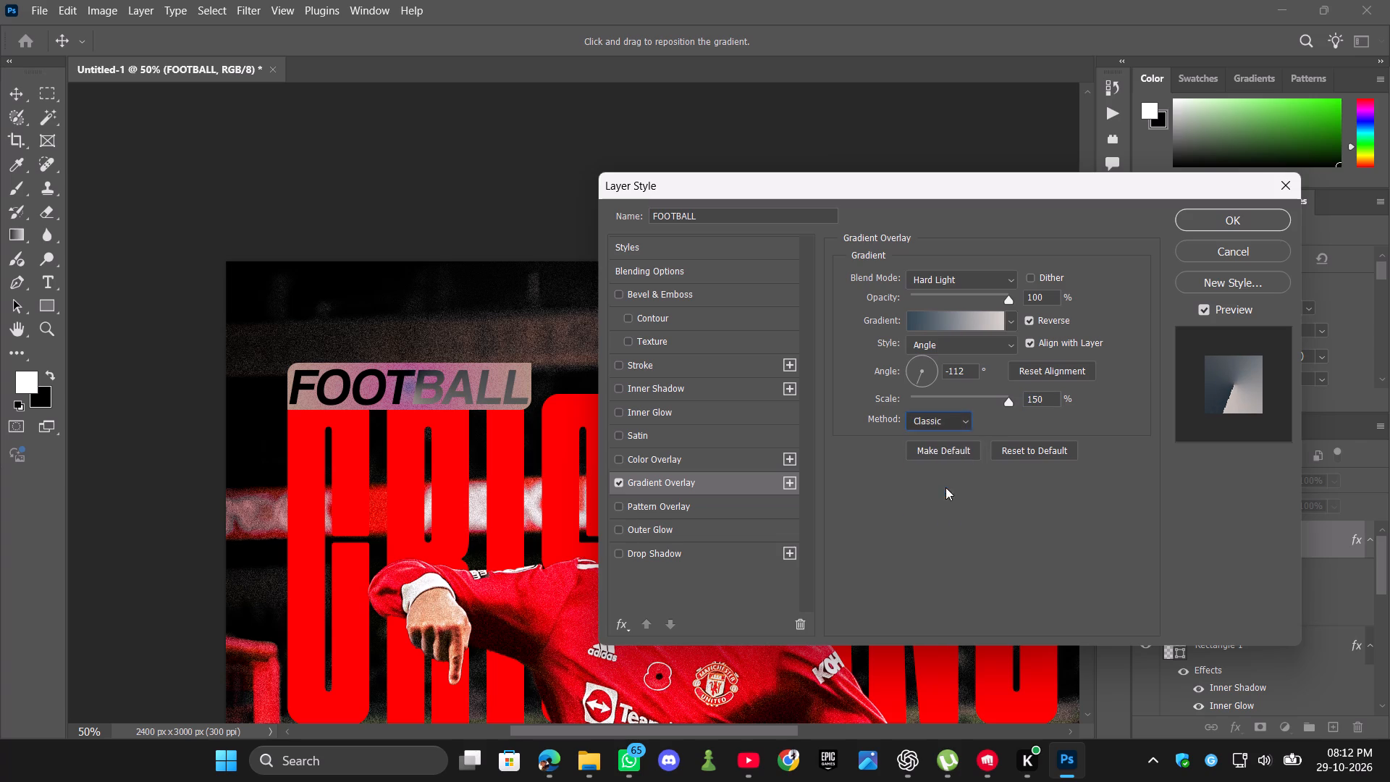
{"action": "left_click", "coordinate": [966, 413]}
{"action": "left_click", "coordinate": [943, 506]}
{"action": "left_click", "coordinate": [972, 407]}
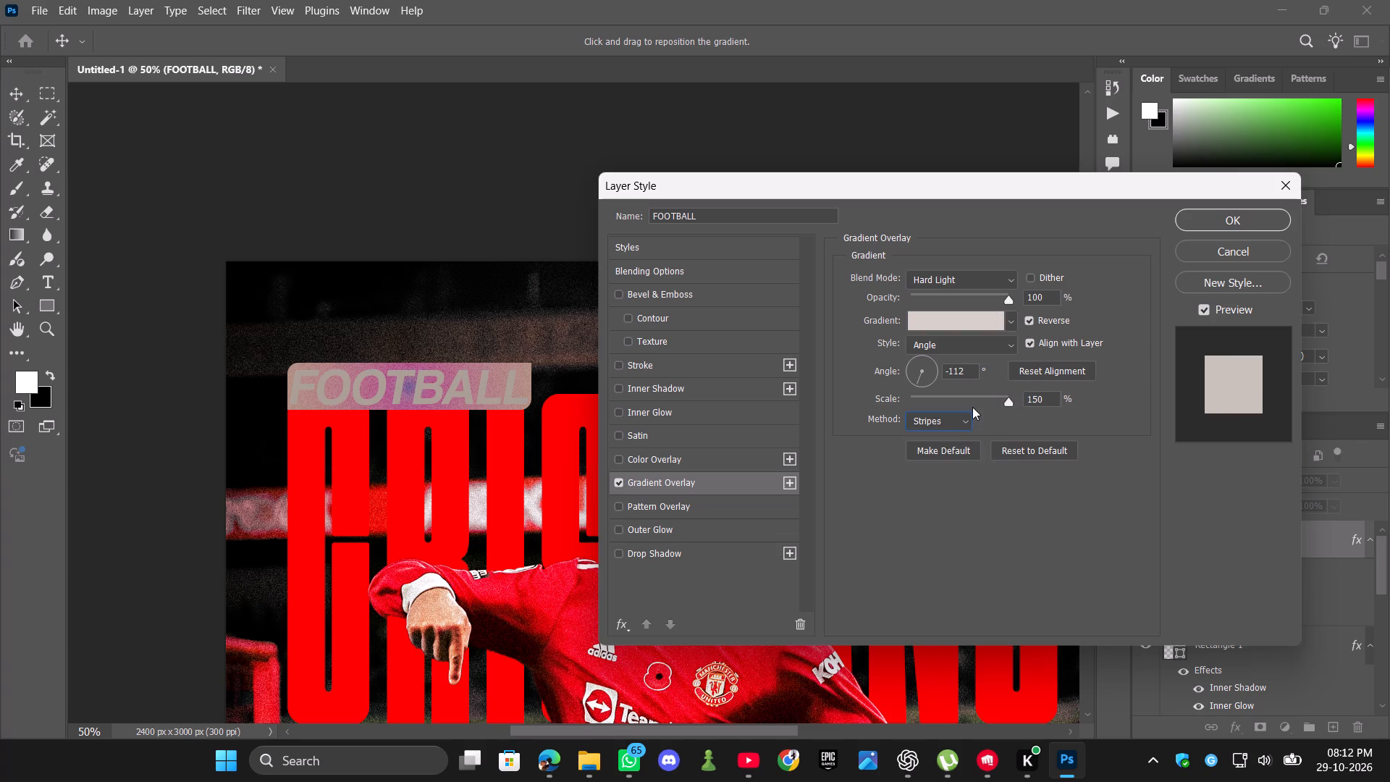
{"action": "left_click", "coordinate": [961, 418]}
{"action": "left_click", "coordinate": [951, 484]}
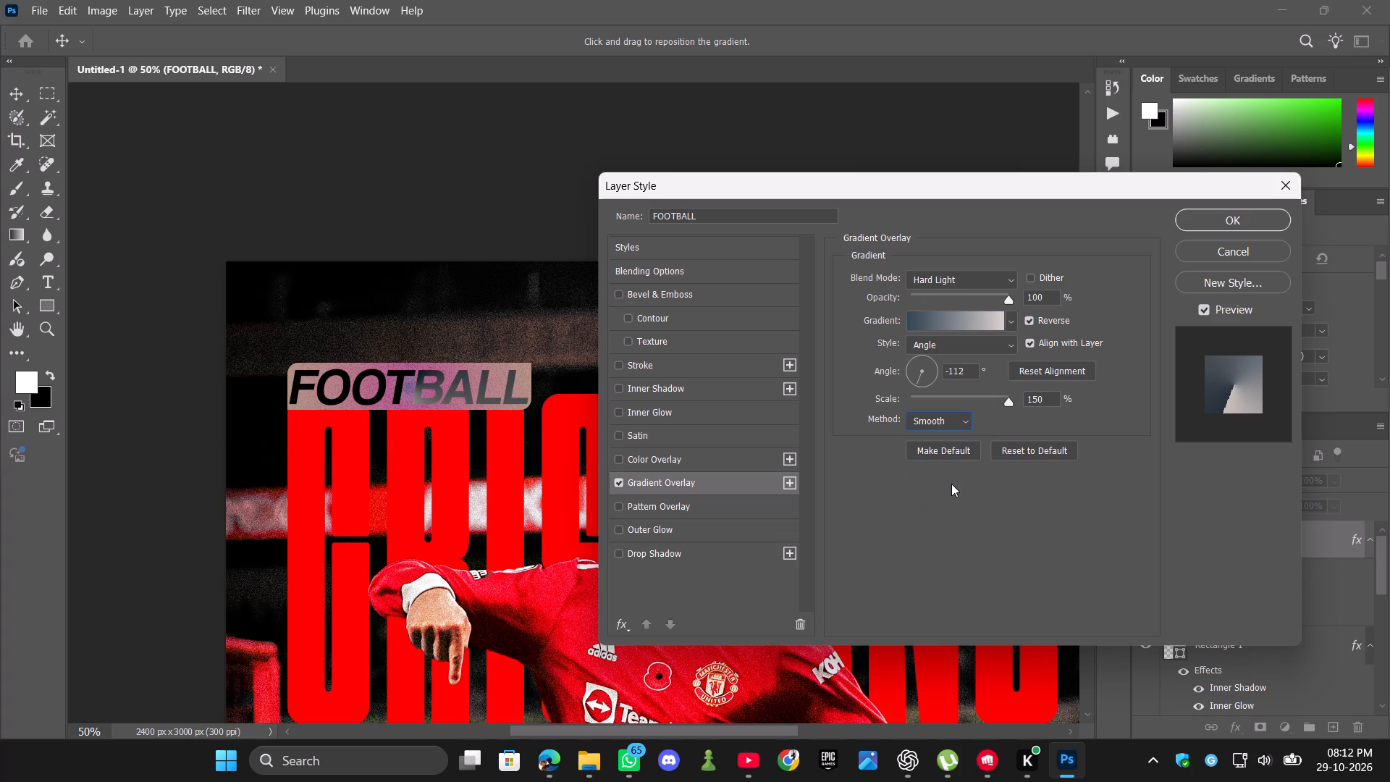
Apply the FOOTBALL text's gradient overlay at 100% opacity.
{"action": "left_click_drag", "start_coordinate": [897, 195], "coordinate": [990, 101]}
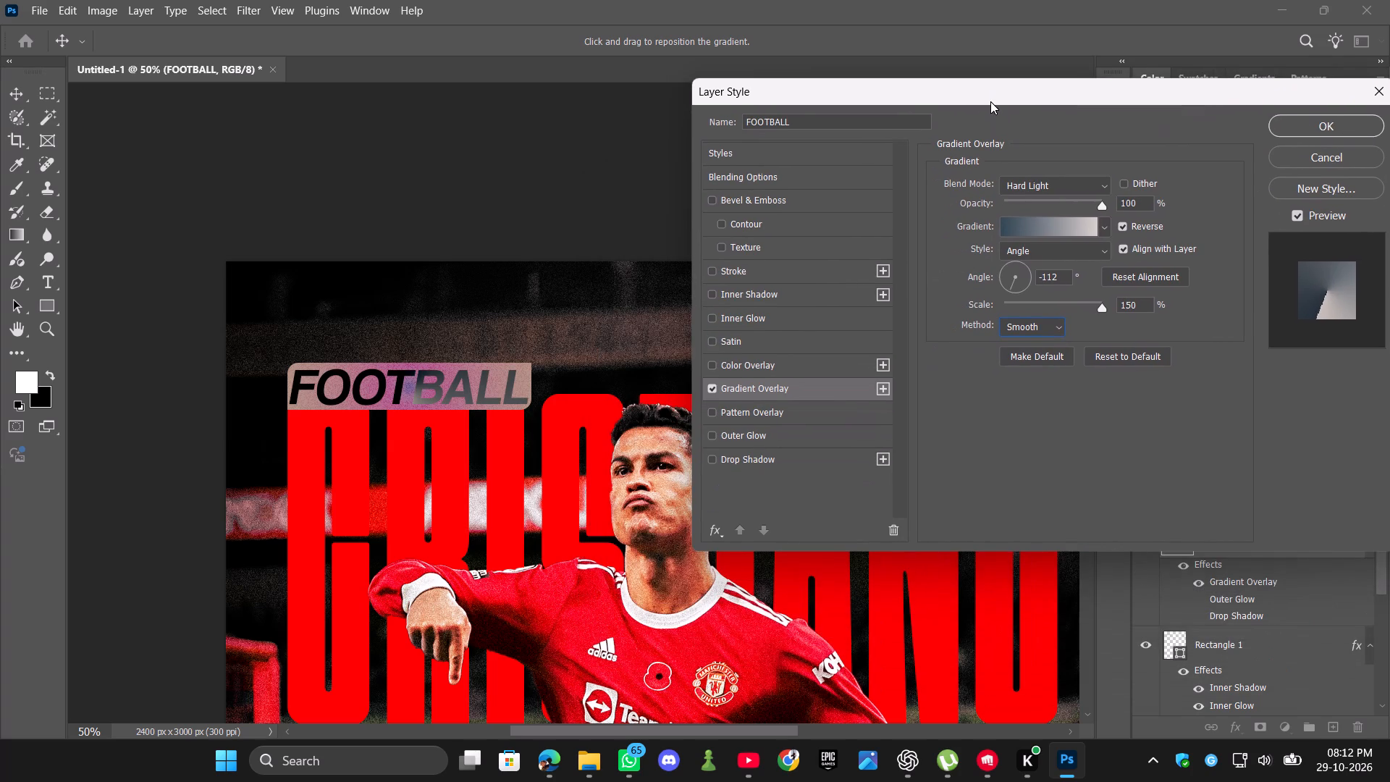
{"action": "left_click_drag", "start_coordinate": [990, 101], "coordinate": [849, 216]}
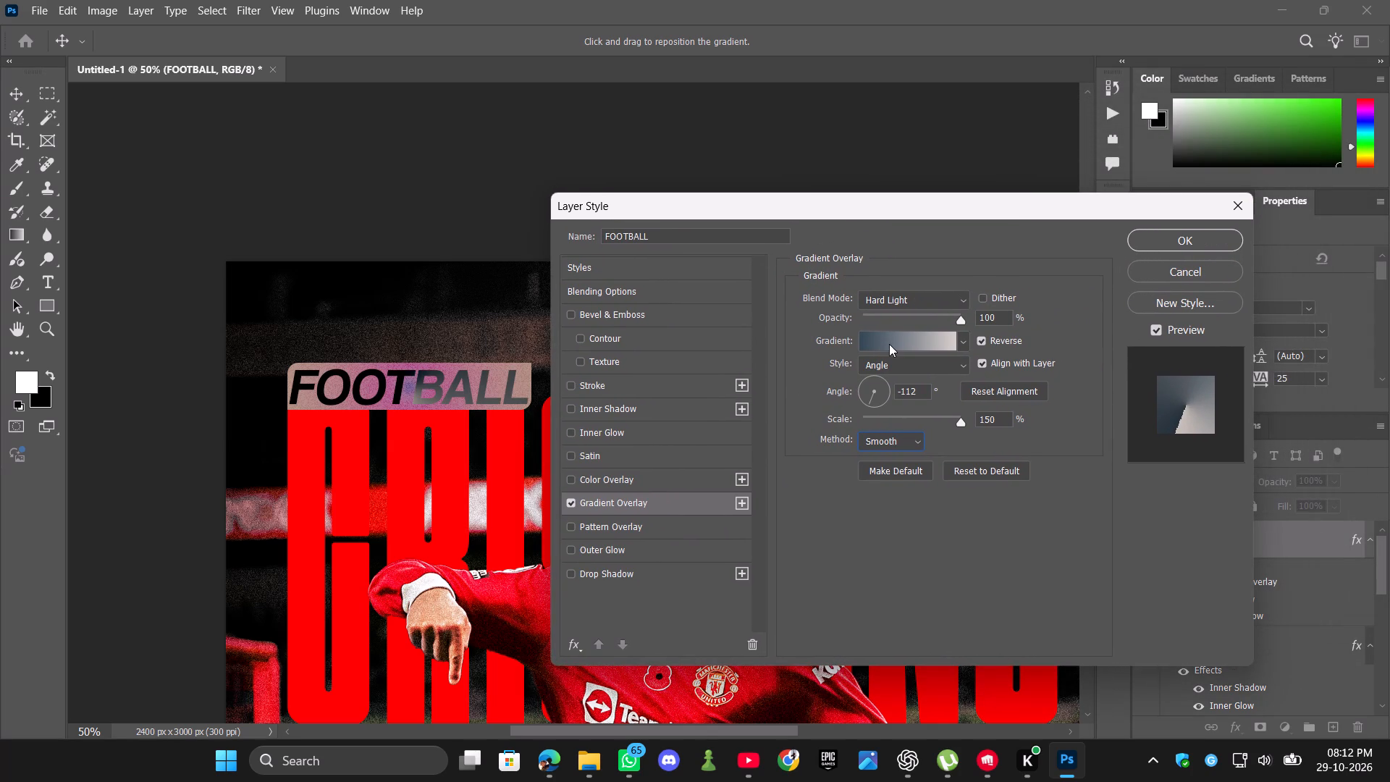
{"action": "left_click_drag", "start_coordinate": [959, 318], "coordinate": [982, 316]}
{"action": "left_click", "coordinate": [1176, 237]}
Link the FOOTBALL text layer with the Rectangle 1 layer behind it.
{"action": "scroll", "coordinate": [923, 383], "scroll_direction": "down", "scroll_amount": 3}
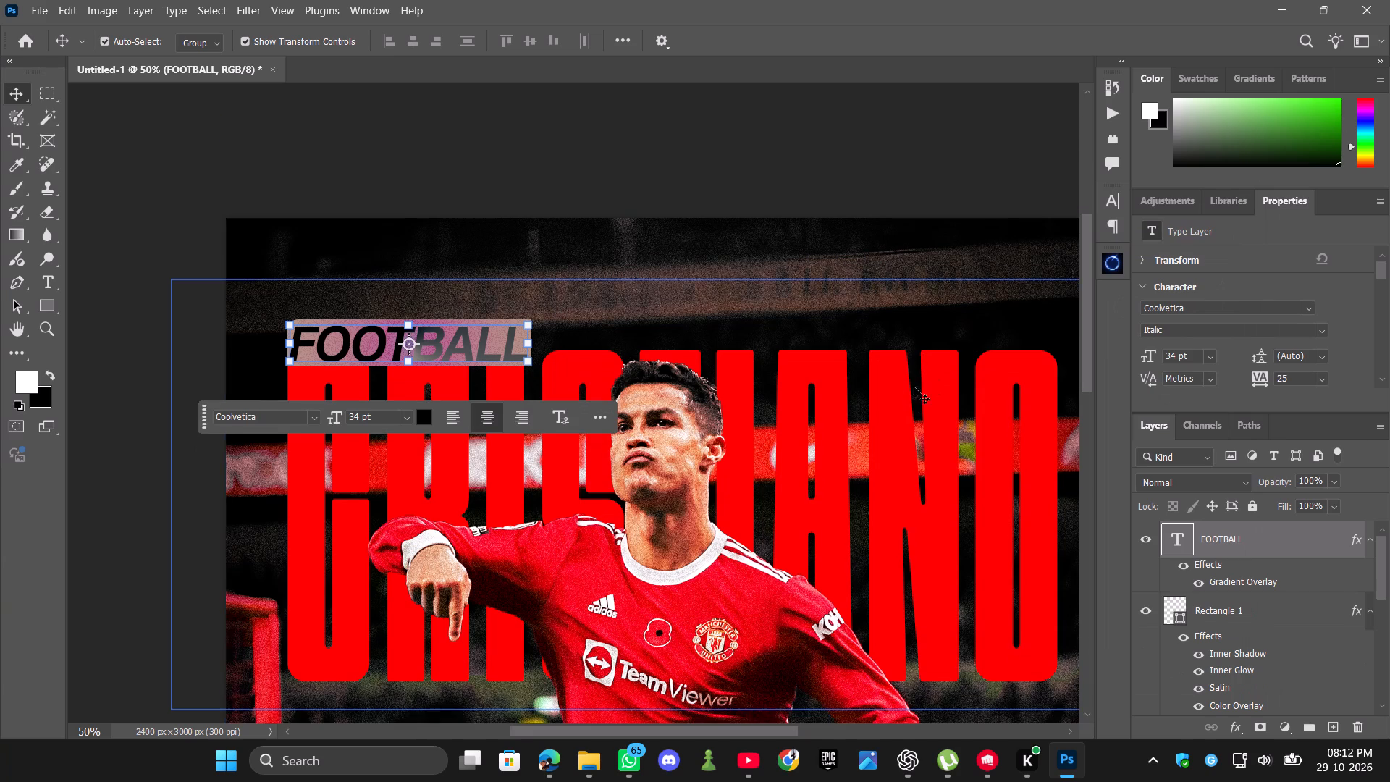
{"action": "scroll", "coordinate": [788, 350], "scroll_direction": "down", "scroll_amount": 7}
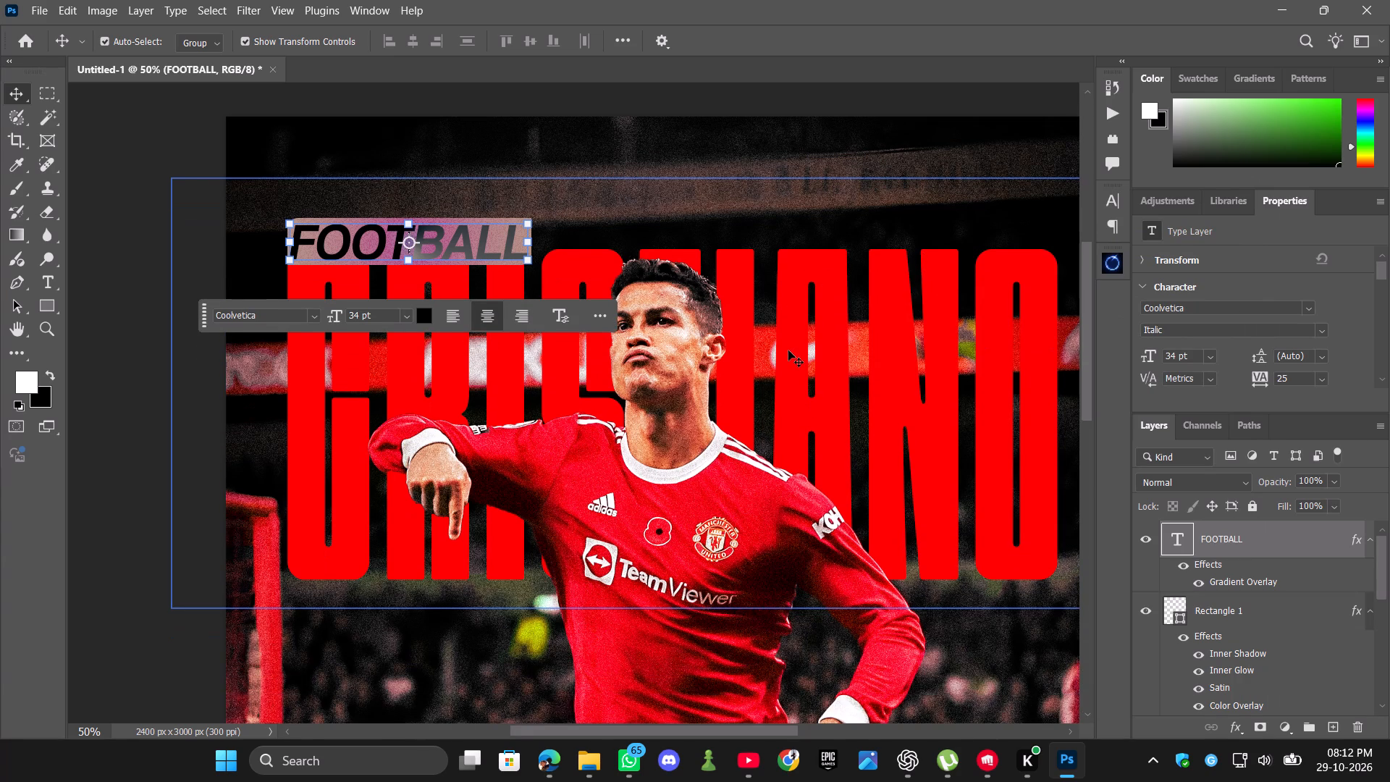
{"action": "key", "text": "ctrl+minus"}
{"action": "key", "text": "ctrl+minus"}
{"action": "left_click", "coordinate": [887, 369]}
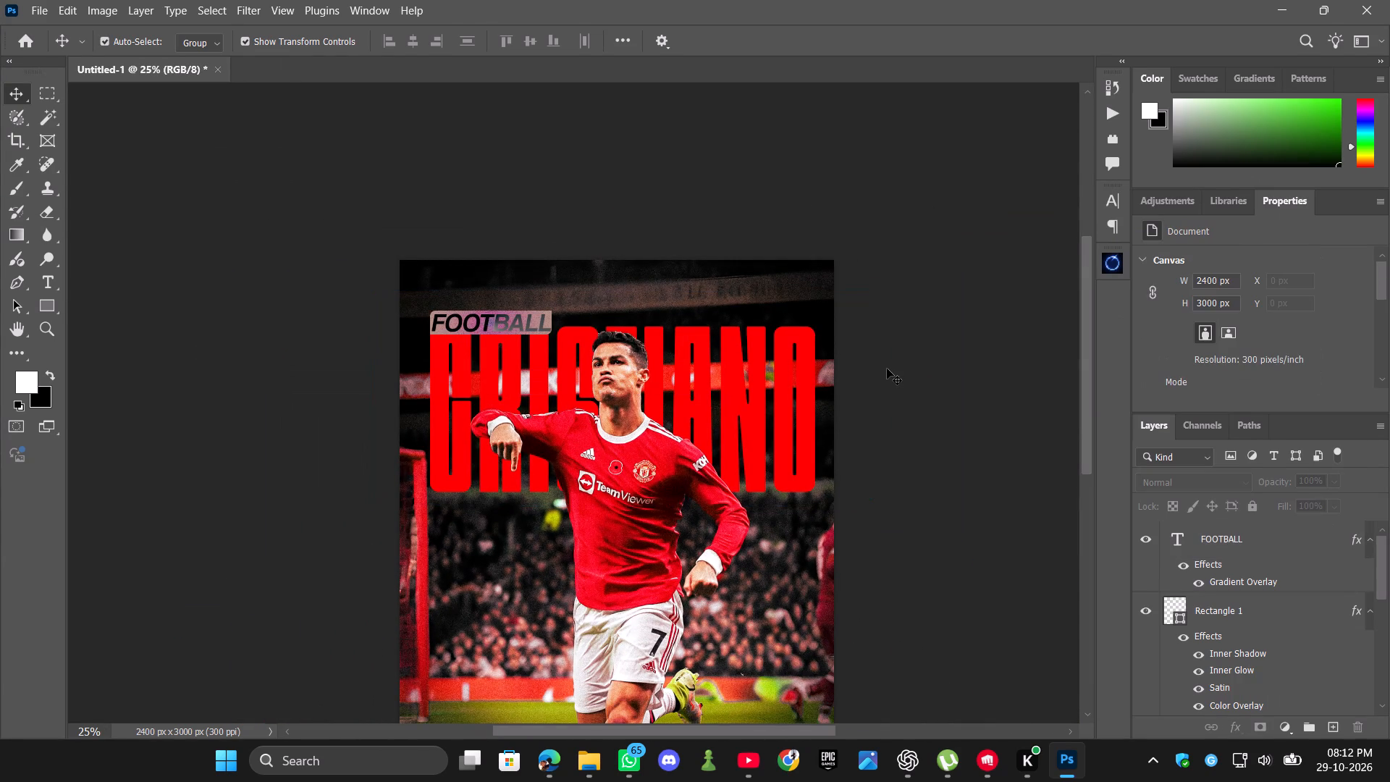
{"action": "scroll", "coordinate": [887, 369], "scroll_direction": "down", "scroll_amount": 4}
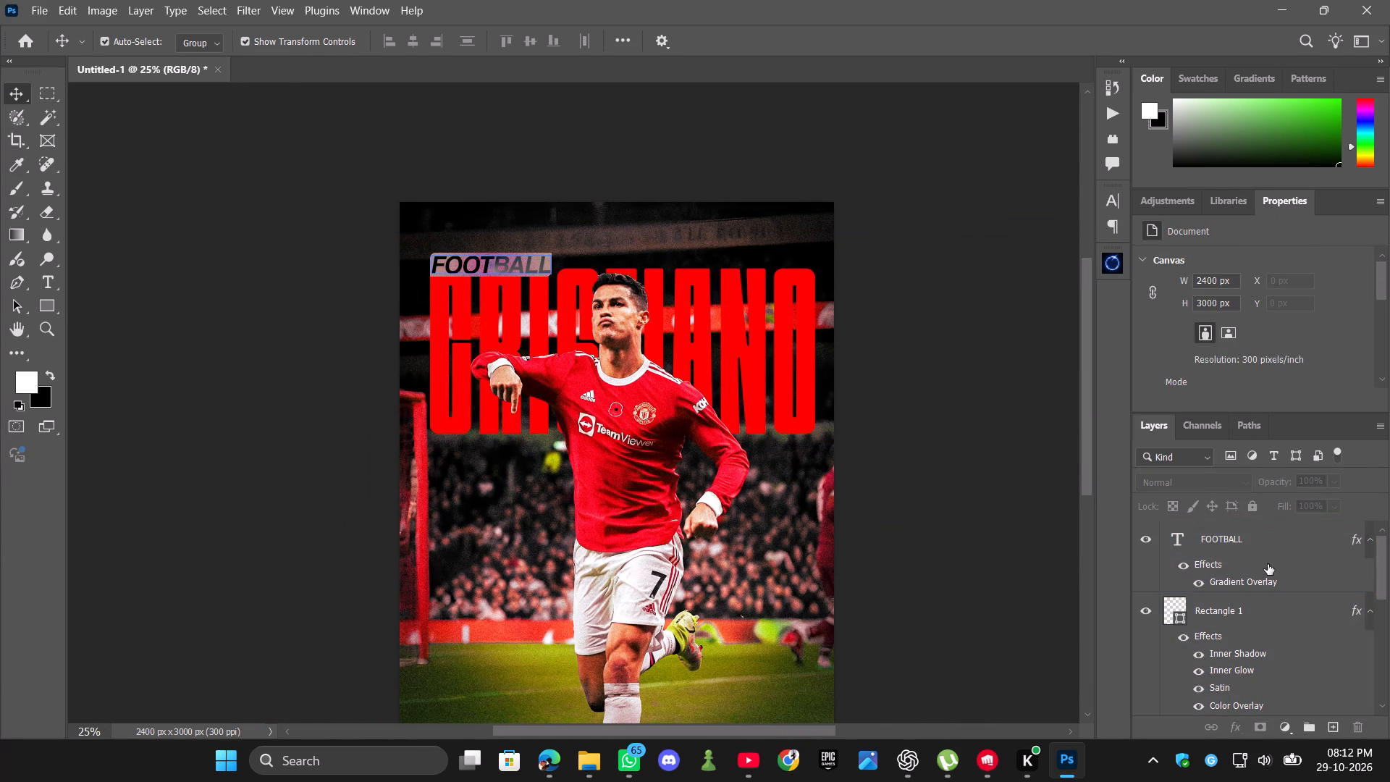
{"action": "left_click", "coordinate": [1268, 564]}
{"action": "left_click", "coordinate": [1268, 626], "text": "ctrl"}
{"action": "left_click", "coordinate": [1208, 726]}
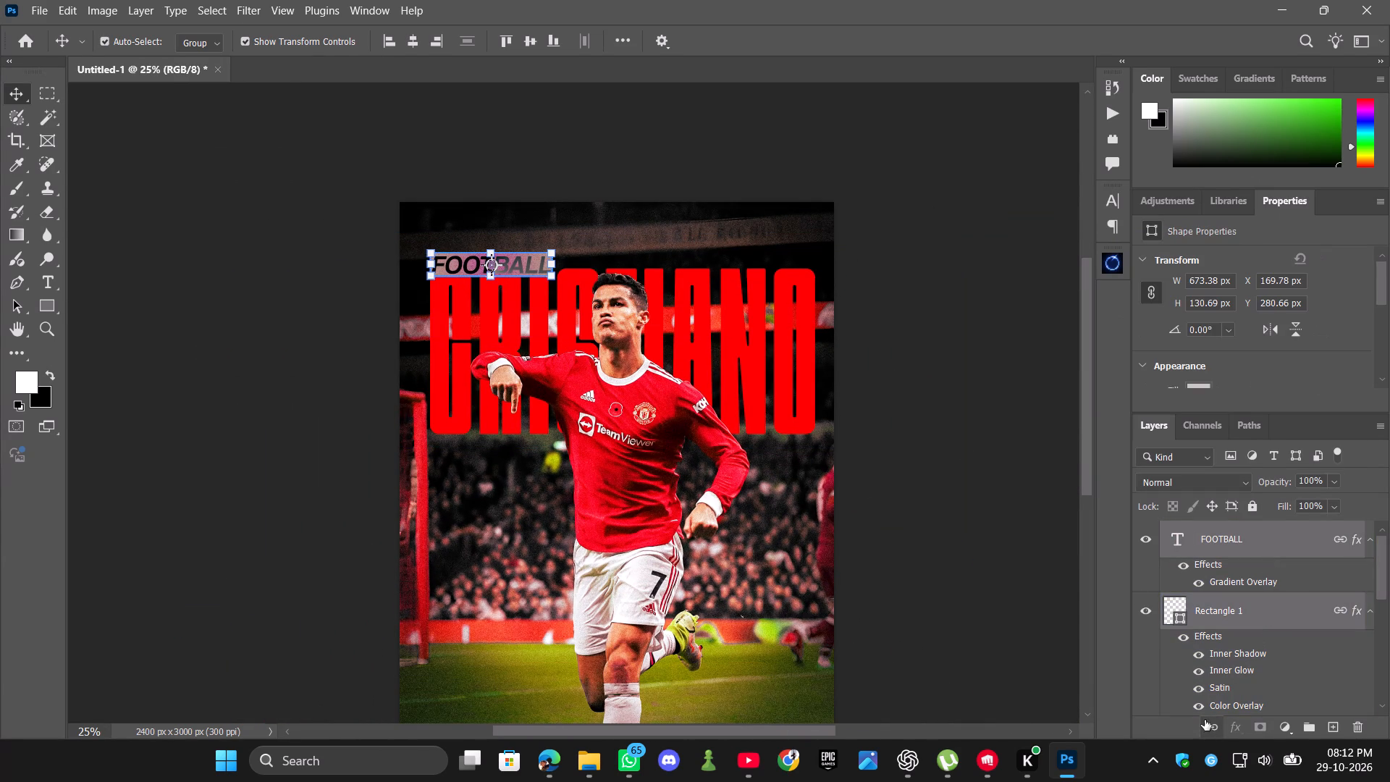
Scale the linked FOOTBALL label to about 59% and move it down about 44 px onto the top of the CRISTIANO lettering.
{"action": "left_click_drag", "start_coordinate": [552, 281], "coordinate": [513, 269]}
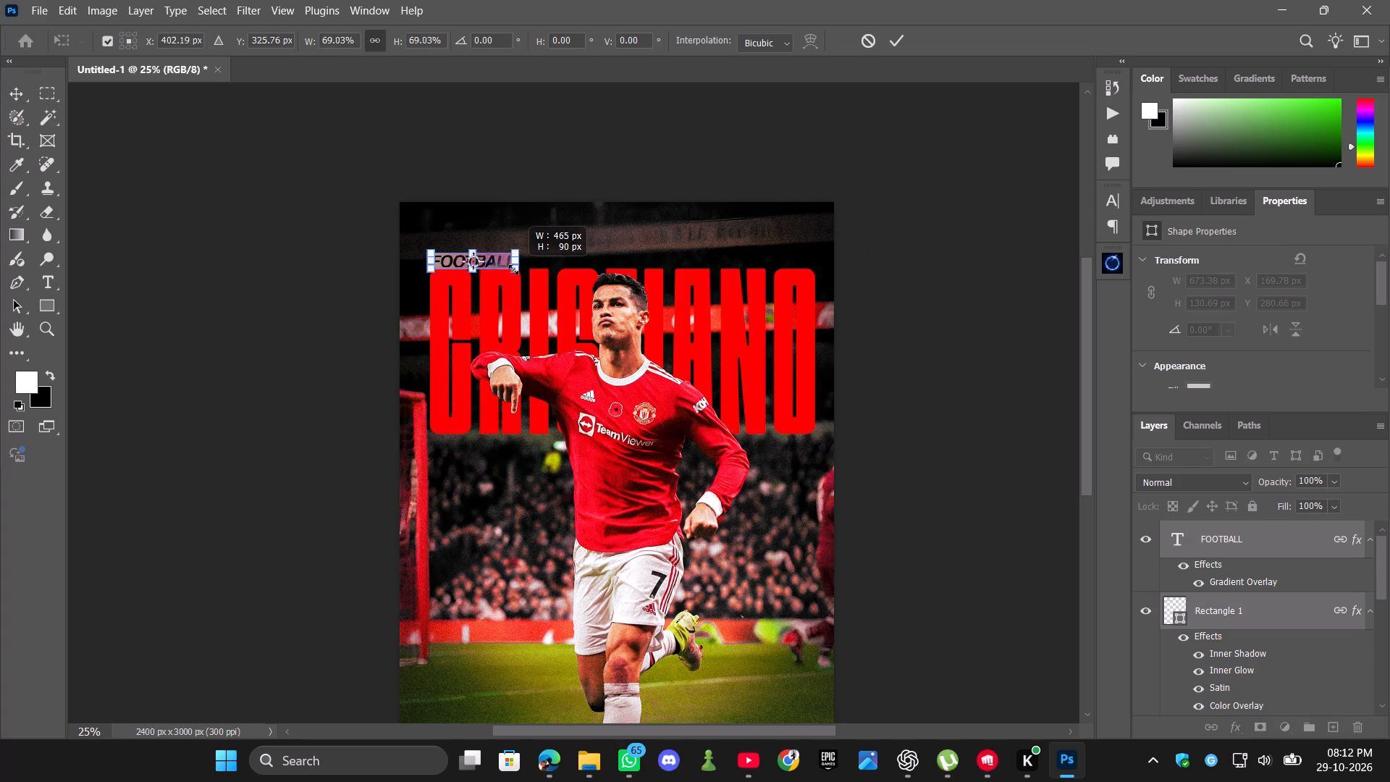
{"action": "left_click_drag", "start_coordinate": [513, 269], "coordinate": [504, 262]}
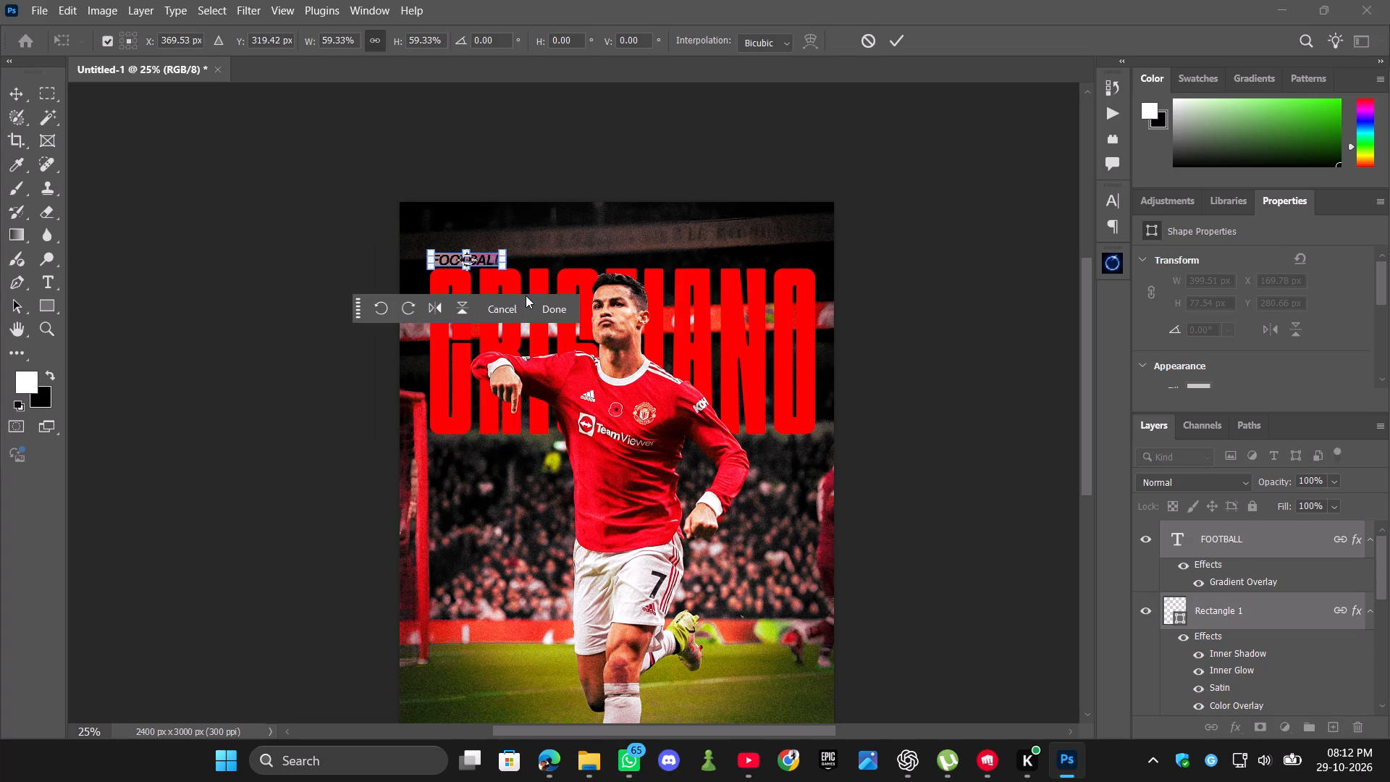
{"action": "key", "text": "Down"}
{"action": "key", "text": "Down"}
{"action": "key", "text": "Down"}
{"action": "key", "text": "Down"}
{"action": "key", "text": "Down"}
{"action": "key", "text": "Down"}
{"action": "key", "text": "Down"}
{"action": "key", "text": "Down"}
{"action": "key", "text": "Down"}
{"action": "key", "text": "Down"}
{"action": "key", "text": "Down"}
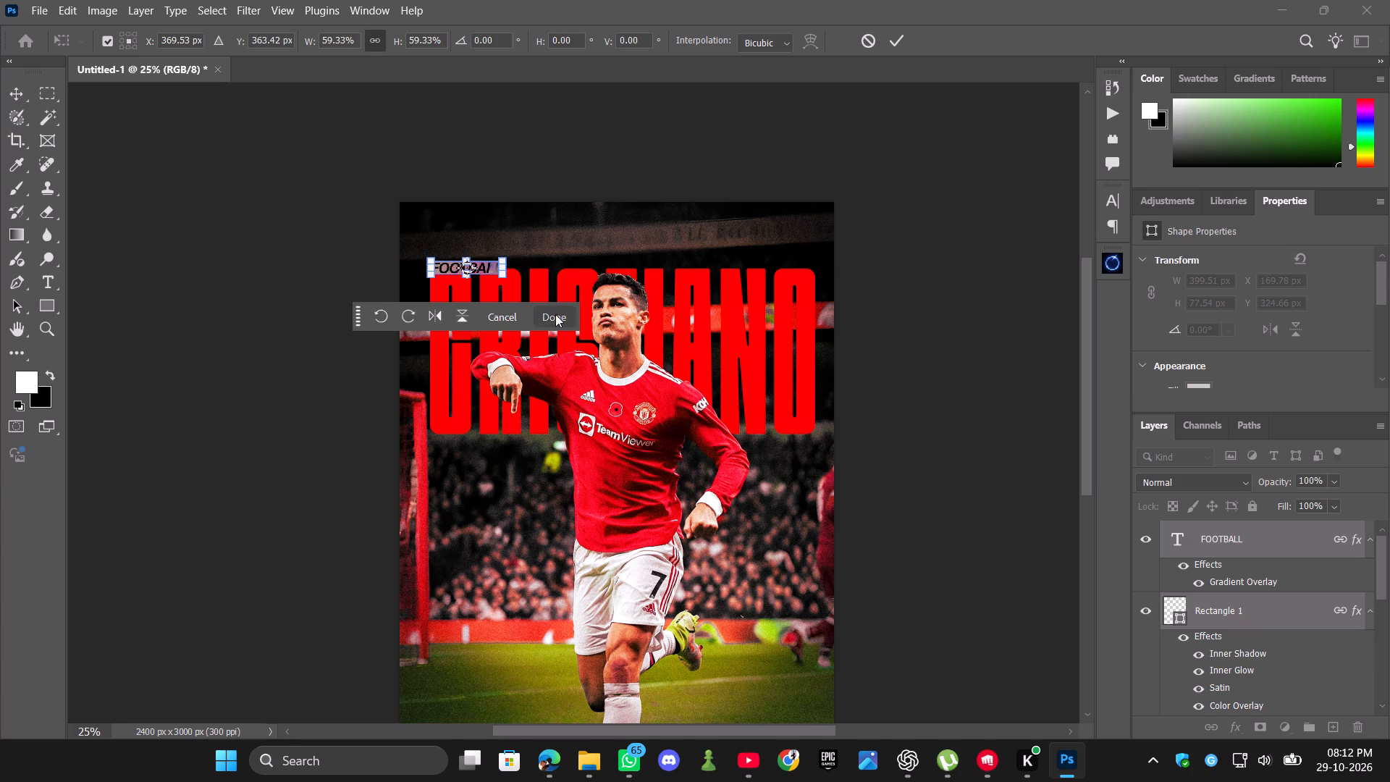
{"action": "left_click", "coordinate": [555, 316]}
{"action": "left_click", "coordinate": [851, 376]}
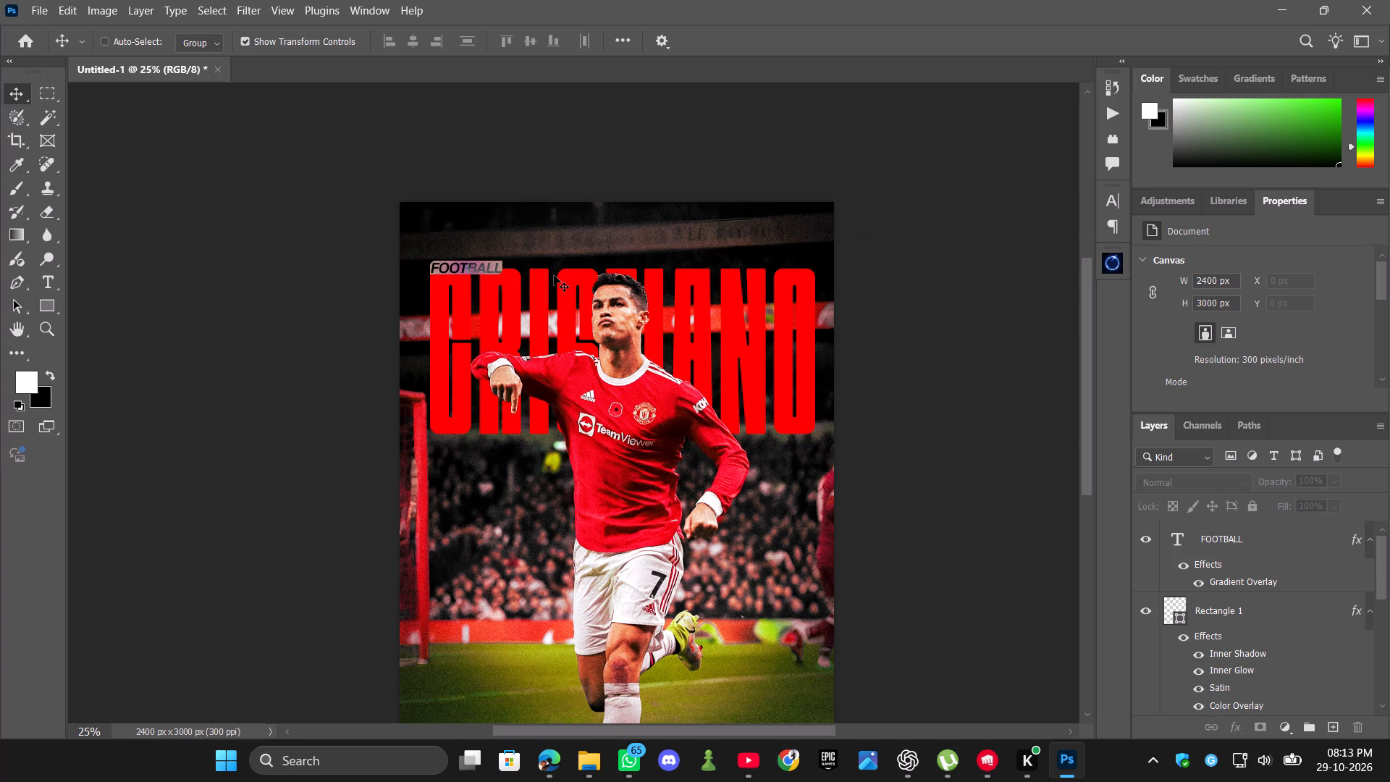
Set the bottom-right and top-left corner radii of Rectangle 1 to 15 px.
{"action": "key", "text": "ctrl+plus"}
{"action": "key", "text": "ctrl+plus"}
{"action": "scroll", "coordinate": [554, 275], "scroll_direction": "up", "scroll_amount": 5}
{"action": "left_click", "coordinate": [349, 206]}
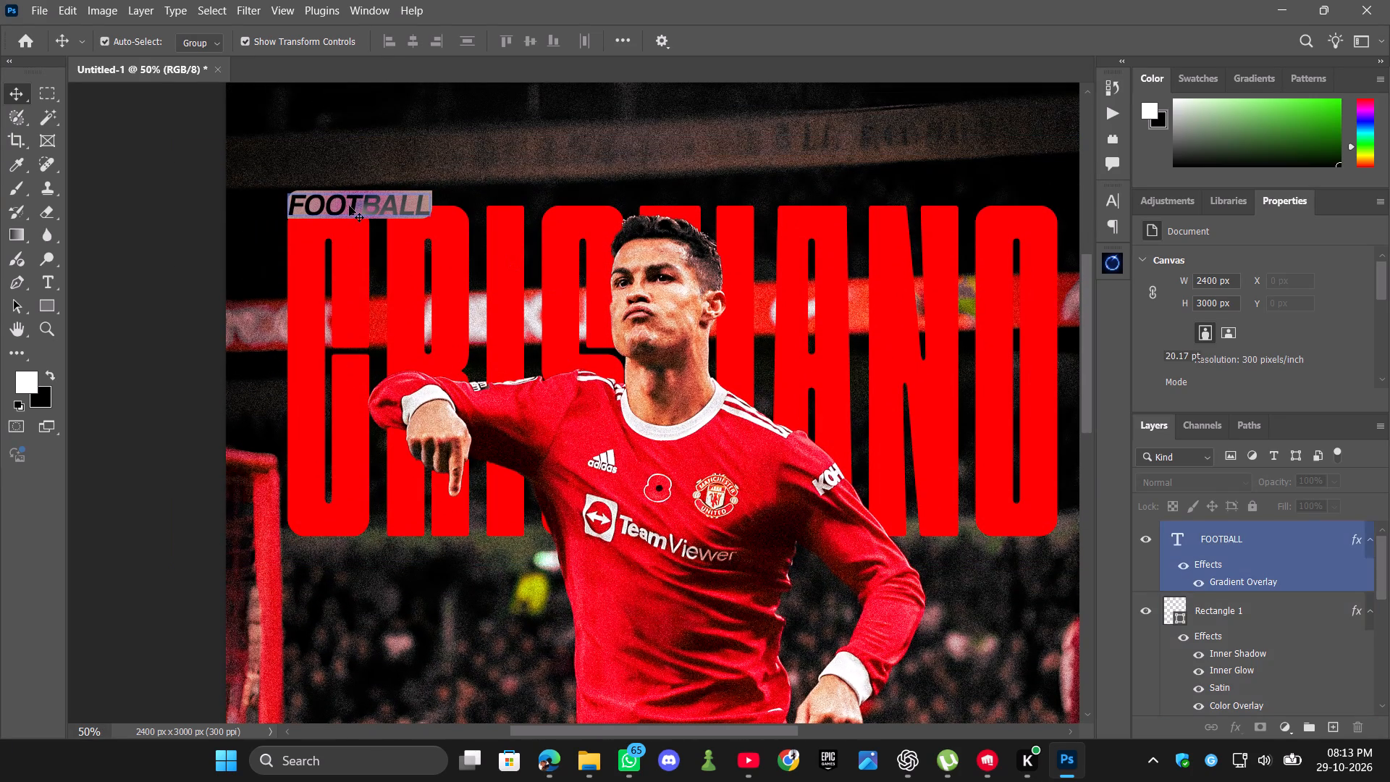
{"action": "left_click", "coordinate": [1268, 632]}
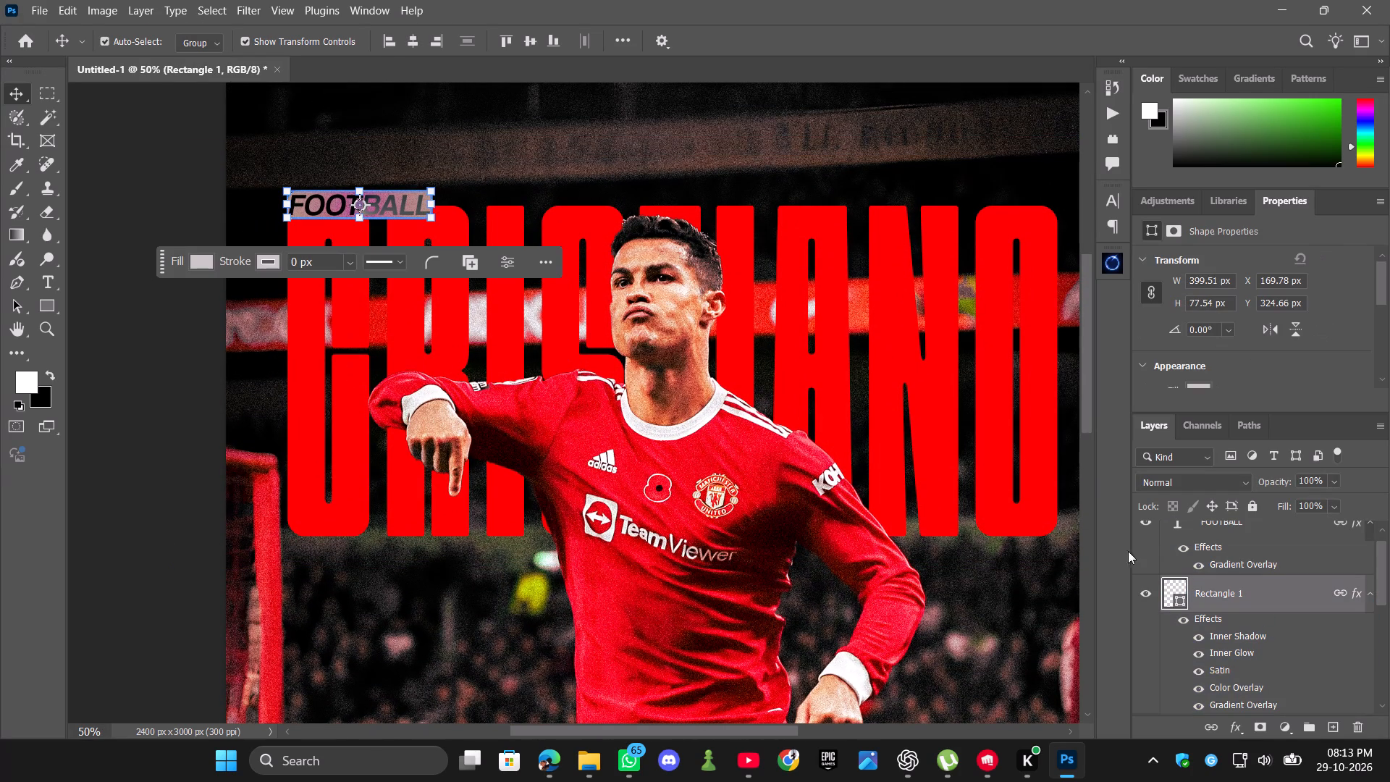
{"action": "left_click", "coordinate": [430, 258]}
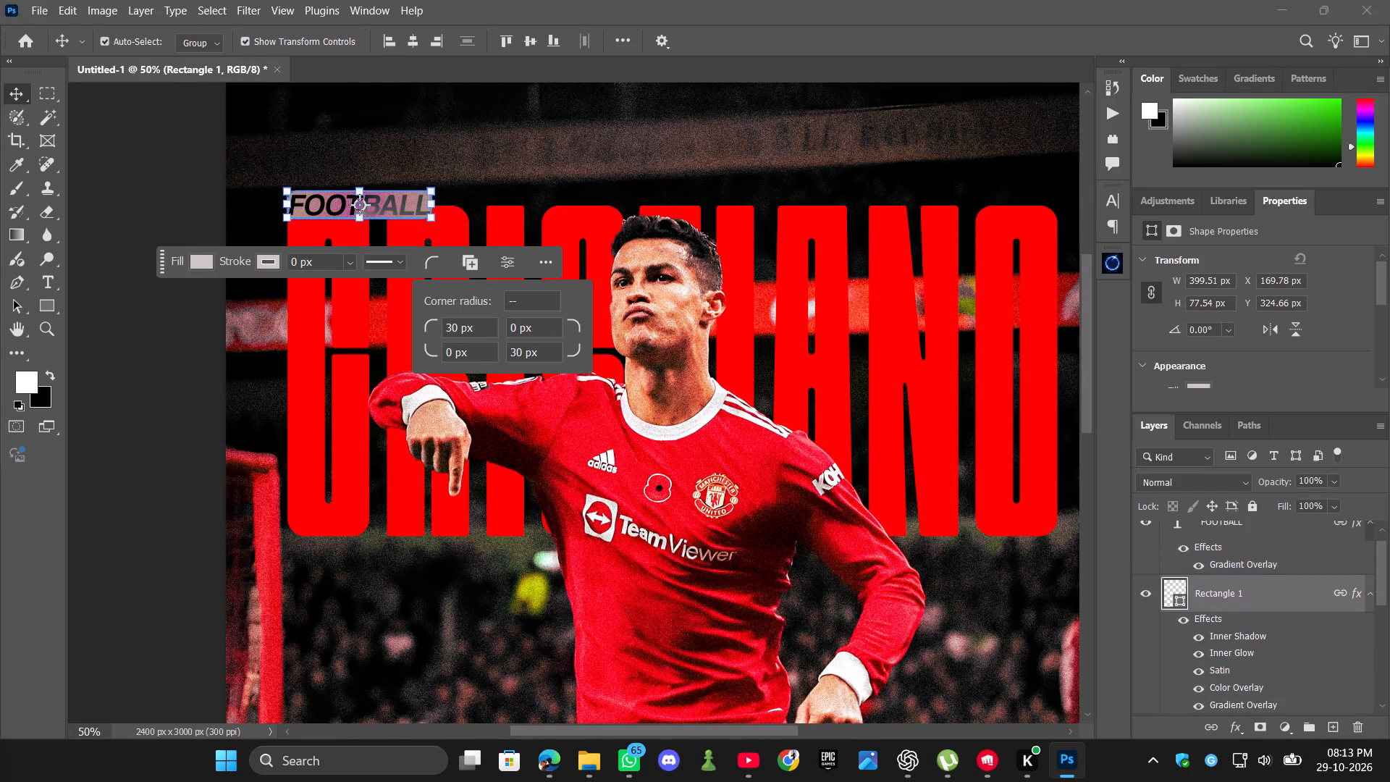
{"action": "left_click_drag", "start_coordinate": [520, 352], "coordinate": [512, 354]}
{"action": "type", "text": "15"}
{"action": "key", "text": "Return"}
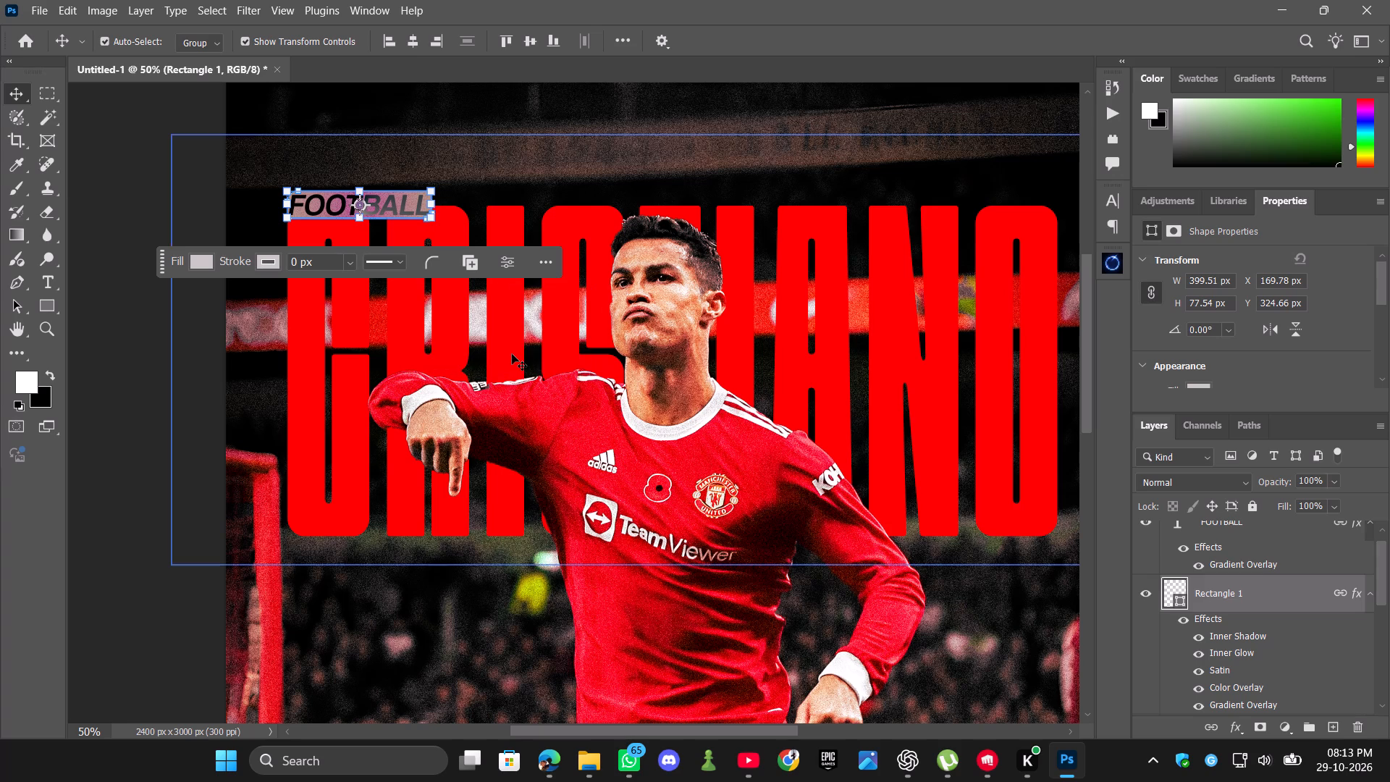
{"action": "left_click", "coordinate": [430, 258]}
{"action": "left_click_drag", "start_coordinate": [457, 330], "coordinate": [432, 333]}
{"action": "type", "text": "15"}
{"action": "key", "text": "Return"}
Examine the smaller FOOTBALL label against the whole poster and up close.
{"action": "left_click", "coordinate": [181, 613]}
{"action": "key", "text": "ctrl+minus"}
{"action": "key", "text": "ctrl+minus"}
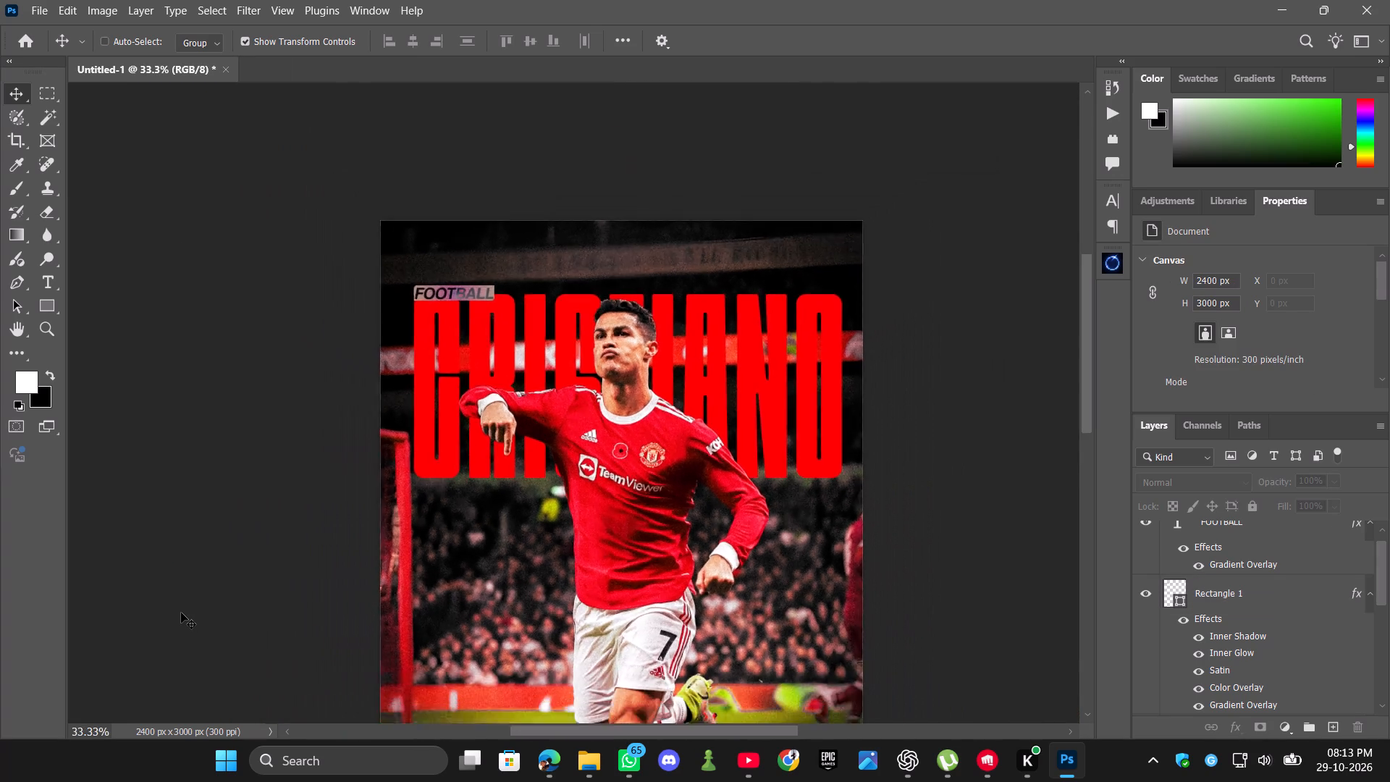
{"action": "key", "text": "ctrl+minus"}
{"action": "left_click", "coordinate": [504, 542]}
{"action": "left_click", "coordinate": [431, 541]}
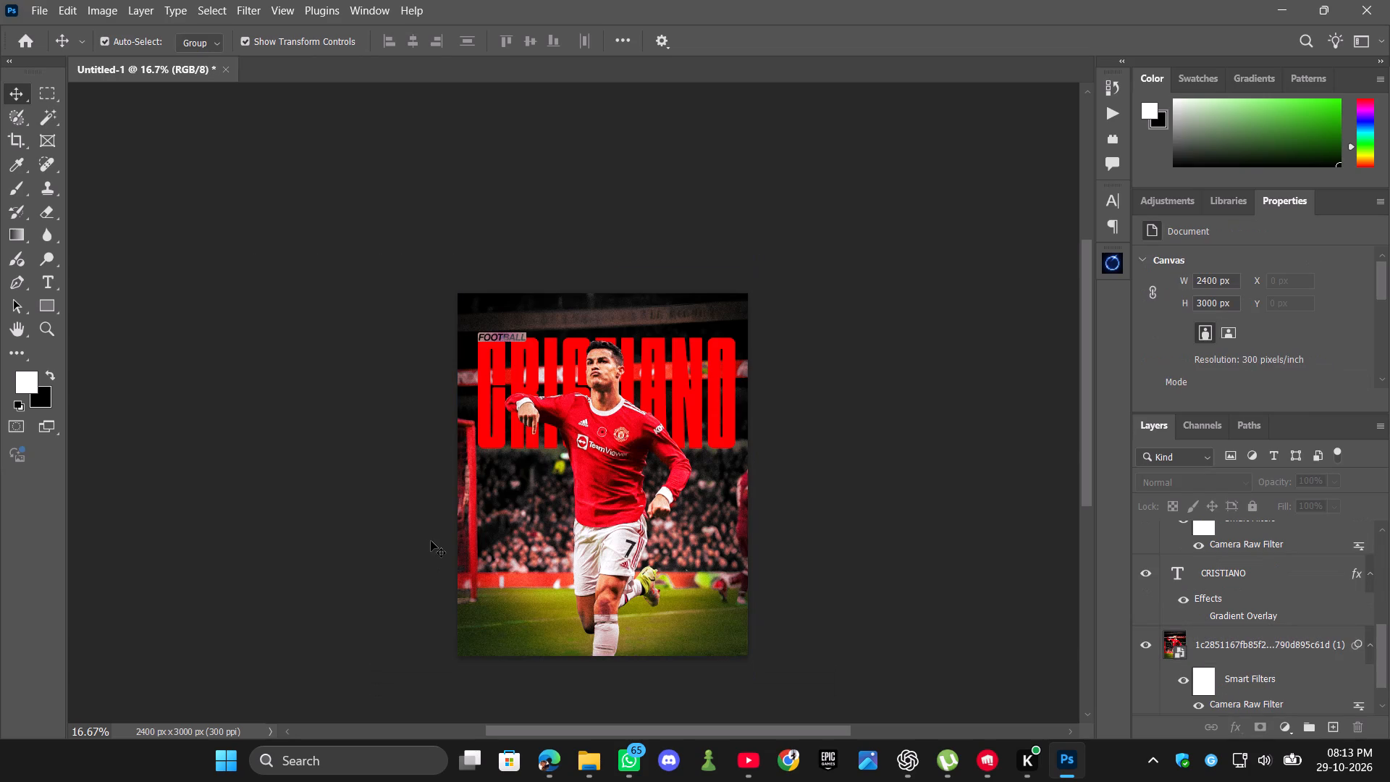
{"action": "key", "text": "ctrl+plus"}
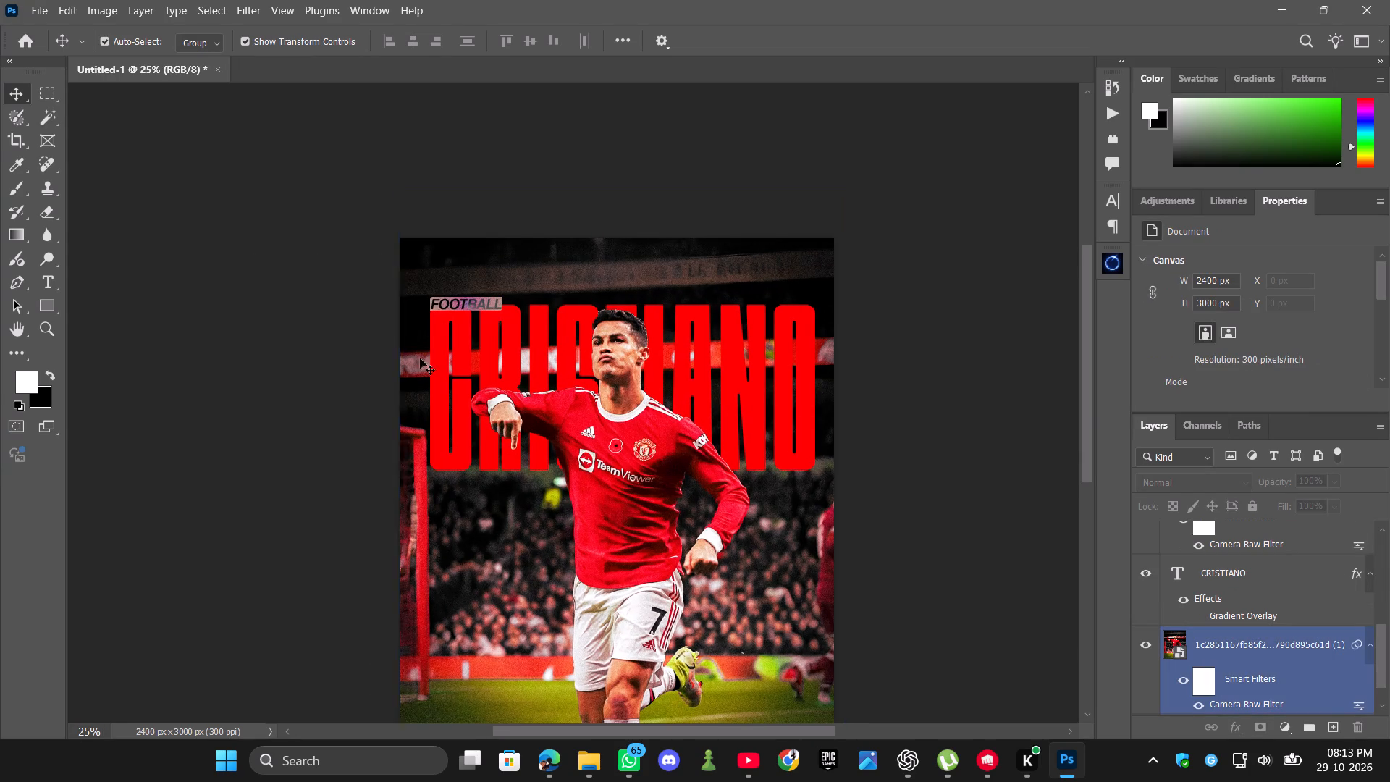
{"action": "key", "text": "ctrl+plus"}
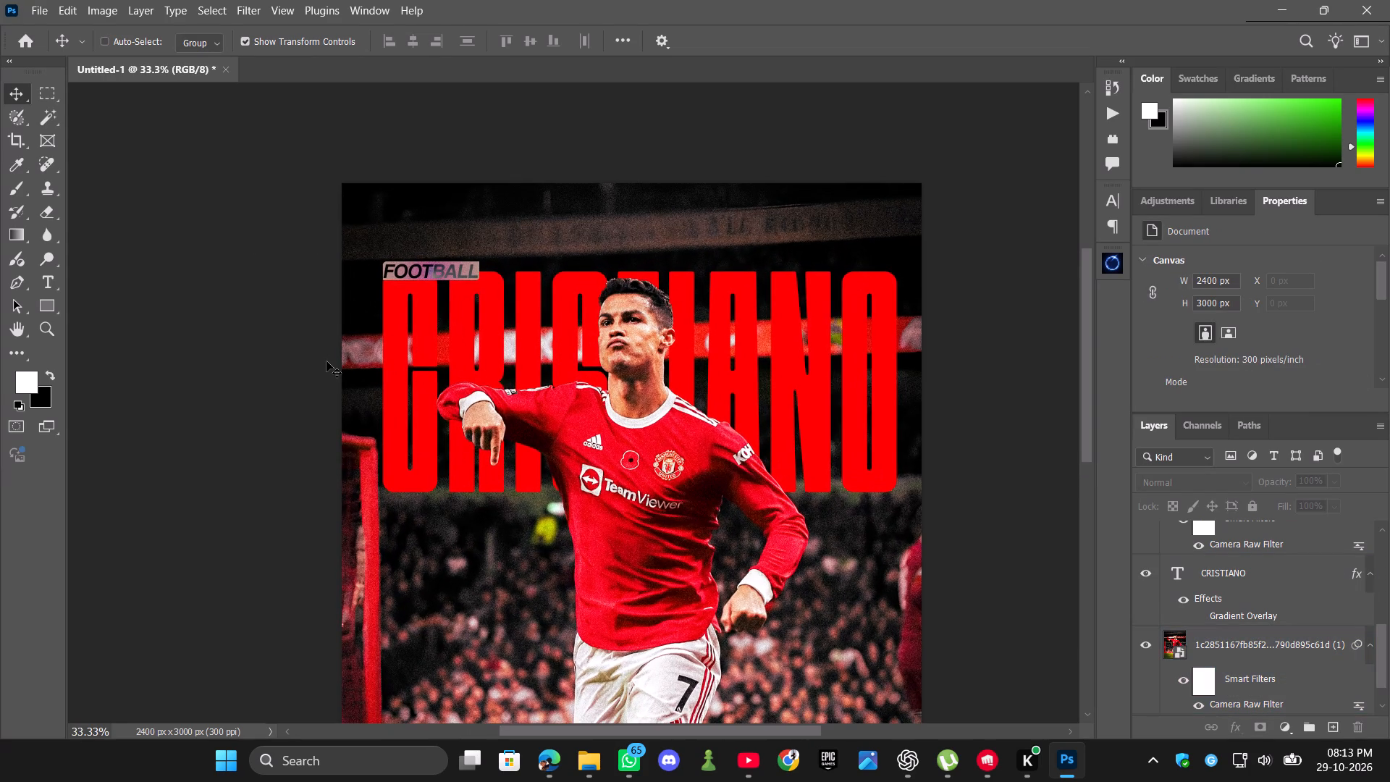
{"action": "key", "text": "ctrl+plus"}
{"action": "scroll", "coordinate": [327, 362], "scroll_direction": "up", "scroll_amount": 4}
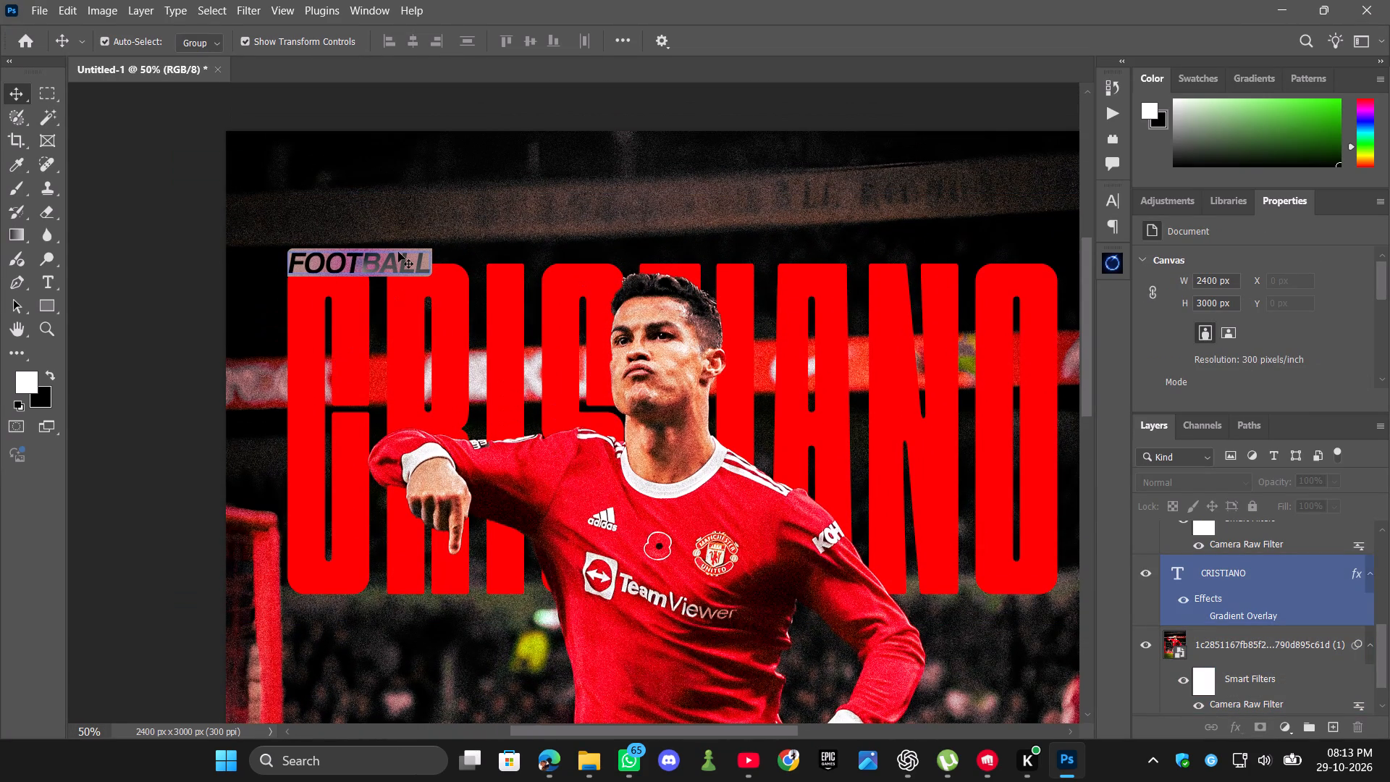
Open the blending options of the FOOTBALL text layer.
{"action": "left_click", "coordinate": [395, 259]}
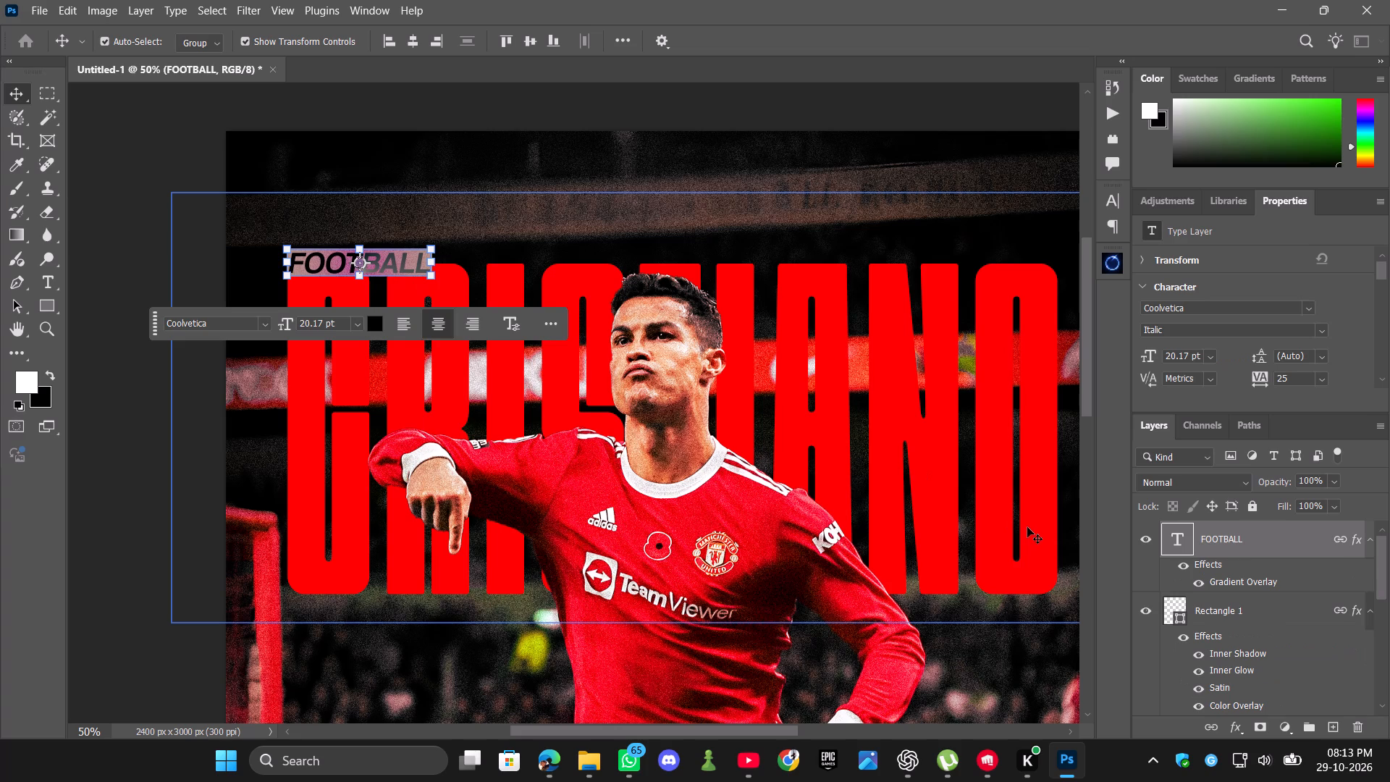
{"action": "scroll", "coordinate": [1271, 555], "scroll_direction": "up", "scroll_amount": 4}
{"action": "right_click", "coordinate": [1257, 545]}
{"action": "left_click", "coordinate": [1188, 259]}
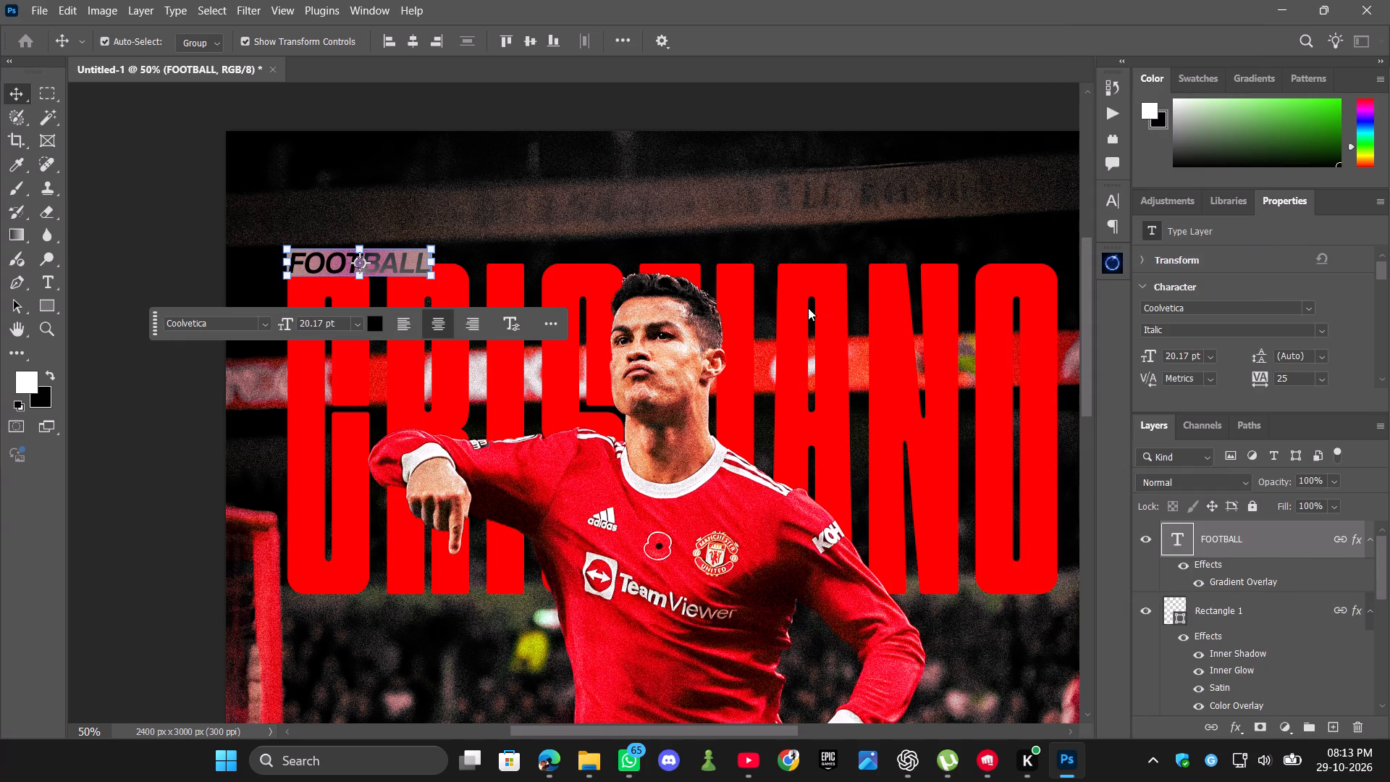
{"action": "left_click_drag", "start_coordinate": [731, 212], "coordinate": [810, 188]}
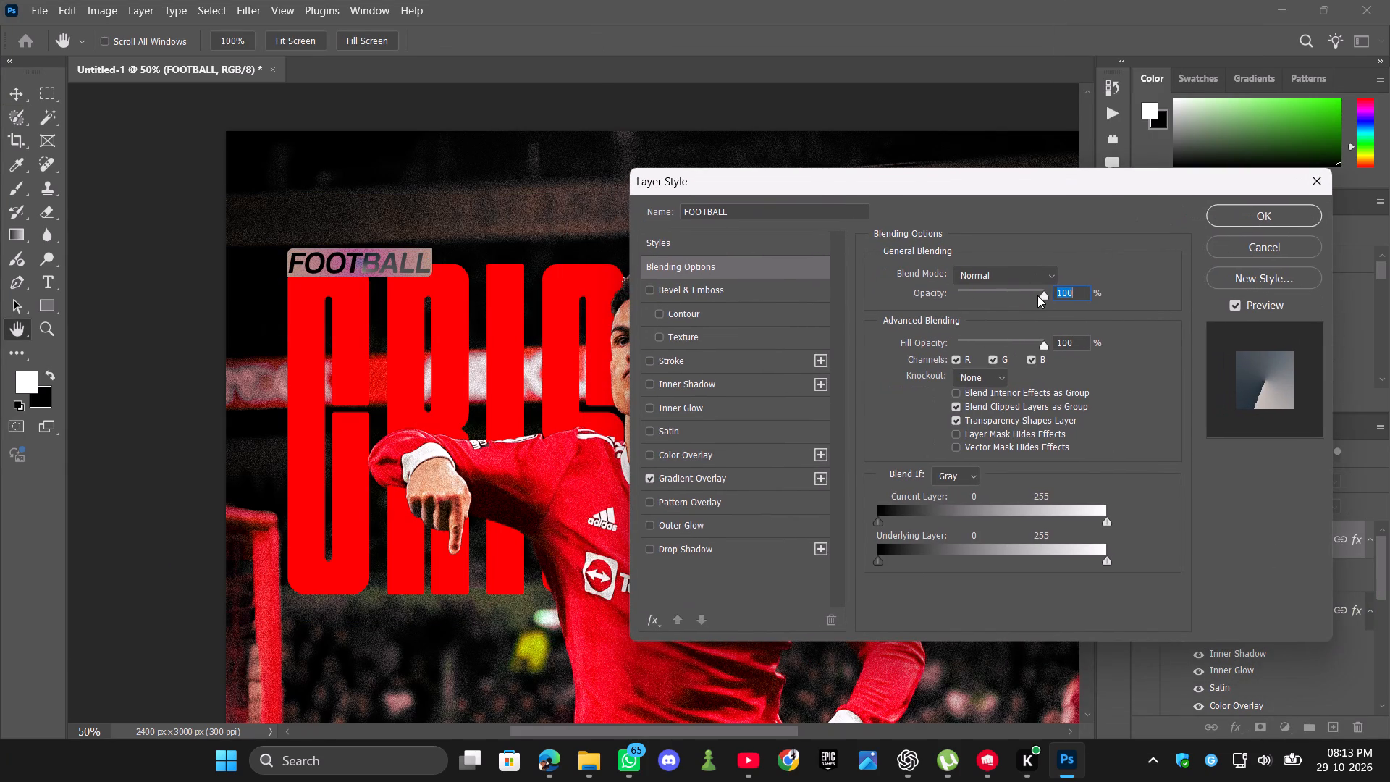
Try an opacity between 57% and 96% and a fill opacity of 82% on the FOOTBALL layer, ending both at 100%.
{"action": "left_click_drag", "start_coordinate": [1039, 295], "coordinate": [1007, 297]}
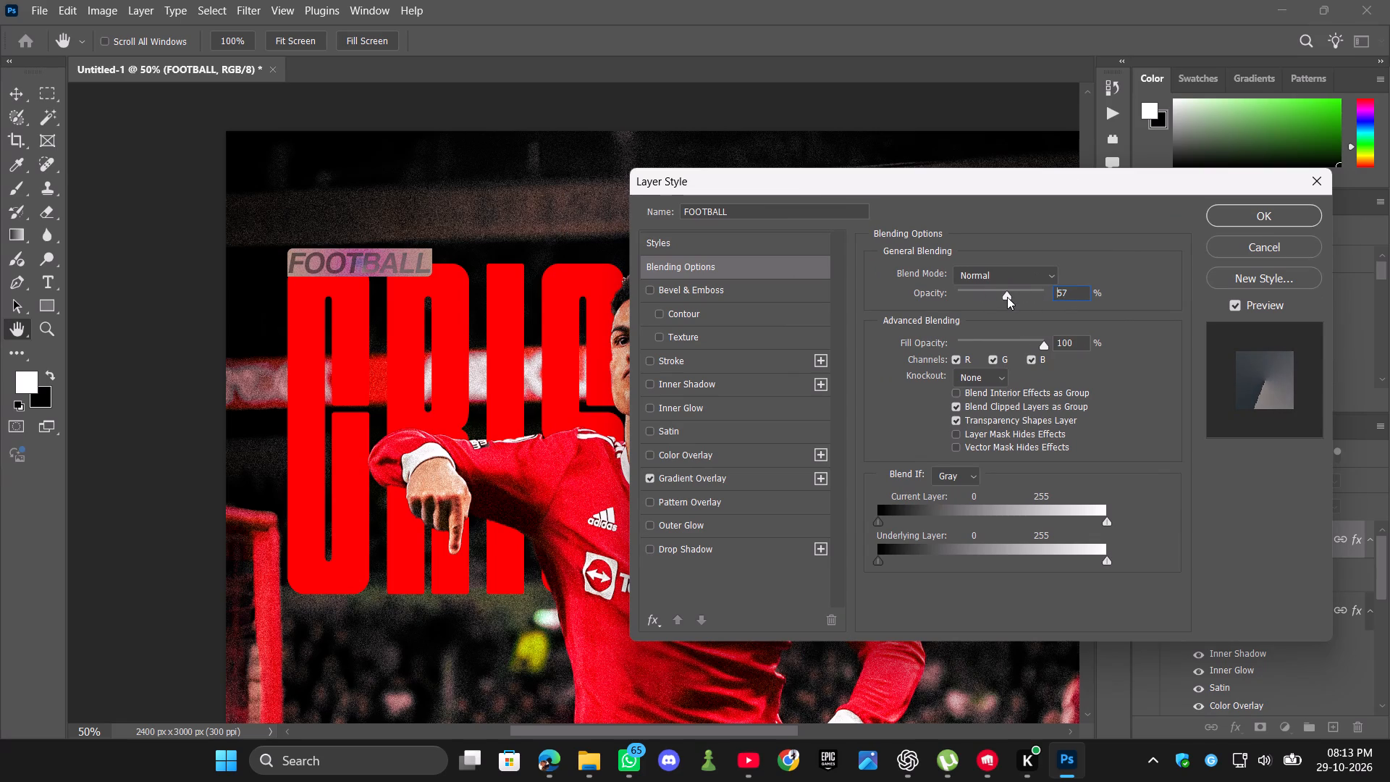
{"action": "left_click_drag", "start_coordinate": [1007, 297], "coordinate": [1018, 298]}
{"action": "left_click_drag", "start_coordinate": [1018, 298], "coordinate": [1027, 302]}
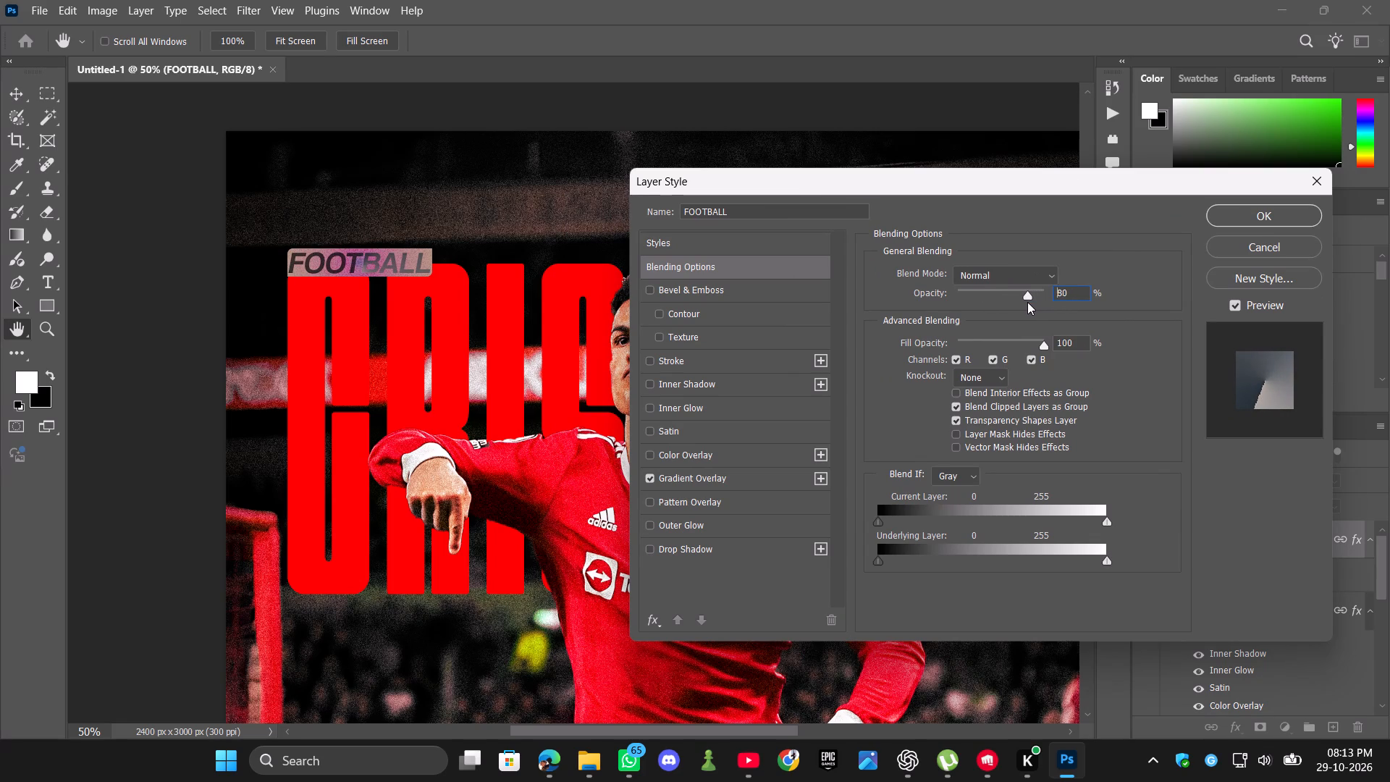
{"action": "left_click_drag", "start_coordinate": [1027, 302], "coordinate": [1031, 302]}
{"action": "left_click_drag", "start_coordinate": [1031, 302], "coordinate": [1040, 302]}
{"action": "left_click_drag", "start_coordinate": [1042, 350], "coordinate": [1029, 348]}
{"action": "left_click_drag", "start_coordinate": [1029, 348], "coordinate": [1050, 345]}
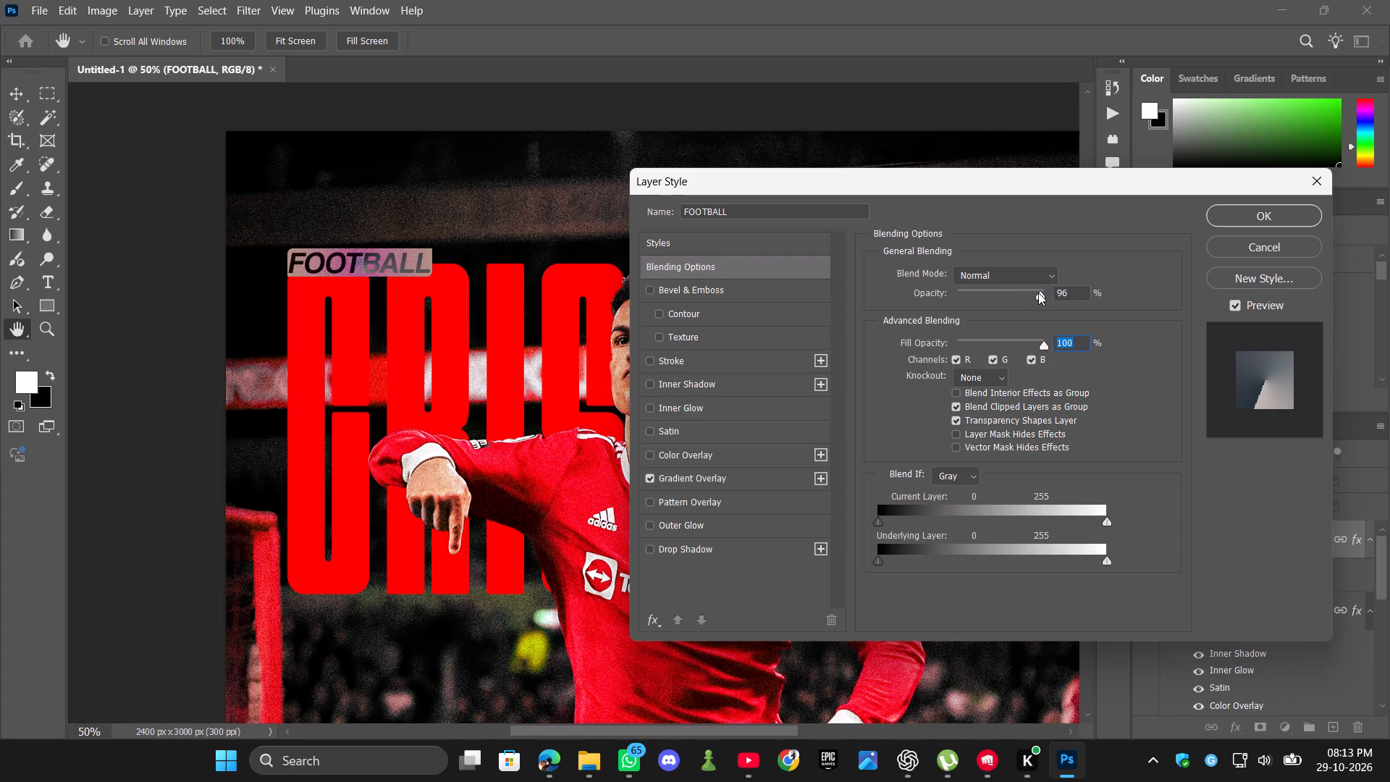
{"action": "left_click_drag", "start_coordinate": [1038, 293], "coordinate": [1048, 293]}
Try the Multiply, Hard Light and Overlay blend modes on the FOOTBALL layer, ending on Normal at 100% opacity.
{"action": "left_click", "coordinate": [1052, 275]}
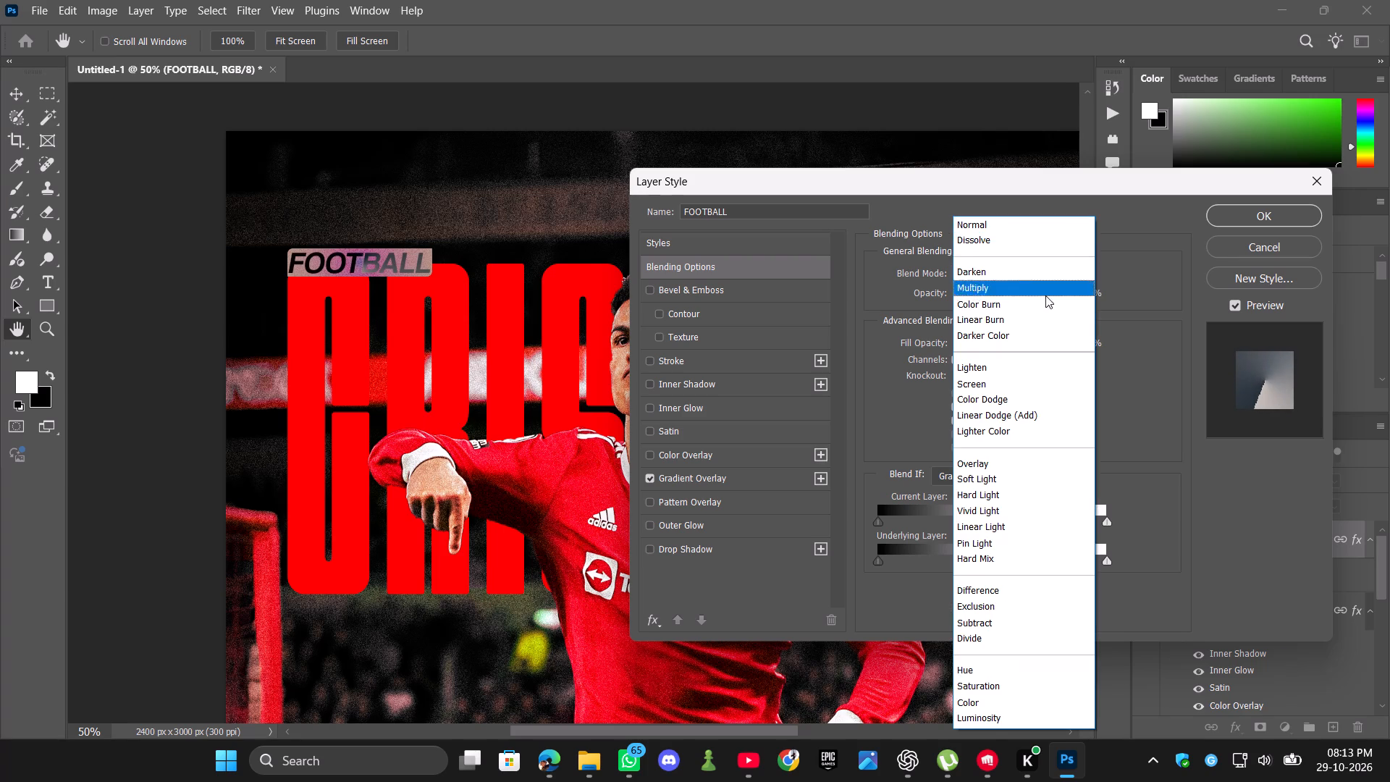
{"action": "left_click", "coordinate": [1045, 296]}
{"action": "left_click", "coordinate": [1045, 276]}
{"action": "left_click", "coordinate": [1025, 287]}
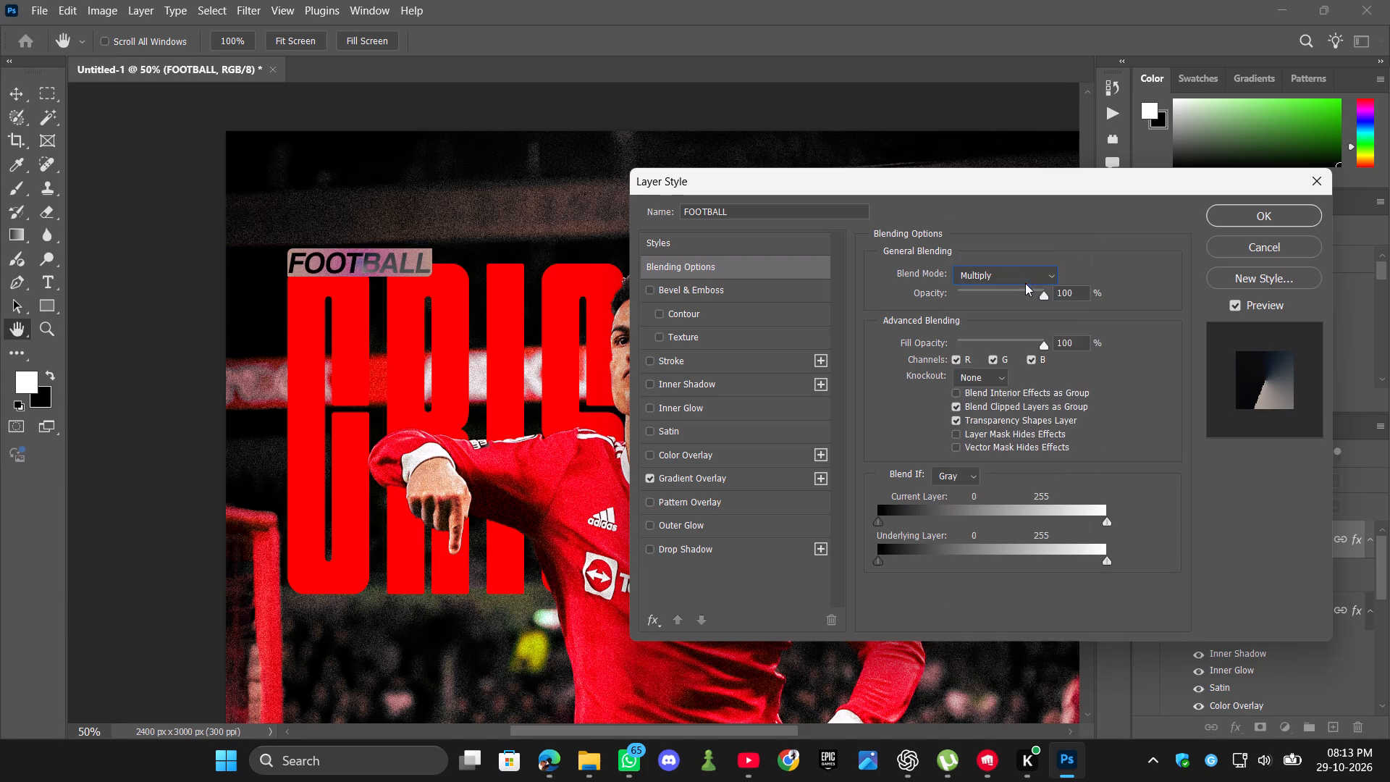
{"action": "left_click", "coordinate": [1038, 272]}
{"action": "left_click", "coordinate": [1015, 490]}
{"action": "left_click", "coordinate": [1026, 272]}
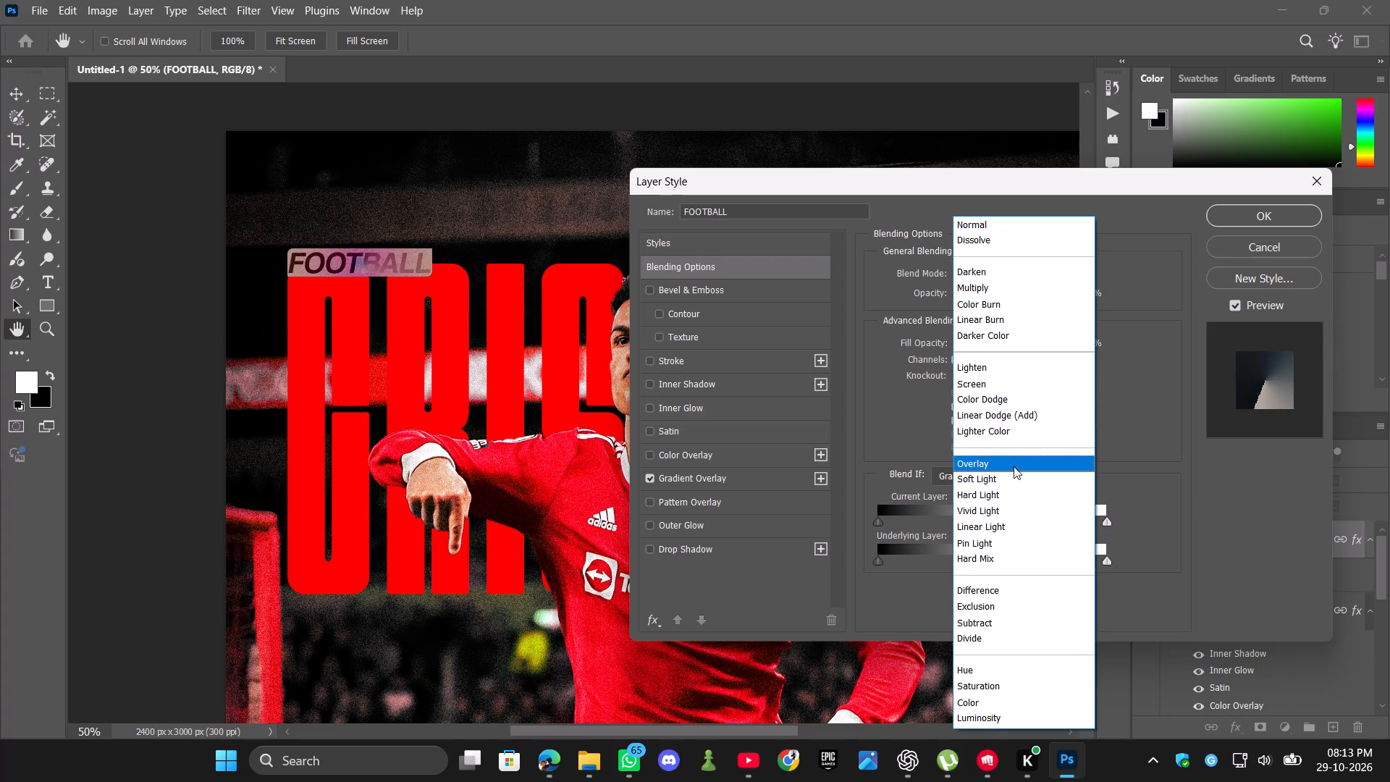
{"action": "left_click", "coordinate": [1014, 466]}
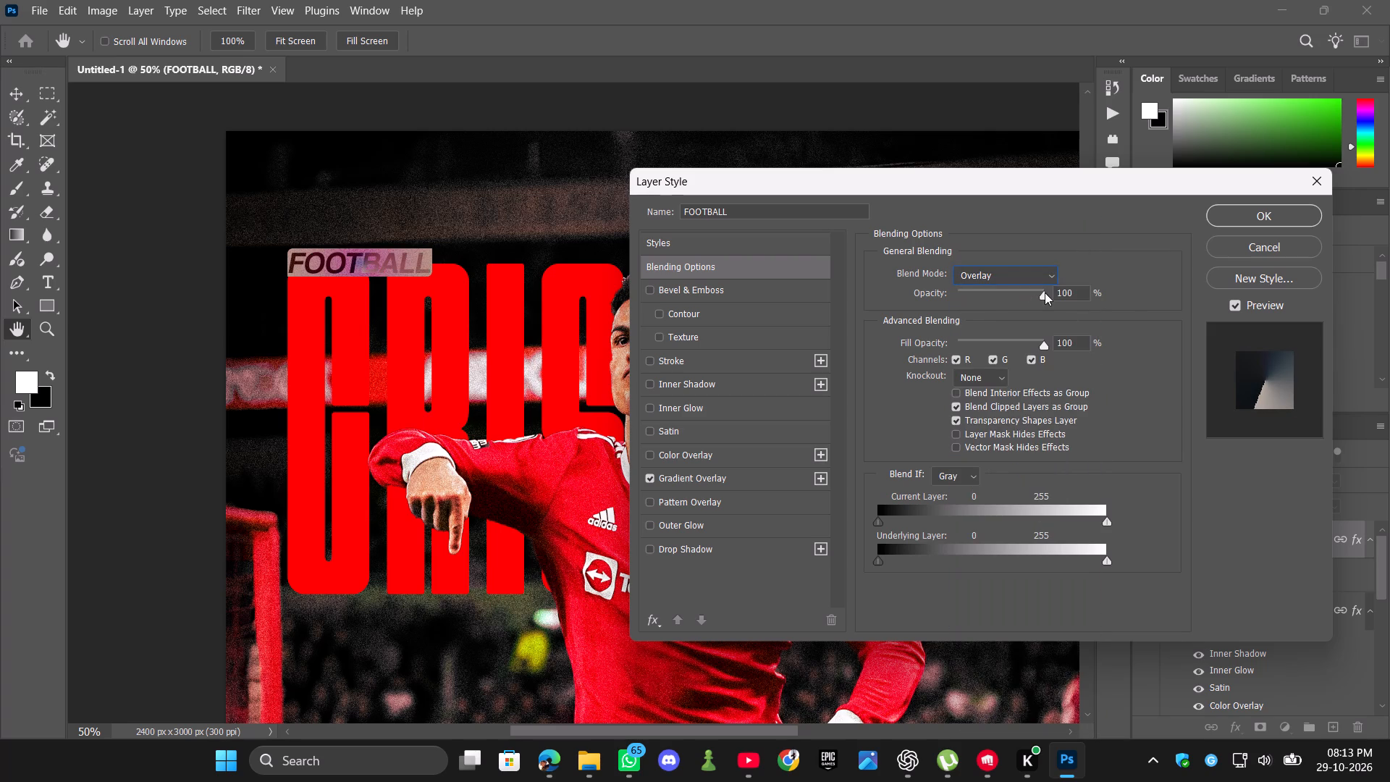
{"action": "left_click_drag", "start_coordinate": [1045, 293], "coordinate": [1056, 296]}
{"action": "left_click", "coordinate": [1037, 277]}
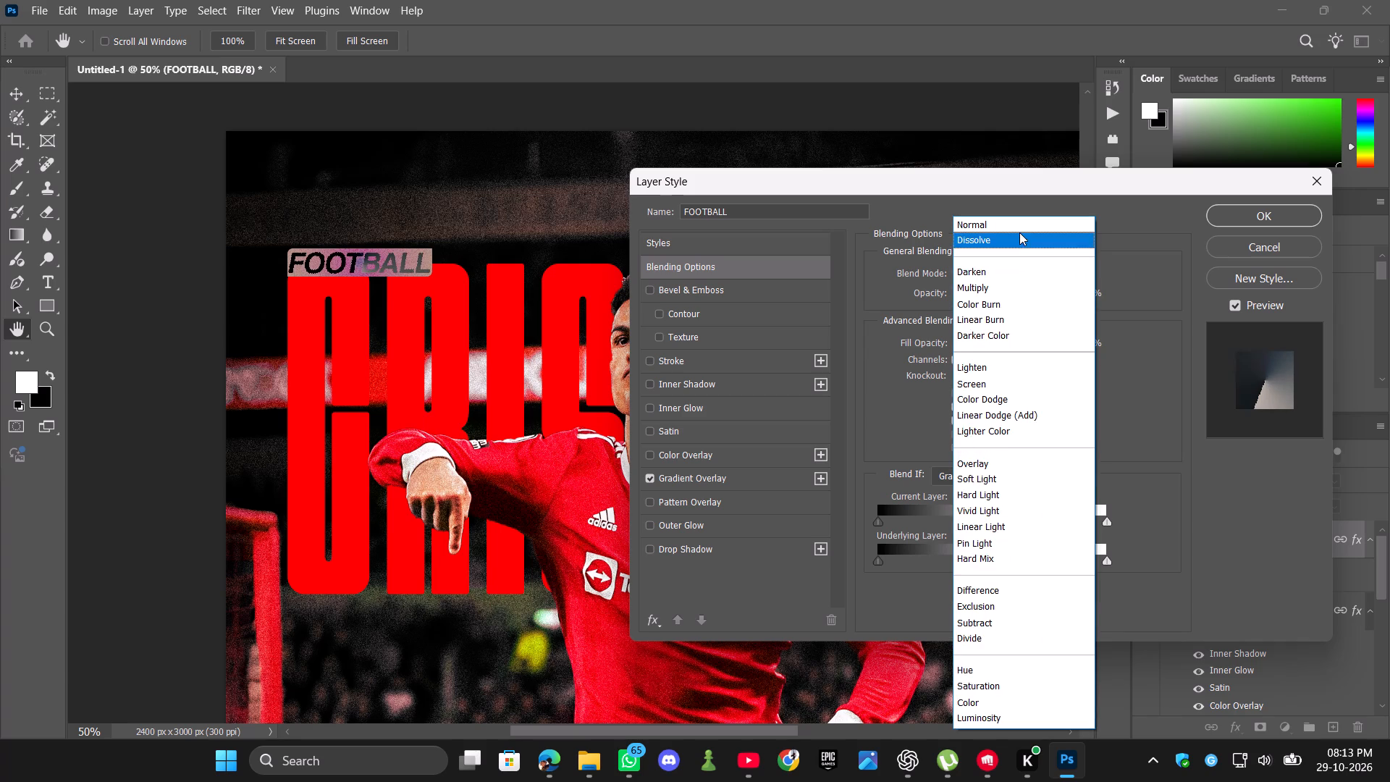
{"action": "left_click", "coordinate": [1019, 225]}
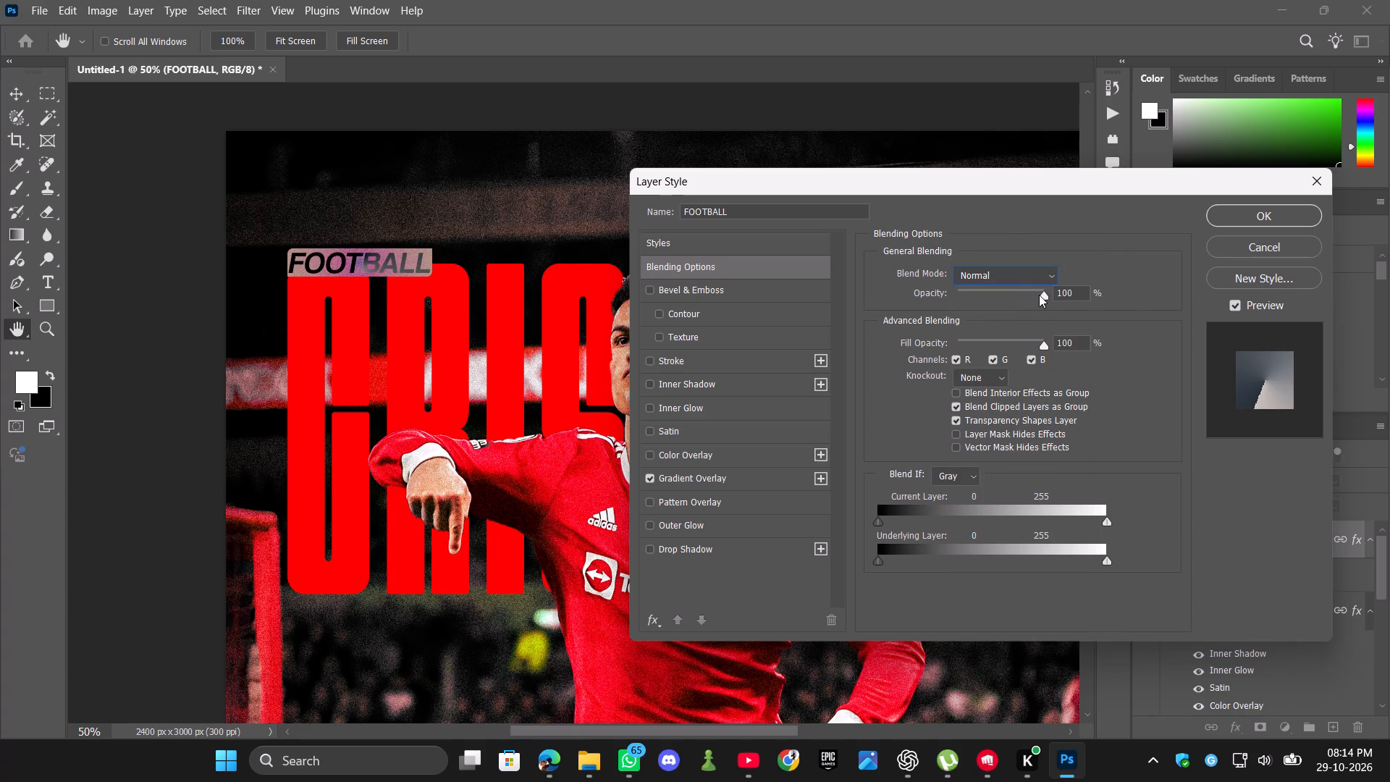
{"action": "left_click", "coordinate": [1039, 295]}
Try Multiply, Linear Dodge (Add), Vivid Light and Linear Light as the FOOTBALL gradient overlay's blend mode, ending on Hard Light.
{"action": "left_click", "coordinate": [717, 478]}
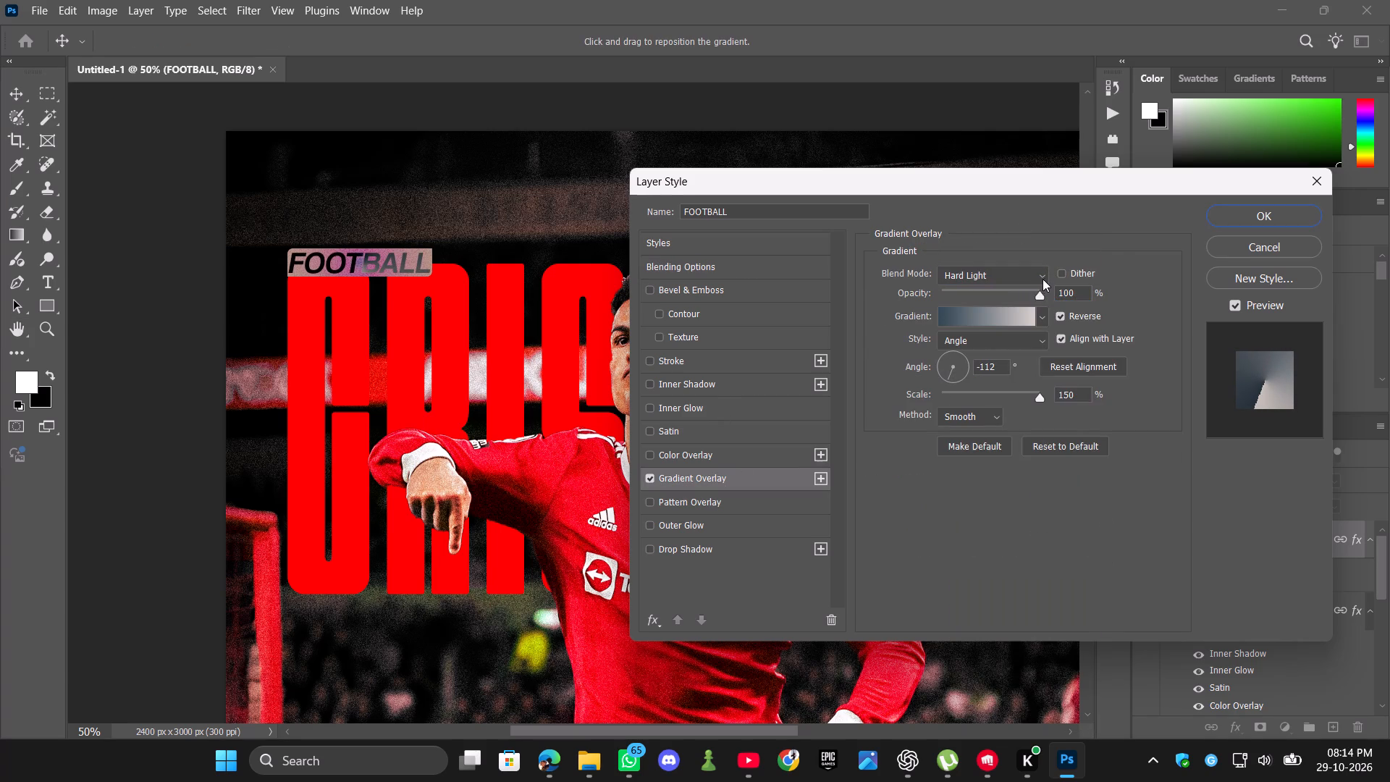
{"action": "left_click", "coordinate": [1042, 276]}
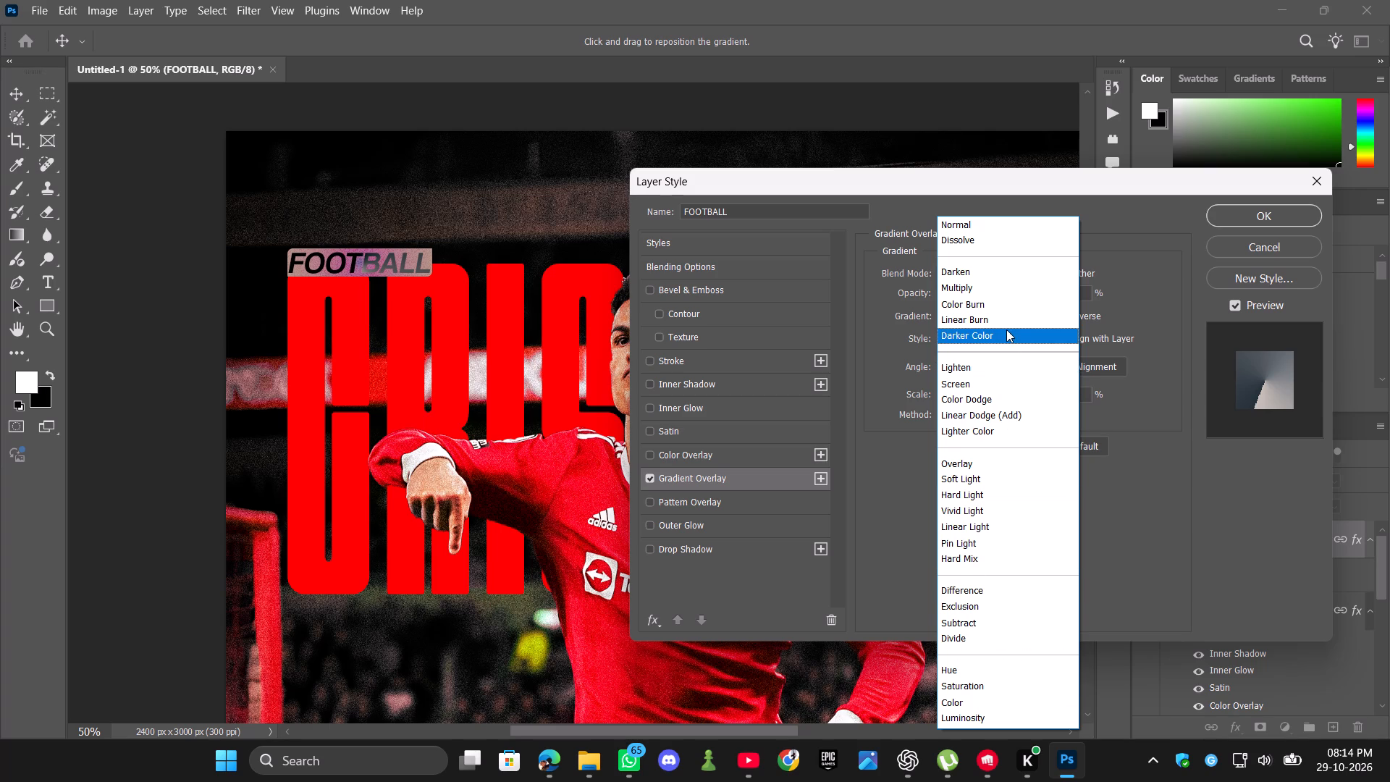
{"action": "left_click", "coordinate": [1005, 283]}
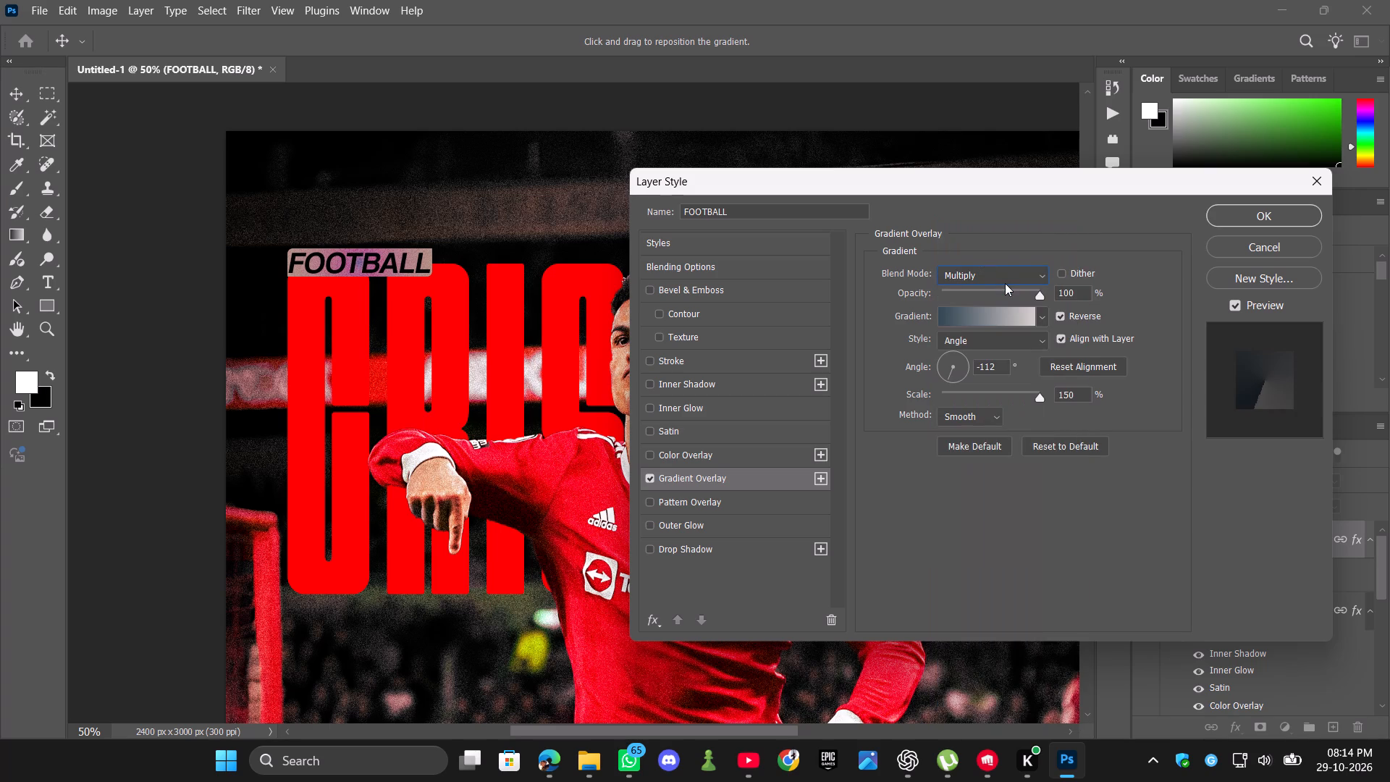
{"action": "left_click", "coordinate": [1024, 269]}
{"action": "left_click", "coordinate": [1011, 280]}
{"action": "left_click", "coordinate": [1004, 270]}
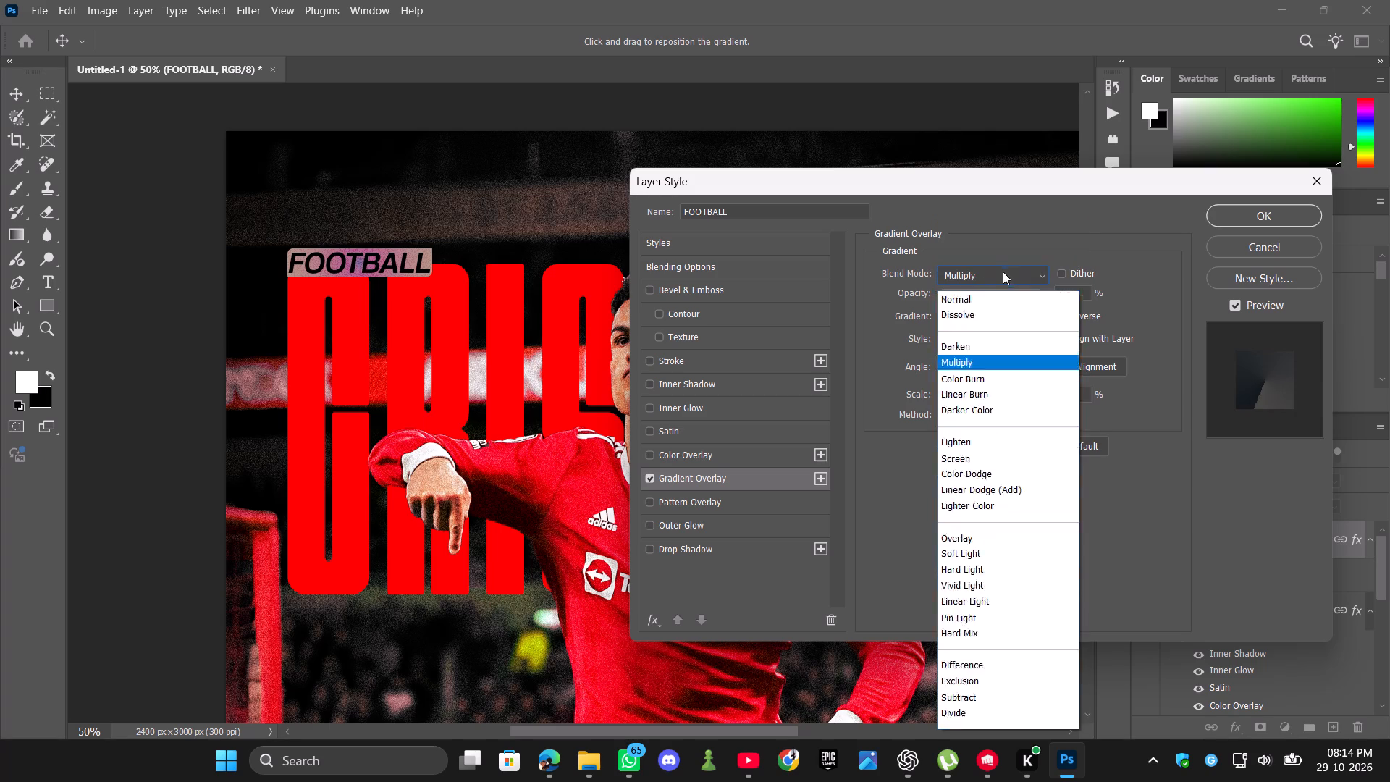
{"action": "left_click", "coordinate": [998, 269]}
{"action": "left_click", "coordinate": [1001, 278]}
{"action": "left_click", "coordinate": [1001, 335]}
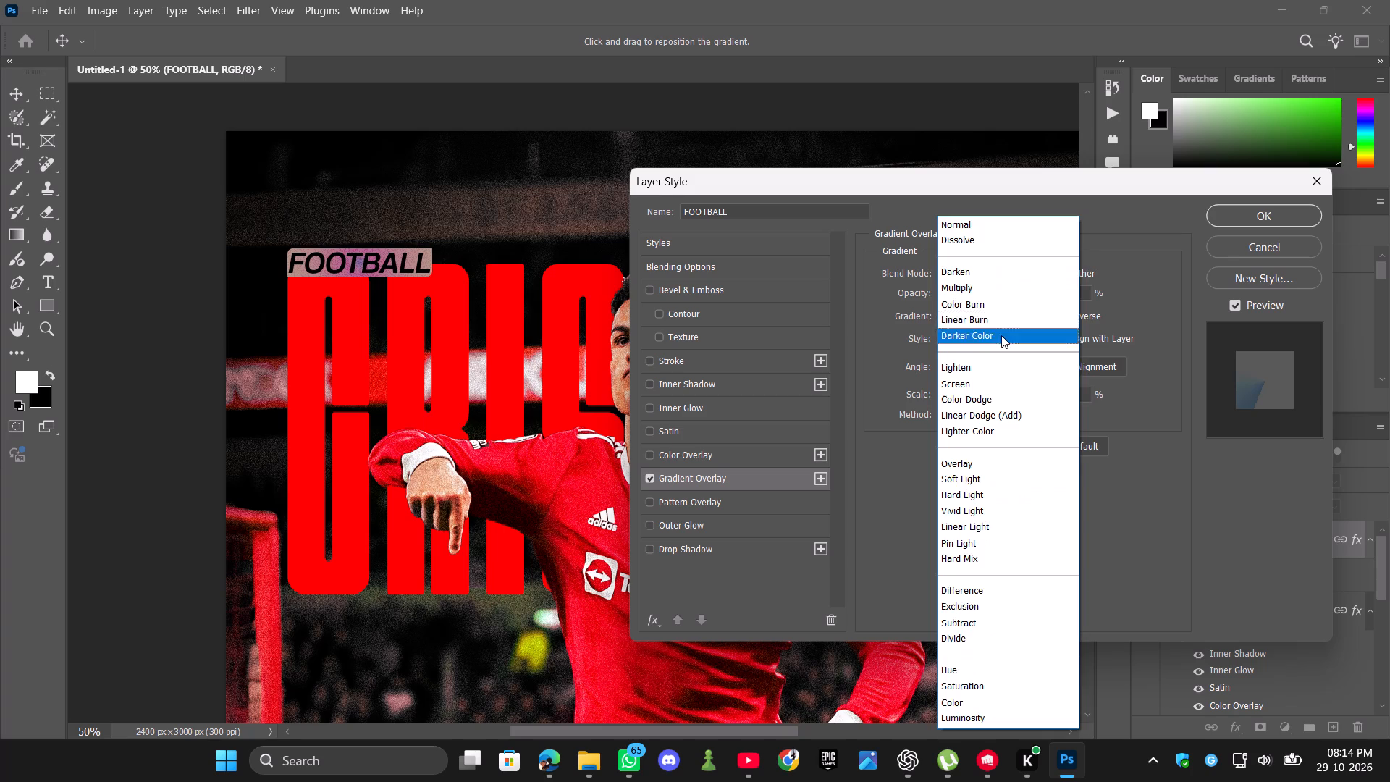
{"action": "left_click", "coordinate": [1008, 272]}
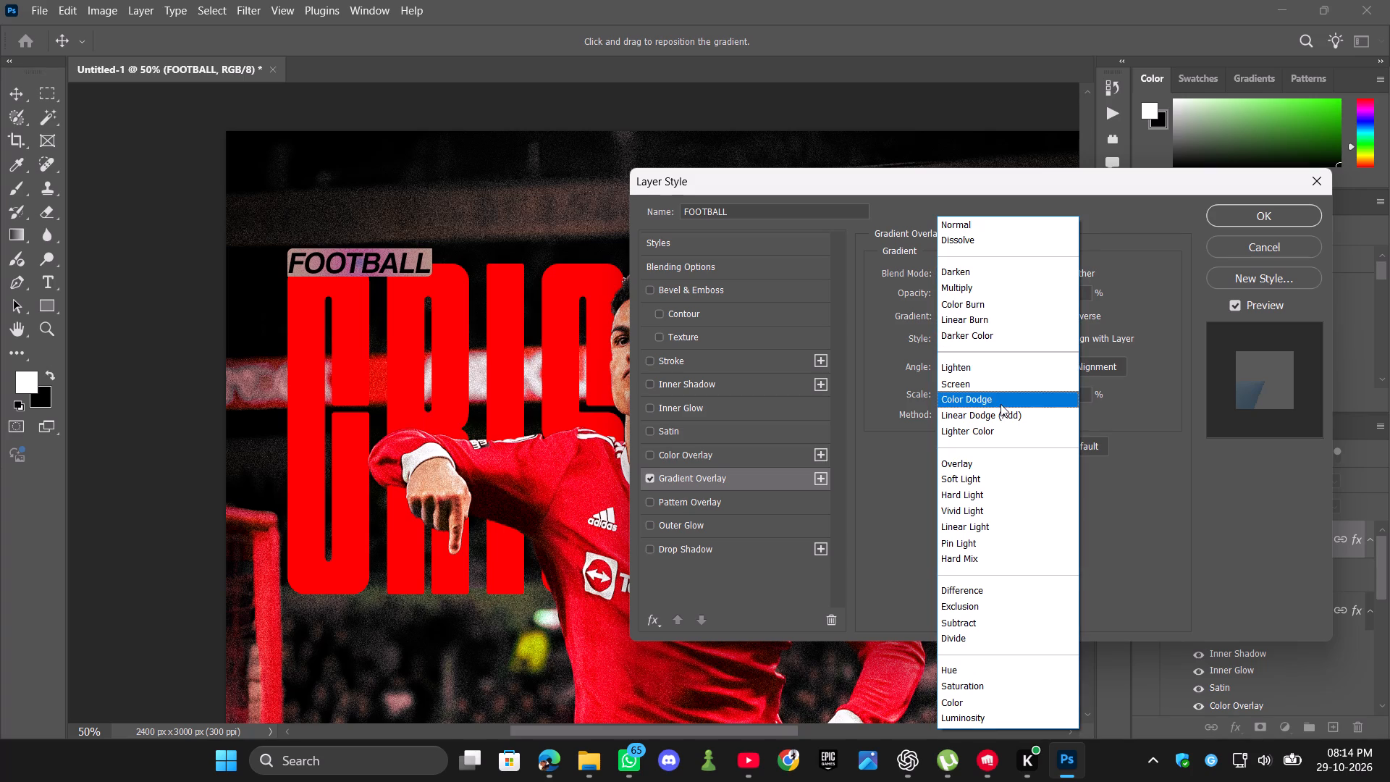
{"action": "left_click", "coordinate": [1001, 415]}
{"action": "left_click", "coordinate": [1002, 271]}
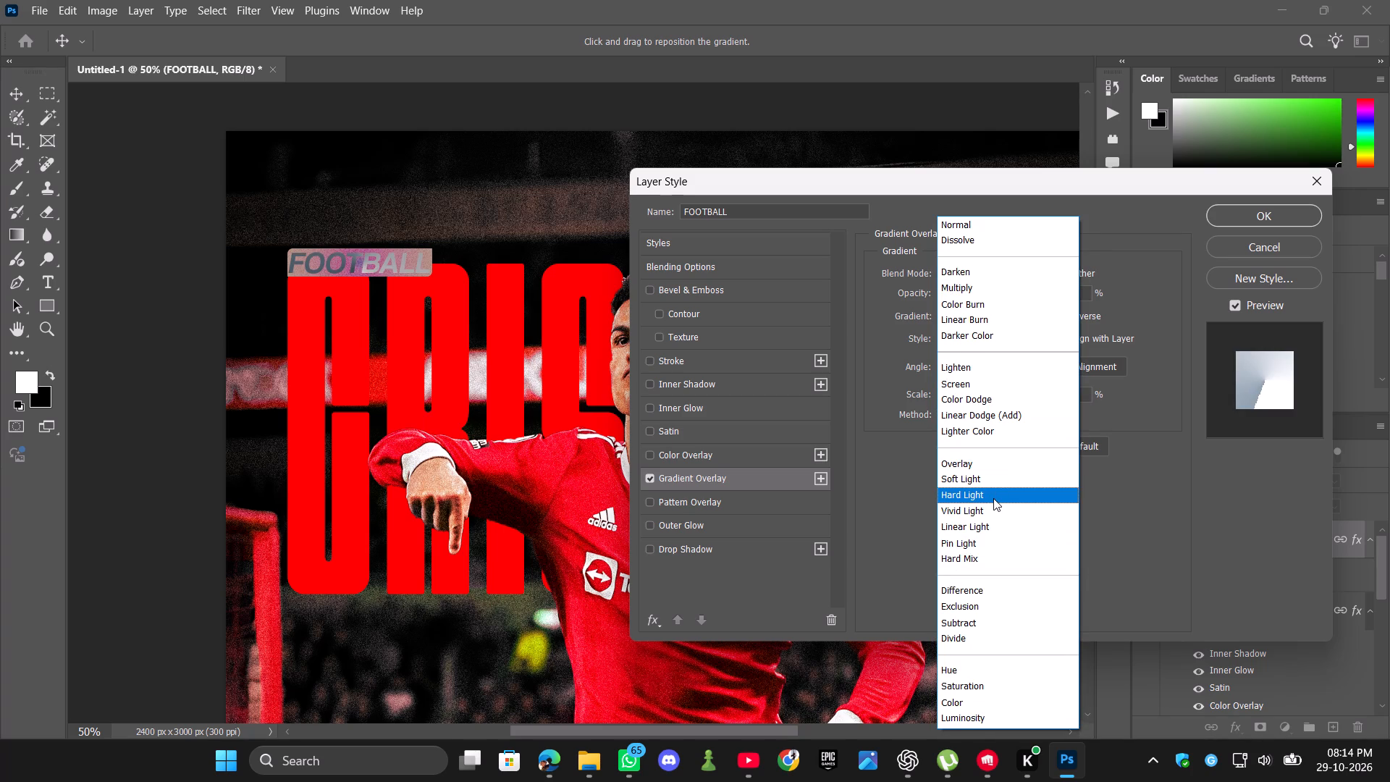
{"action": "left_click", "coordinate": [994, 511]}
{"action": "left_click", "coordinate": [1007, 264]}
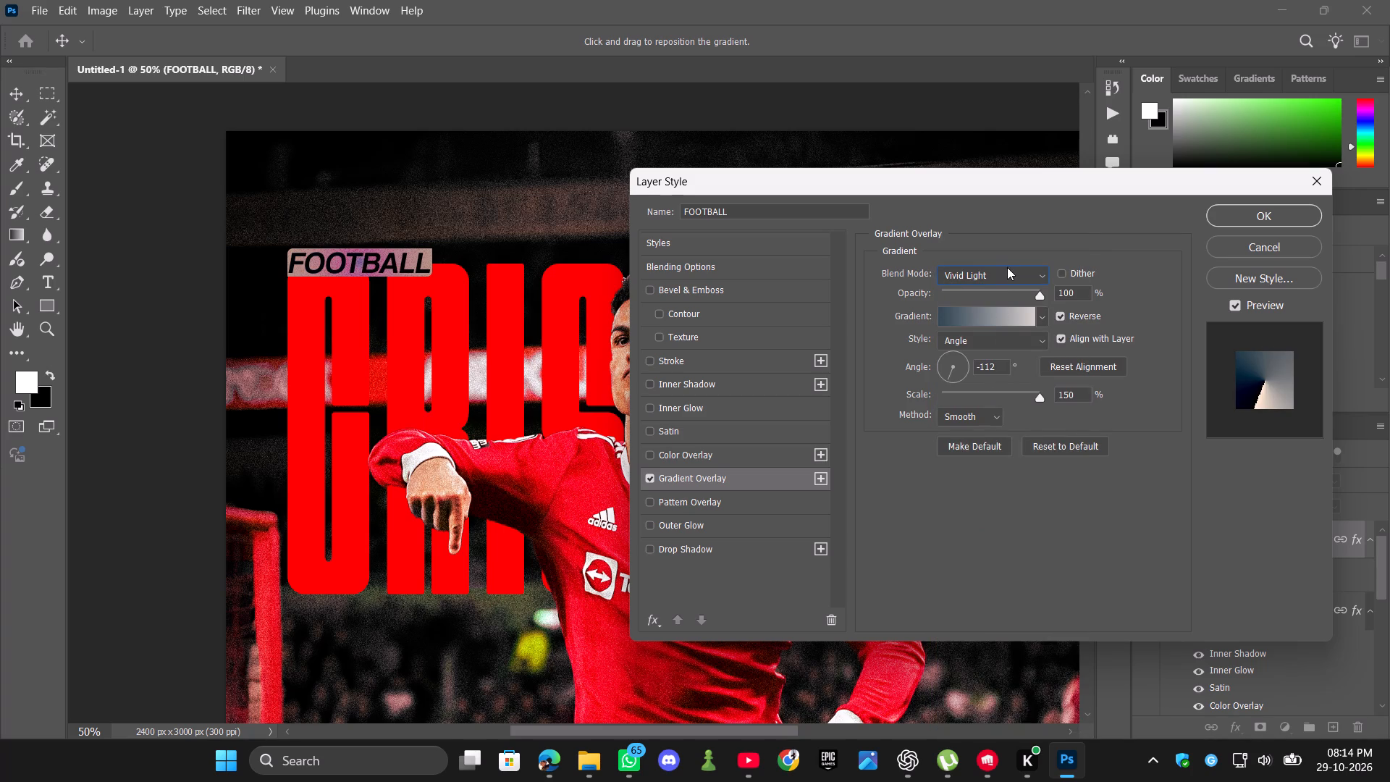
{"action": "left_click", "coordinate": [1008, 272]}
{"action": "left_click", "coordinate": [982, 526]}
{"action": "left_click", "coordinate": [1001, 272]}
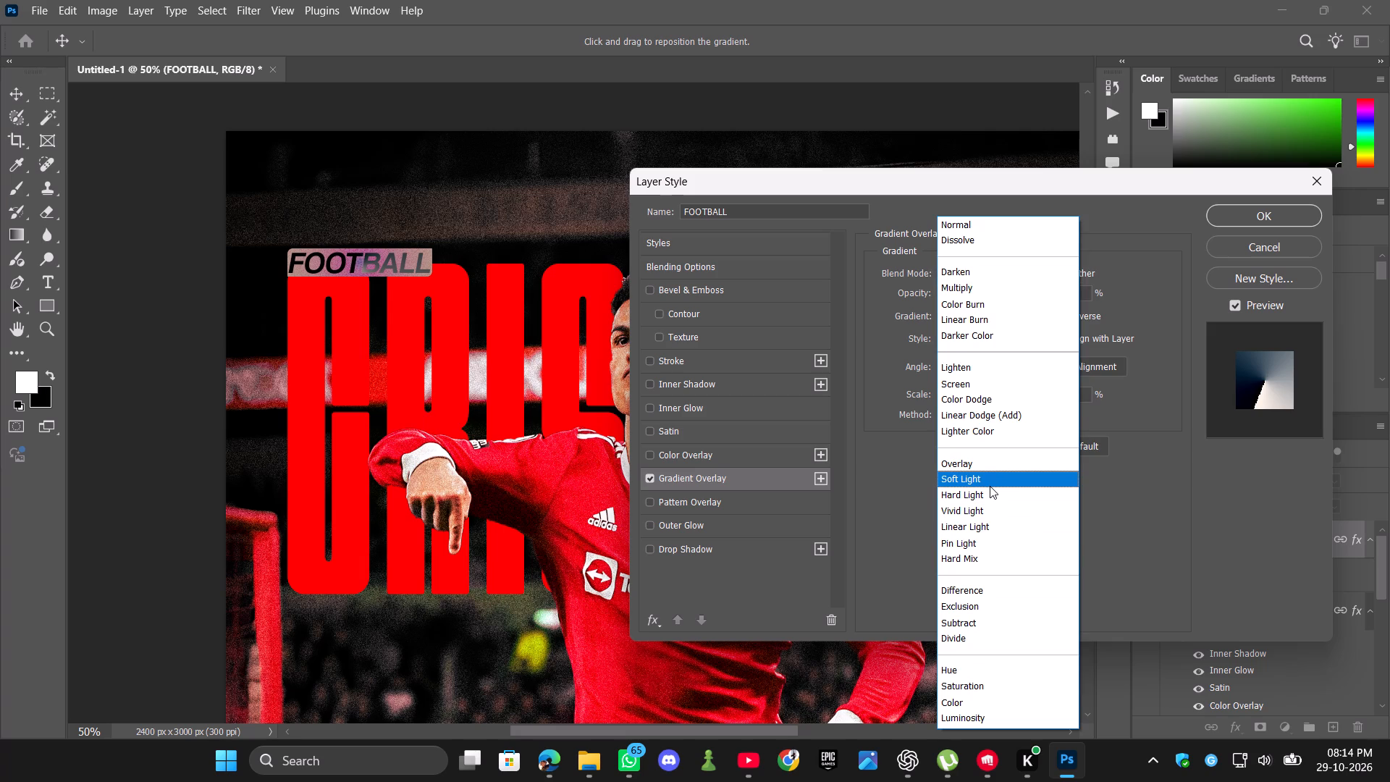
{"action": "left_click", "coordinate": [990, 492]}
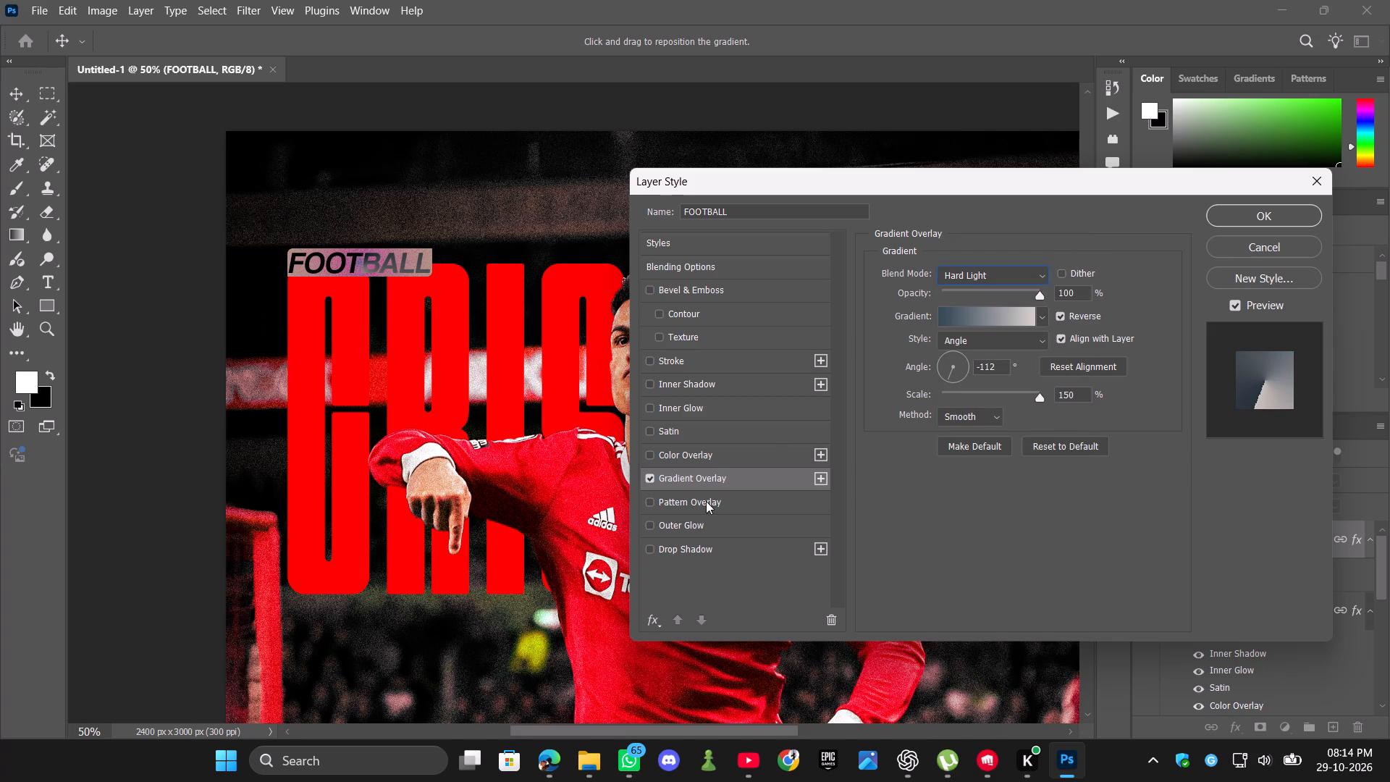
Try an outer glow on the FOOTBALL text, remove it, and enable a drop shadow instead.
{"action": "left_click", "coordinate": [688, 528]}
{"action": "left_click", "coordinate": [648, 525]}
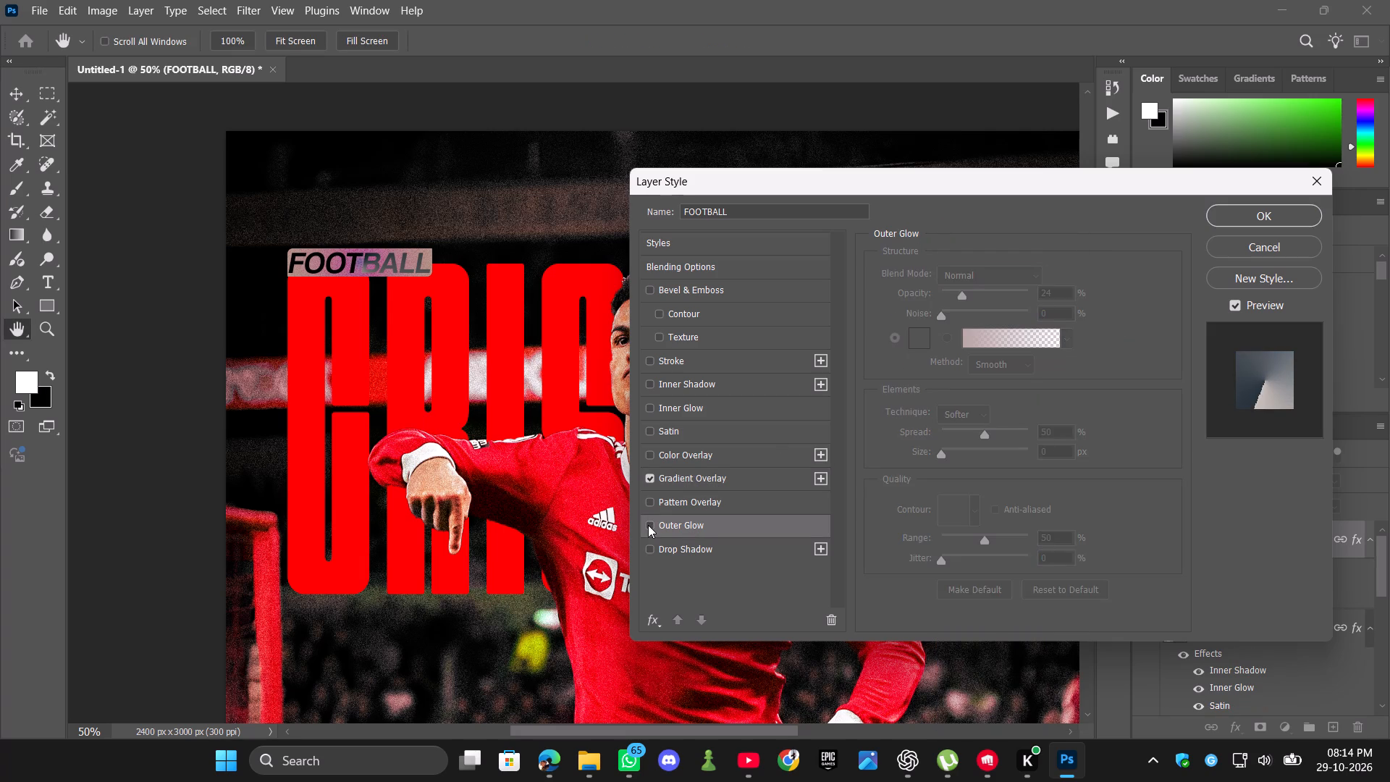
{"action": "left_click", "coordinate": [648, 525]}
{"action": "left_click", "coordinate": [654, 542]}
{"action": "left_click", "coordinate": [652, 547]}
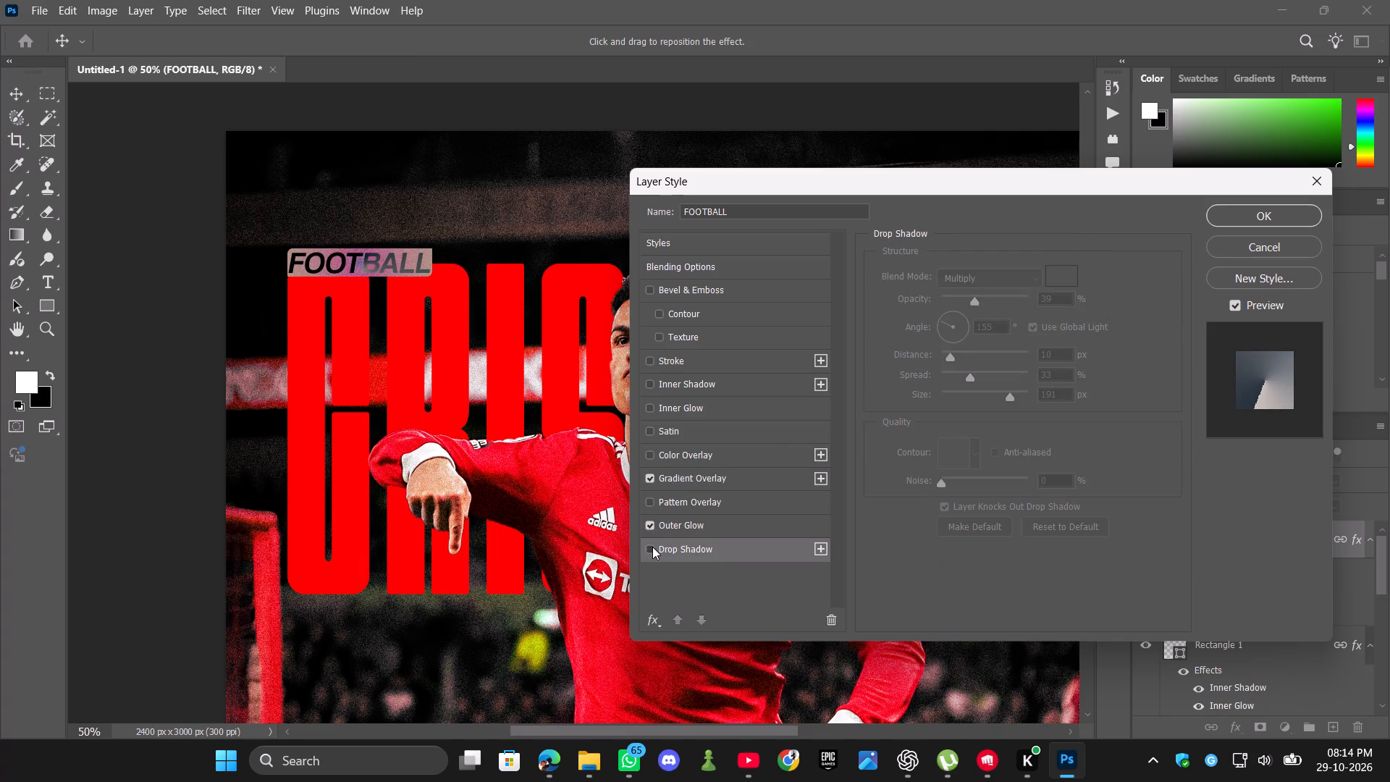
{"action": "left_click", "coordinate": [652, 547]}
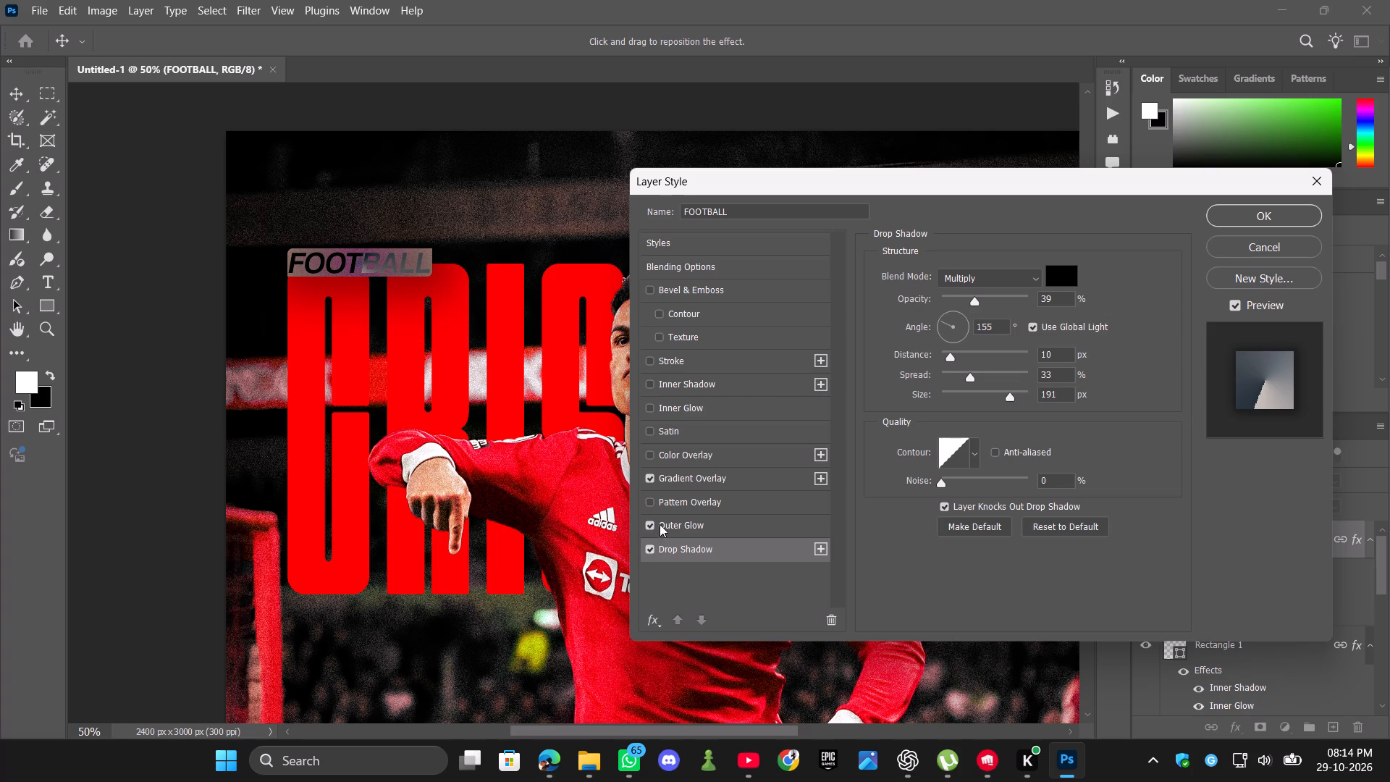
{"action": "left_click", "coordinate": [651, 523]}
Set the FOOTBALL drop shadow's opacity to 4% and its blend mode to Darken.
{"action": "left_click_drag", "start_coordinate": [974, 298], "coordinate": [961, 302]}
{"action": "left_click_drag", "start_coordinate": [961, 302], "coordinate": [950, 302]}
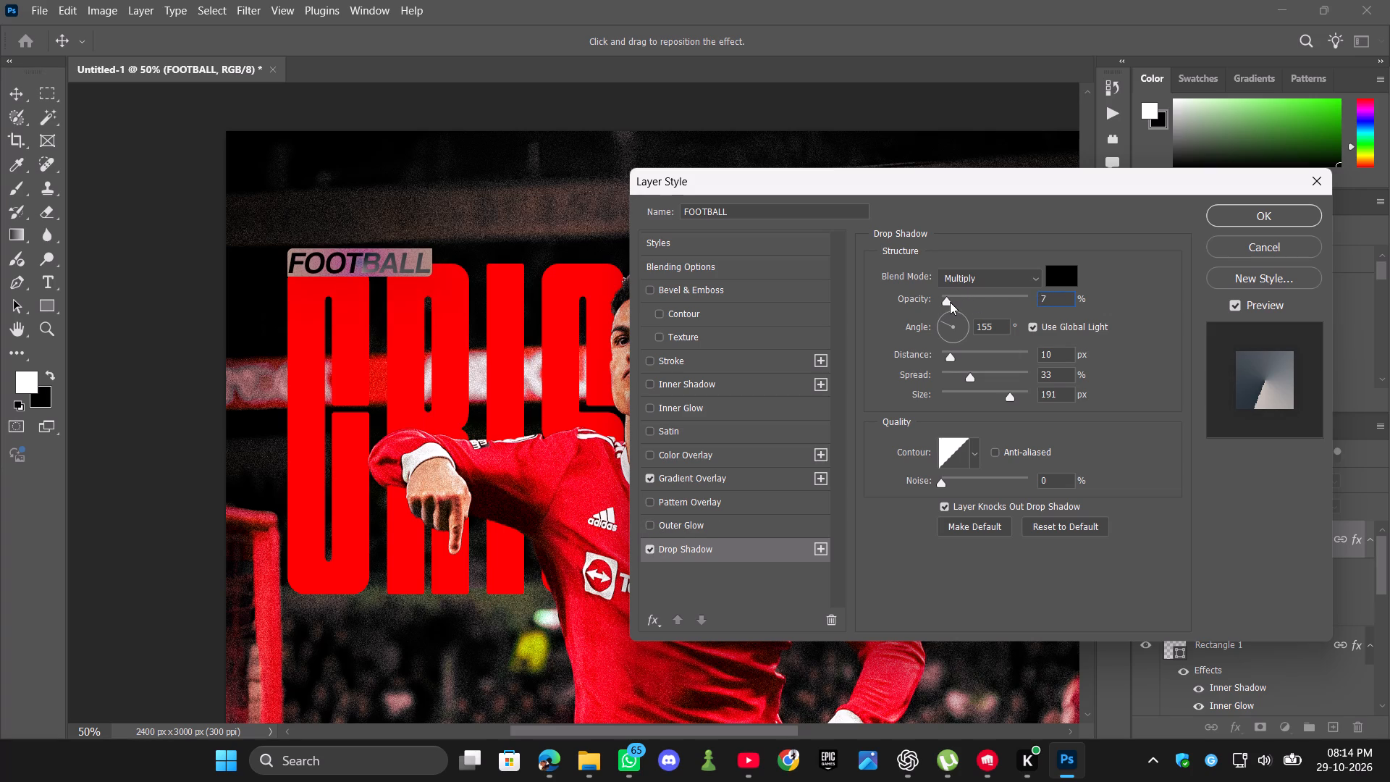
{"action": "left_click_drag", "start_coordinate": [950, 302], "coordinate": [945, 302]}
{"action": "left_click", "coordinate": [1017, 276]}
{"action": "left_click", "coordinate": [1017, 276]}
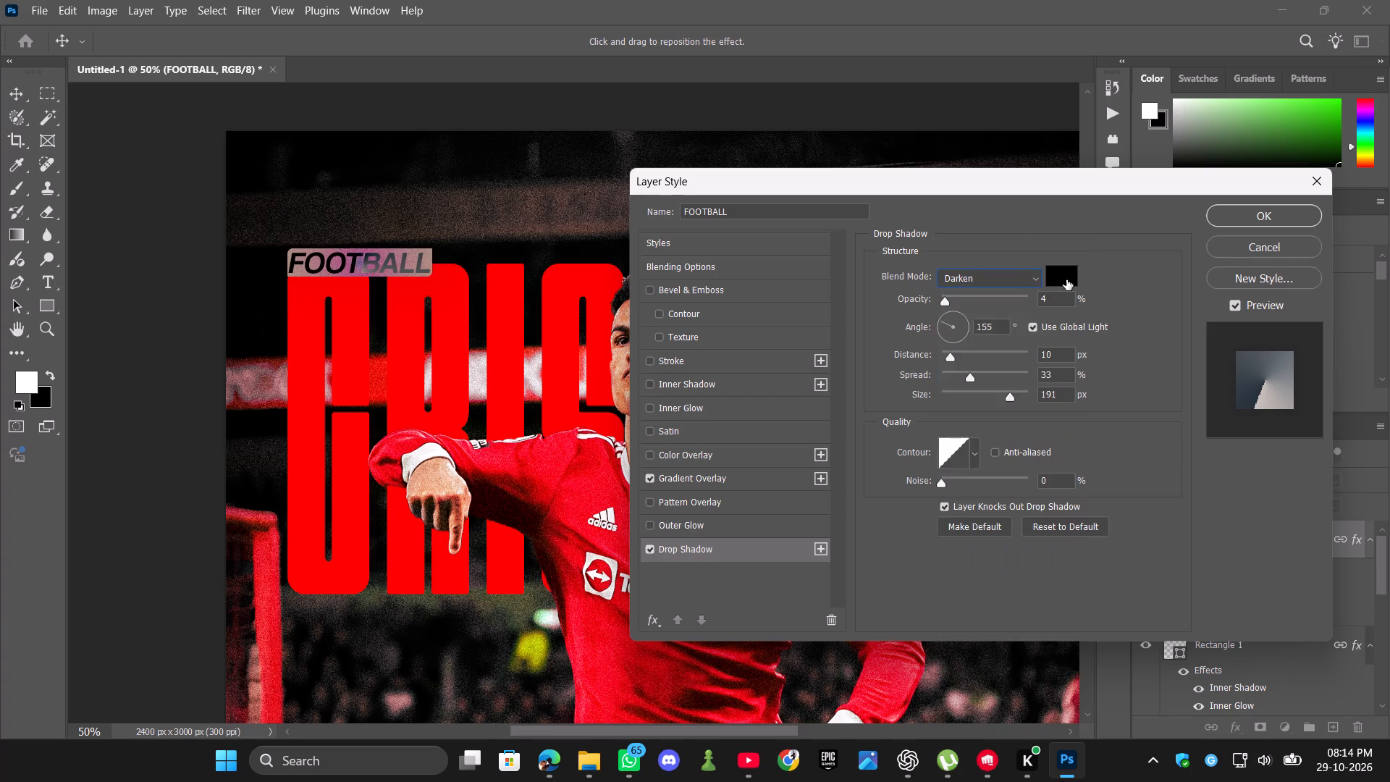
Change the FOOTBALL drop shadow colour to the pale pink #fdecec.
{"action": "left_click", "coordinate": [1067, 279]}
{"action": "left_click_drag", "start_coordinate": [964, 351], "coordinate": [899, 328]}
{"action": "left_click", "coordinate": [1263, 318]}
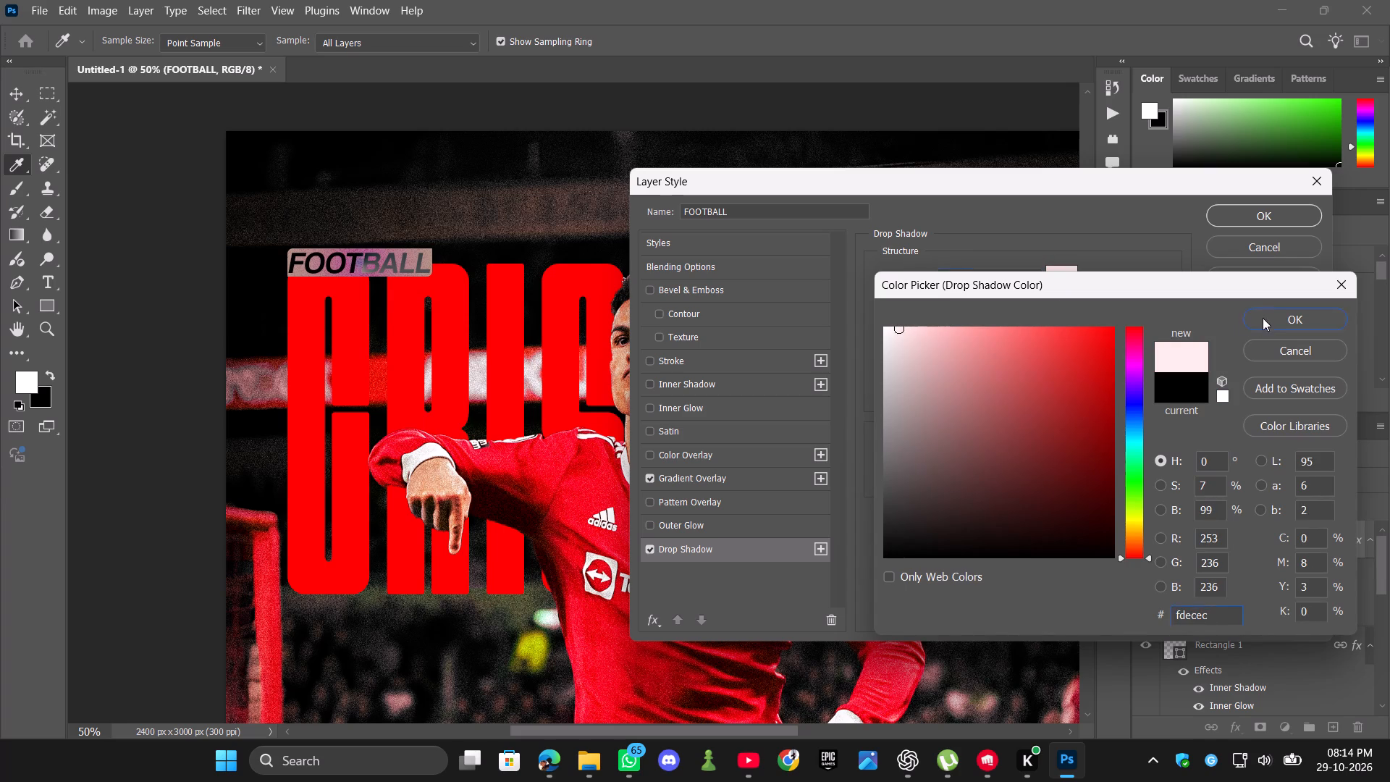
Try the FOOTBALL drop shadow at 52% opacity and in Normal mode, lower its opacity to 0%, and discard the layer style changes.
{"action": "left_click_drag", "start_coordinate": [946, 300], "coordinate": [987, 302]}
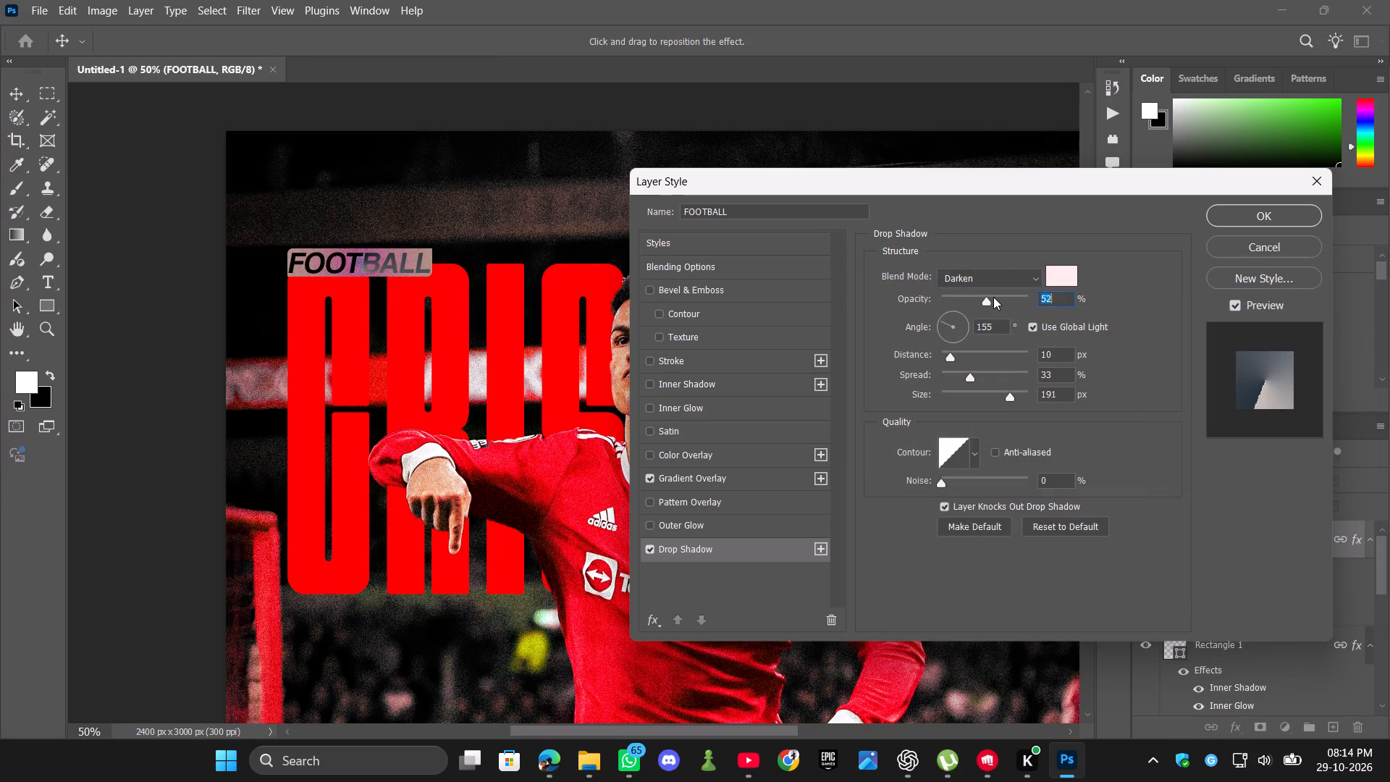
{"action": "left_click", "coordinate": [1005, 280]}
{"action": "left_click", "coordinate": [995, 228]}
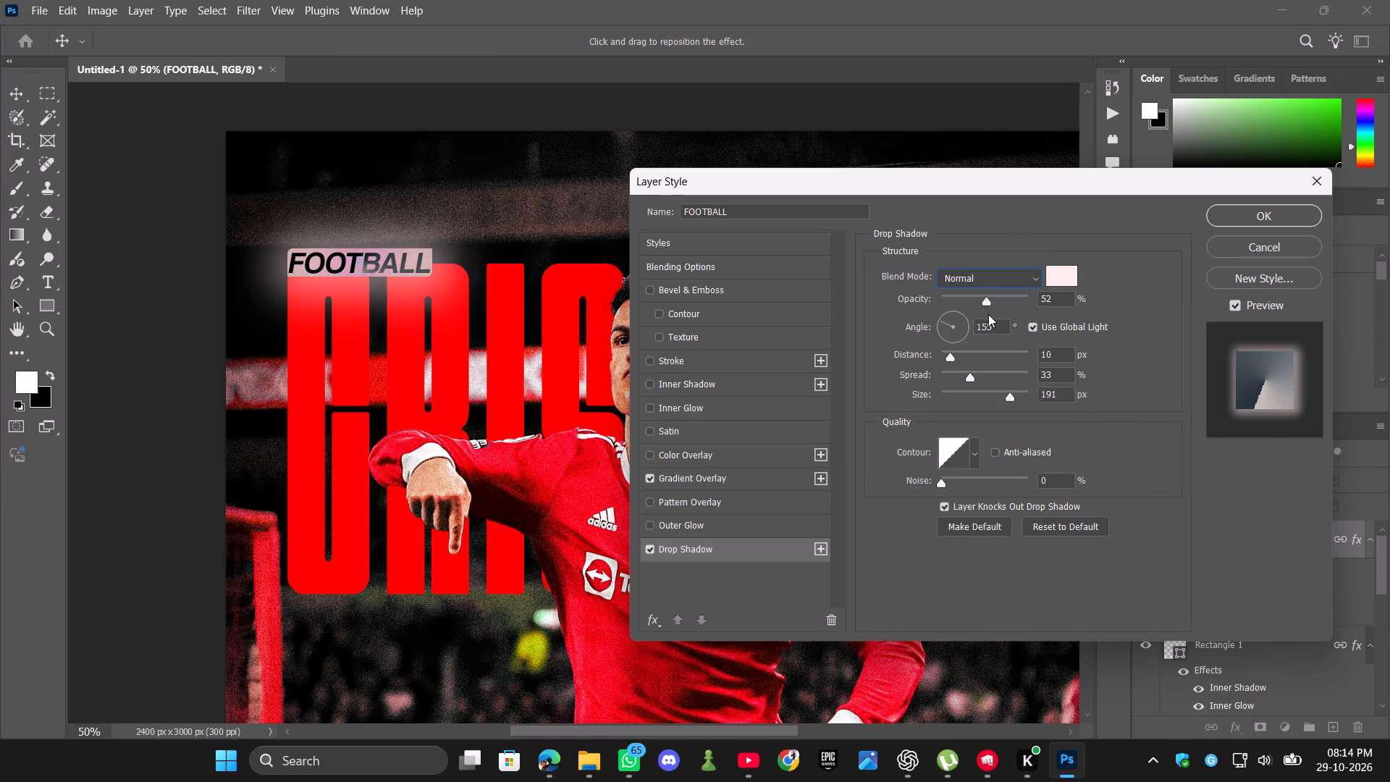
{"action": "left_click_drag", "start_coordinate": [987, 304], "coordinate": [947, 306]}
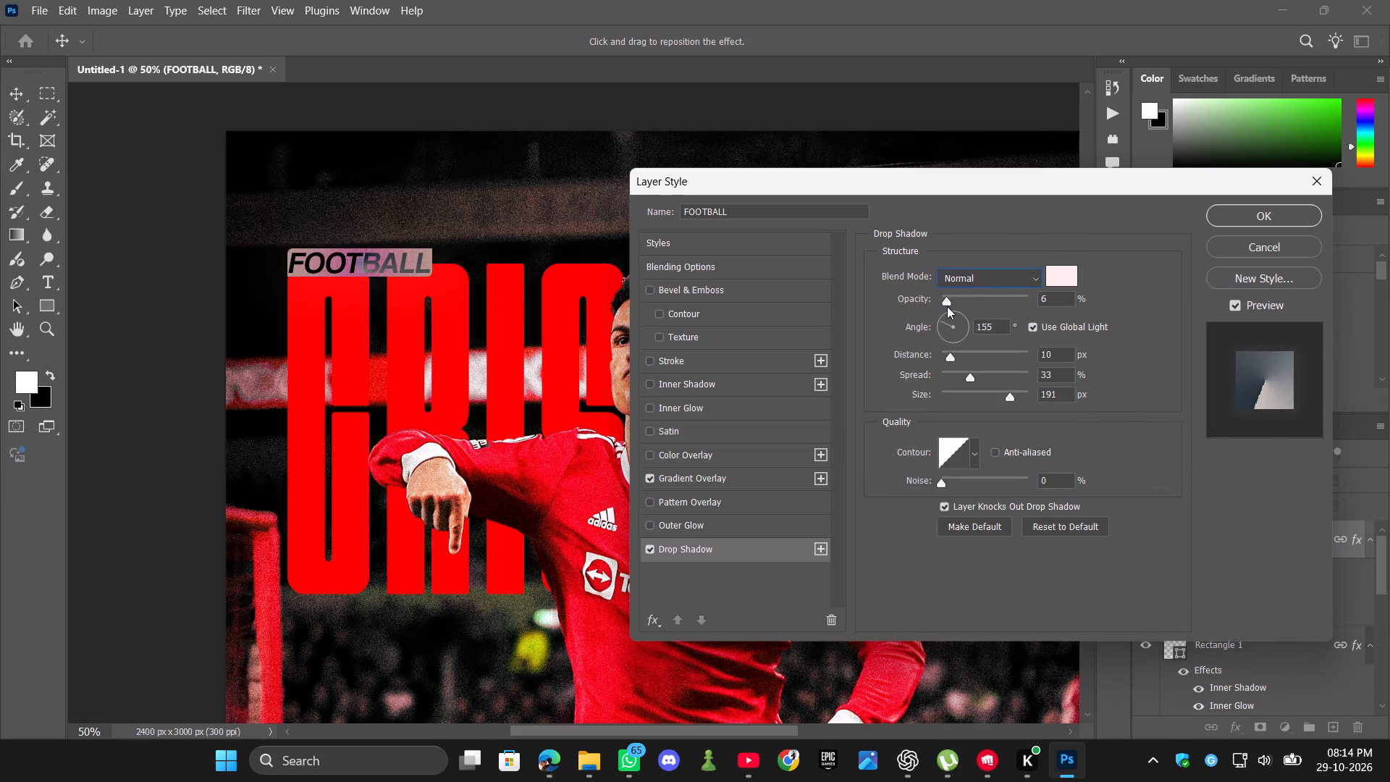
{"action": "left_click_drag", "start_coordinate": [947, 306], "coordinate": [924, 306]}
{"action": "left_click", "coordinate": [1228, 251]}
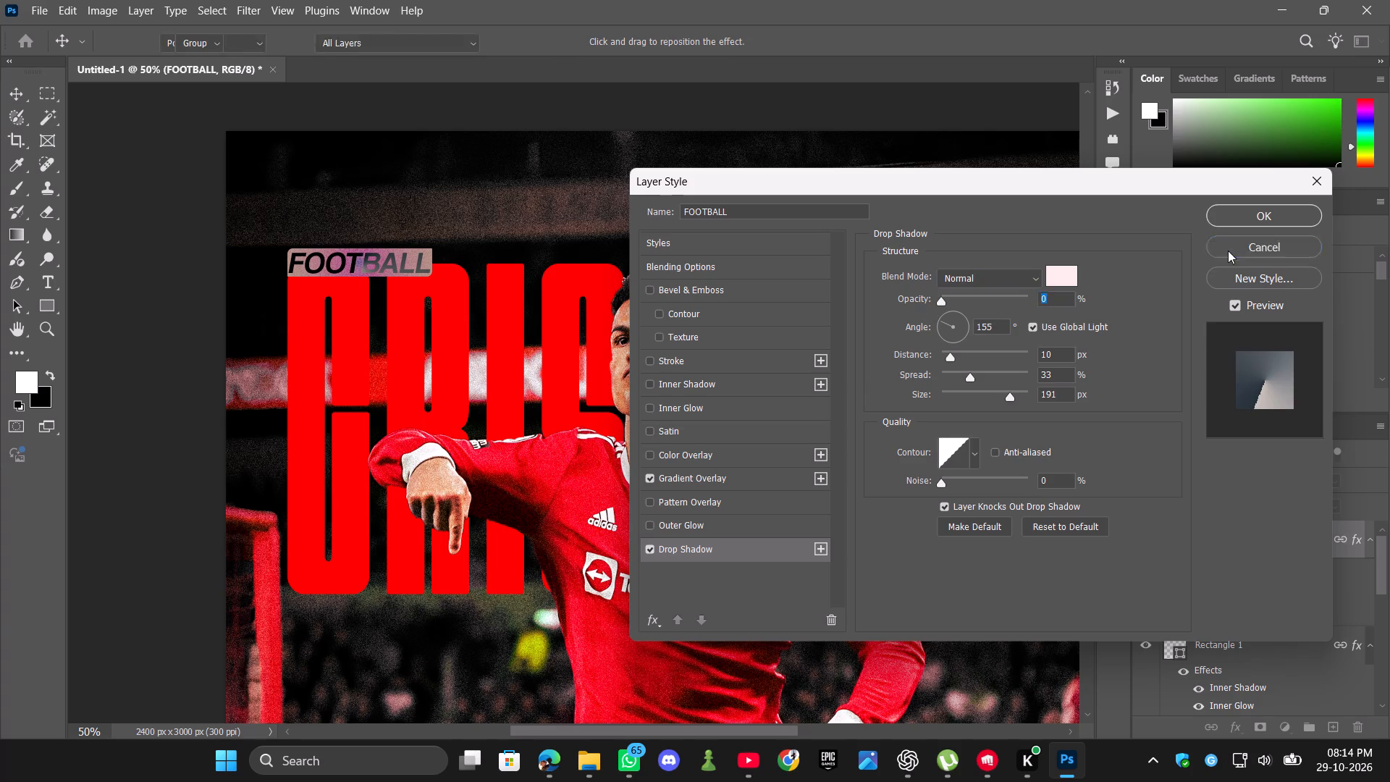
Examine how the FOOTBALL label sits within the whole poster composition.
{"action": "left_click", "coordinate": [489, 230]}
{"action": "left_click", "coordinate": [387, 265]}
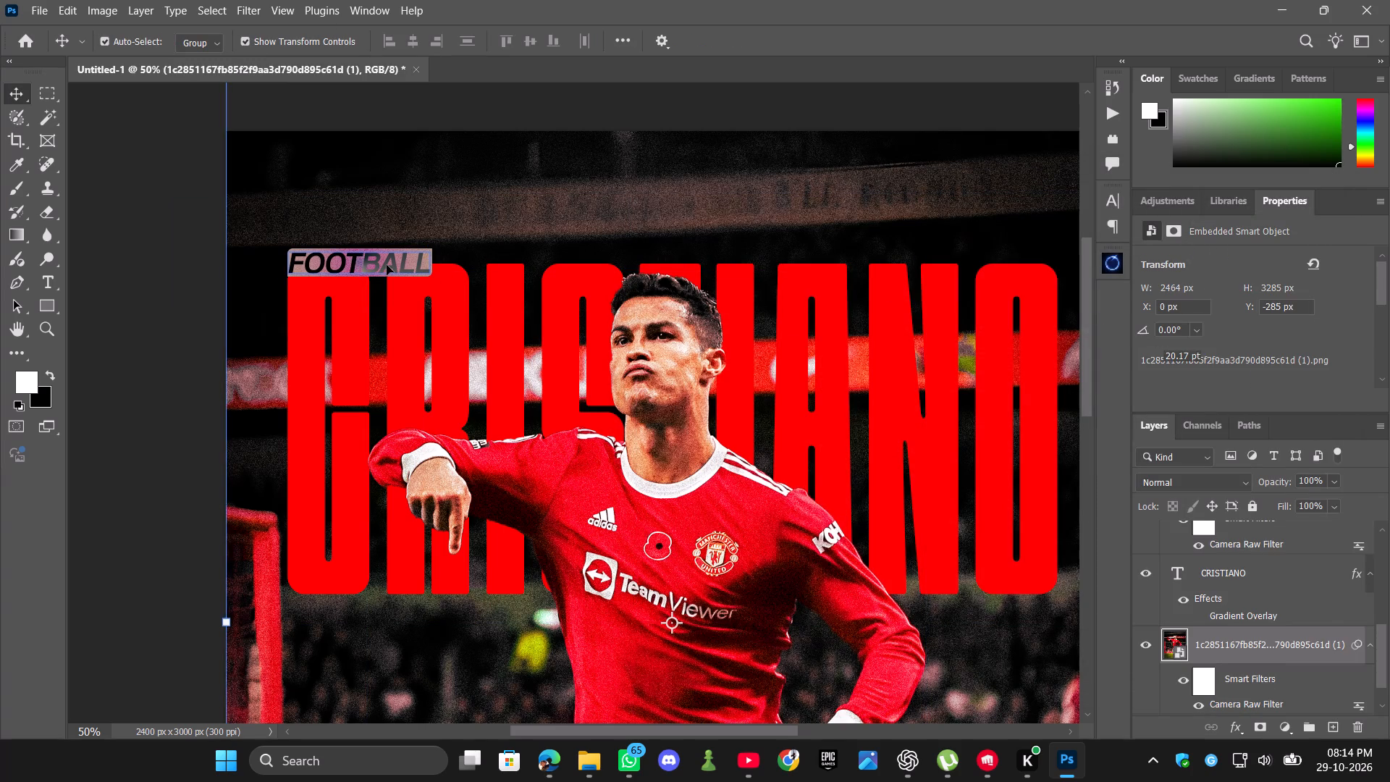
{"action": "left_click", "coordinate": [613, 208]}
{"action": "key", "text": "ctrl+minus"}
{"action": "key", "text": "ctrl+minus"}
{"action": "key", "text": "ctrl+minus"}
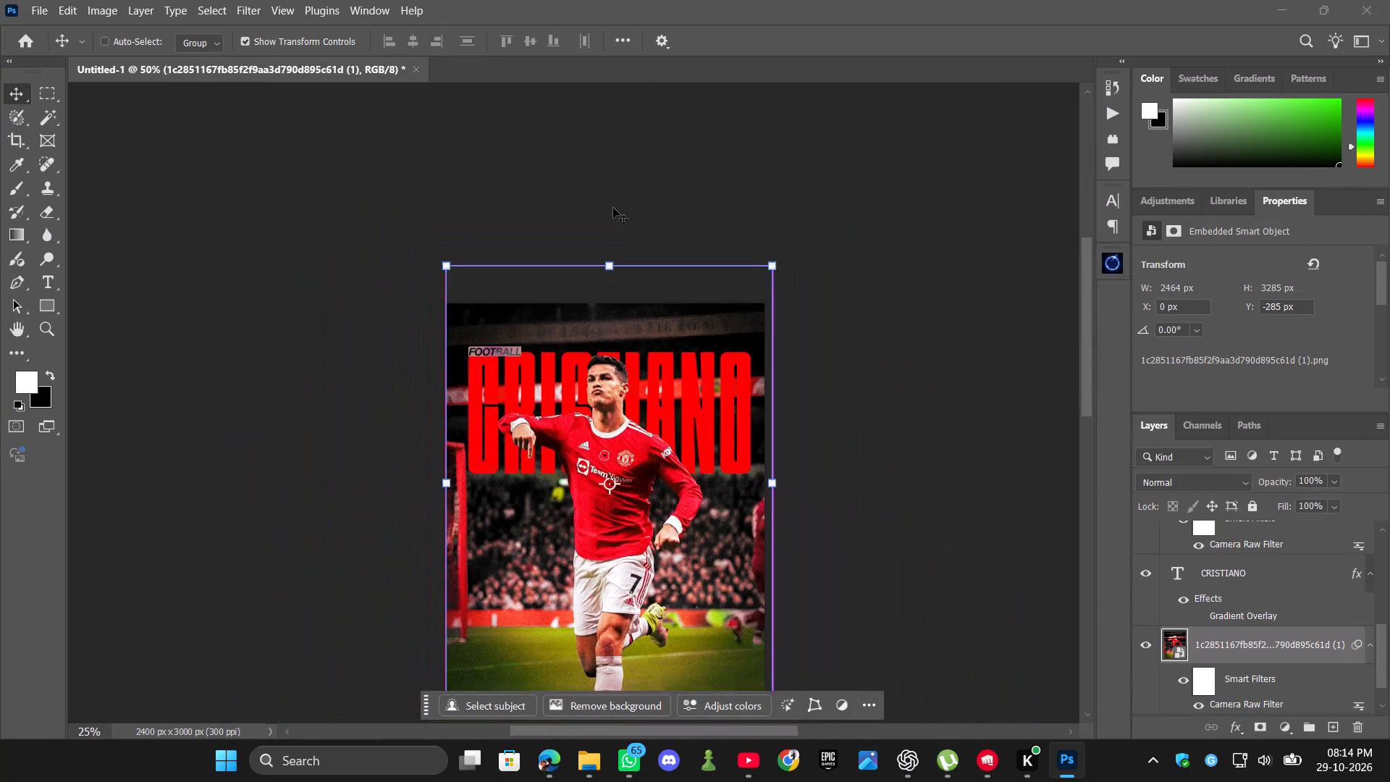
{"action": "scroll", "coordinate": [613, 208], "scroll_direction": "down", "scroll_amount": 3}
{"action": "scroll", "coordinate": [666, 356], "scroll_direction": "up", "scroll_amount": 1}
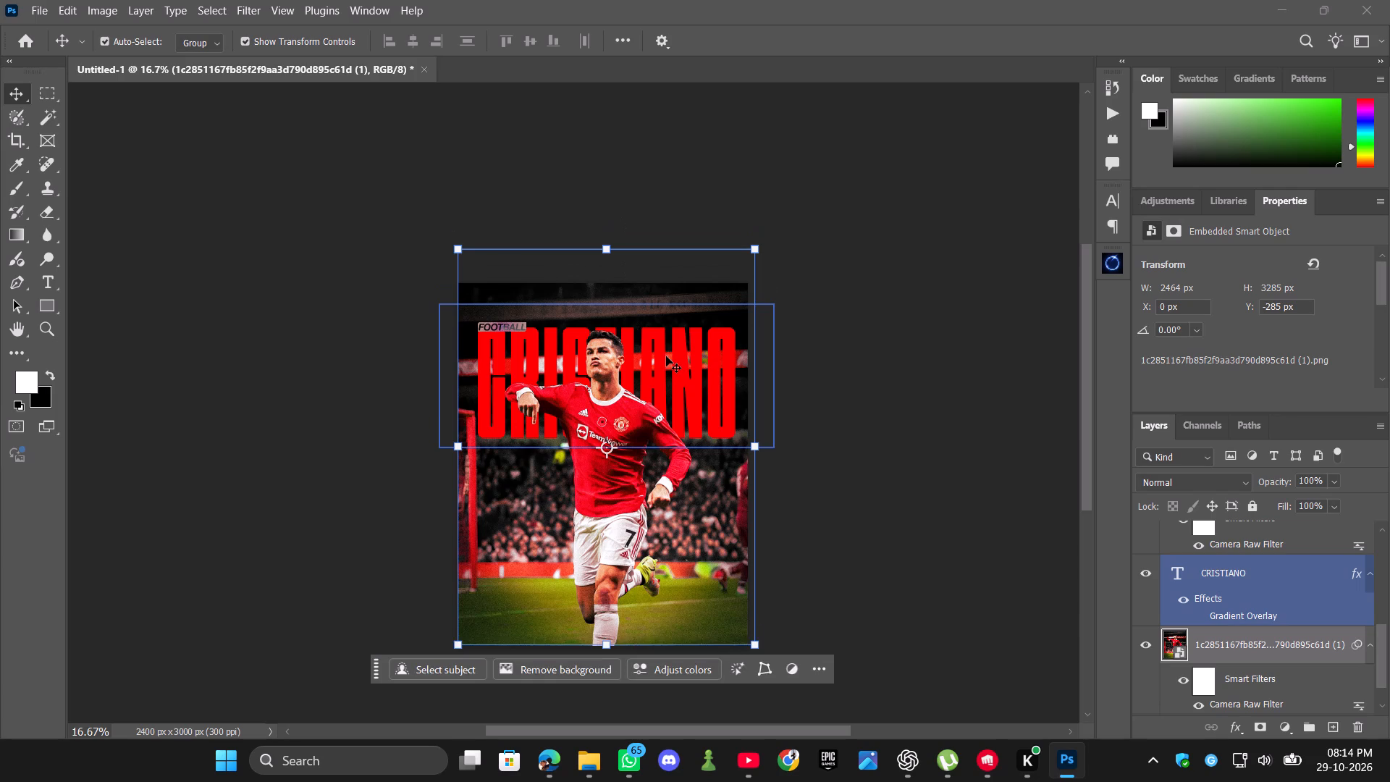
{"action": "key", "text": "ctrl+plus"}
{"action": "key", "text": "ctrl+plus"}
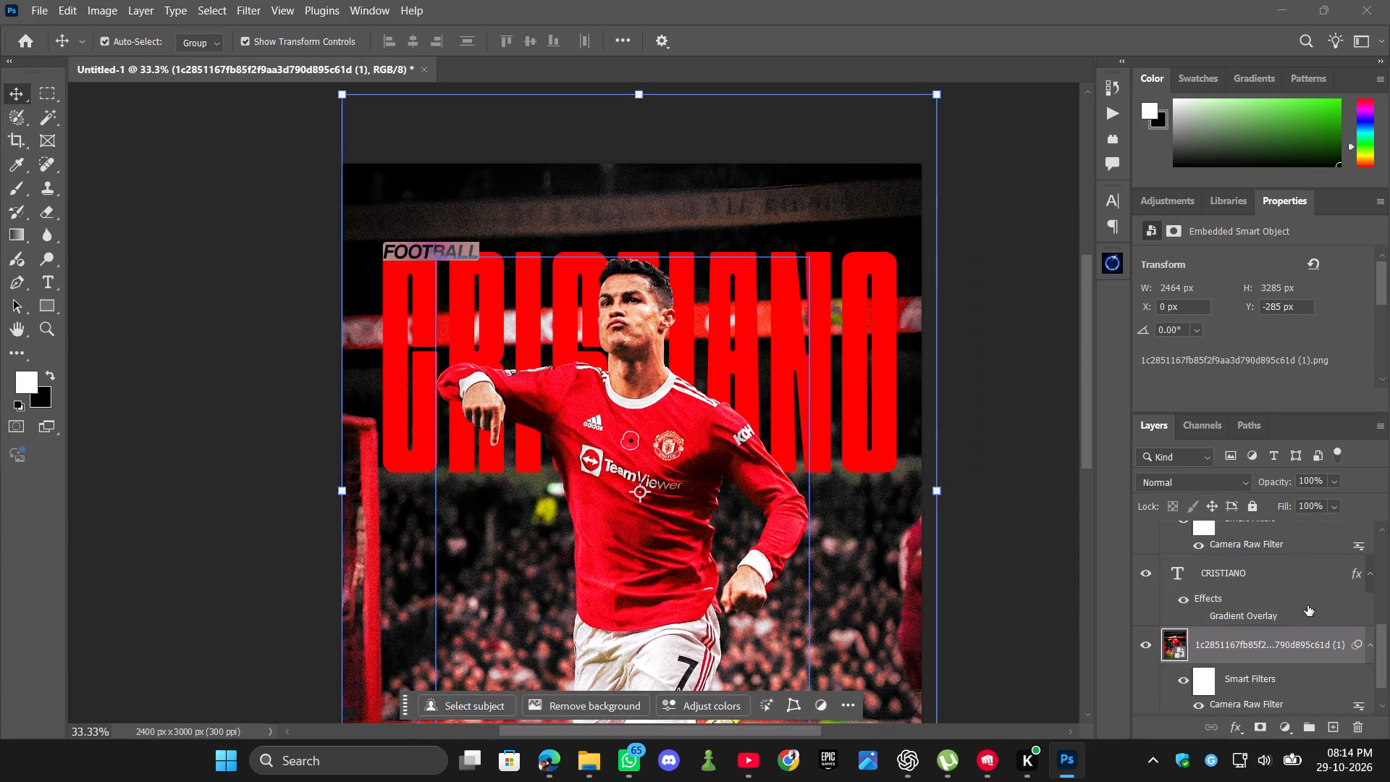
Reopen the FOOTBALL text layer's gradient overlay settings and set the gradient style to Linear.
{"action": "left_click", "coordinate": [1268, 643]}
{"action": "scroll", "coordinate": [1260, 641], "scroll_direction": "up", "scroll_amount": 3}
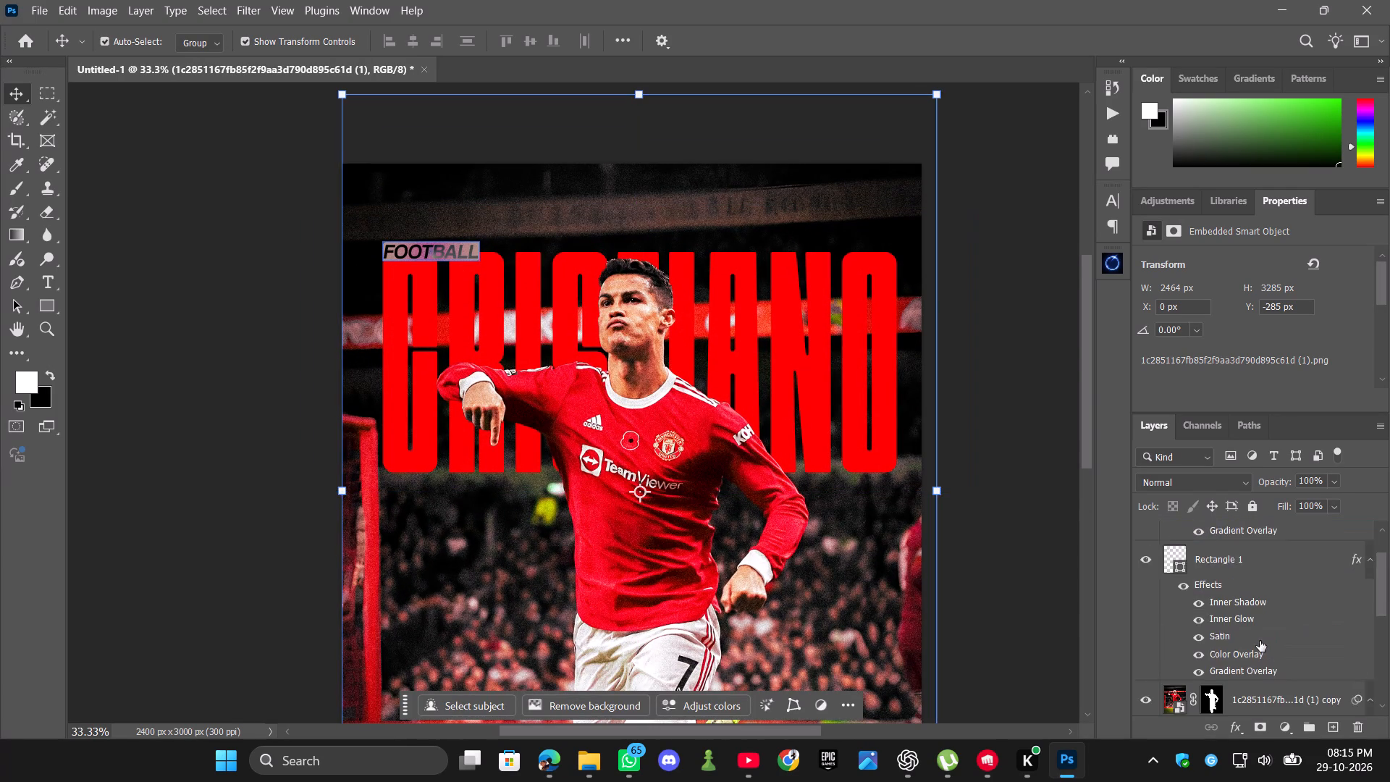
{"action": "scroll", "coordinate": [1260, 641], "scroll_direction": "up", "scroll_amount": 6}
{"action": "left_click", "coordinate": [1263, 545]}
{"action": "right_click", "coordinate": [1263, 545]}
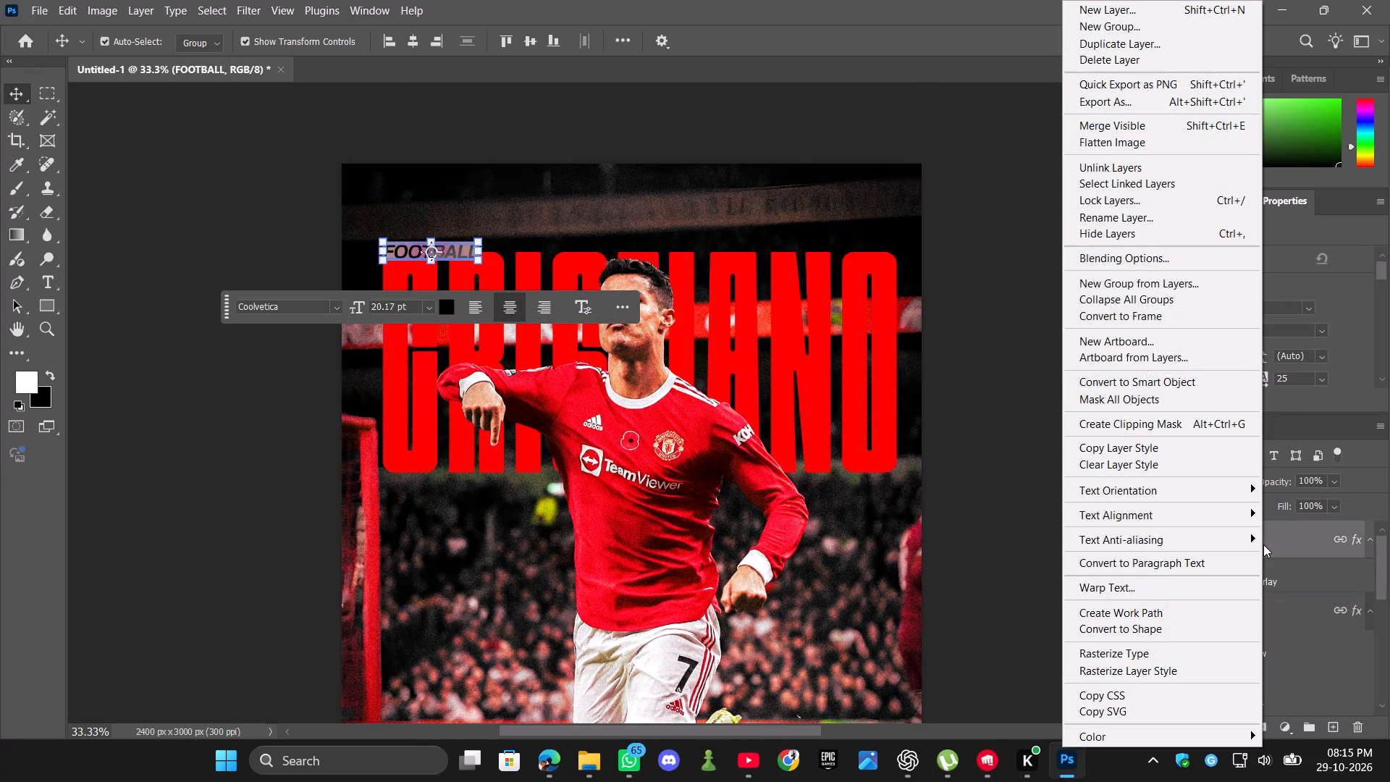
{"action": "left_click", "coordinate": [1216, 257]}
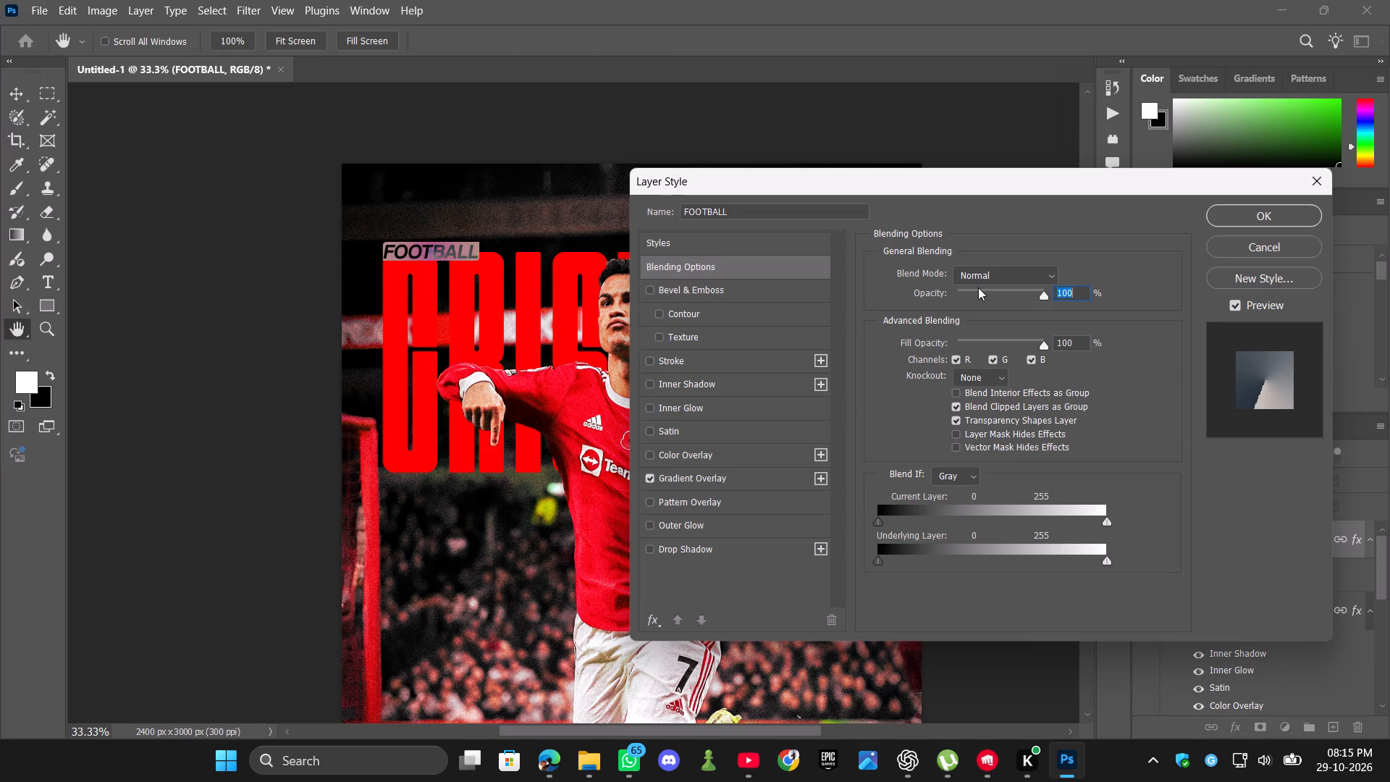
{"action": "left_click", "coordinate": [714, 478]}
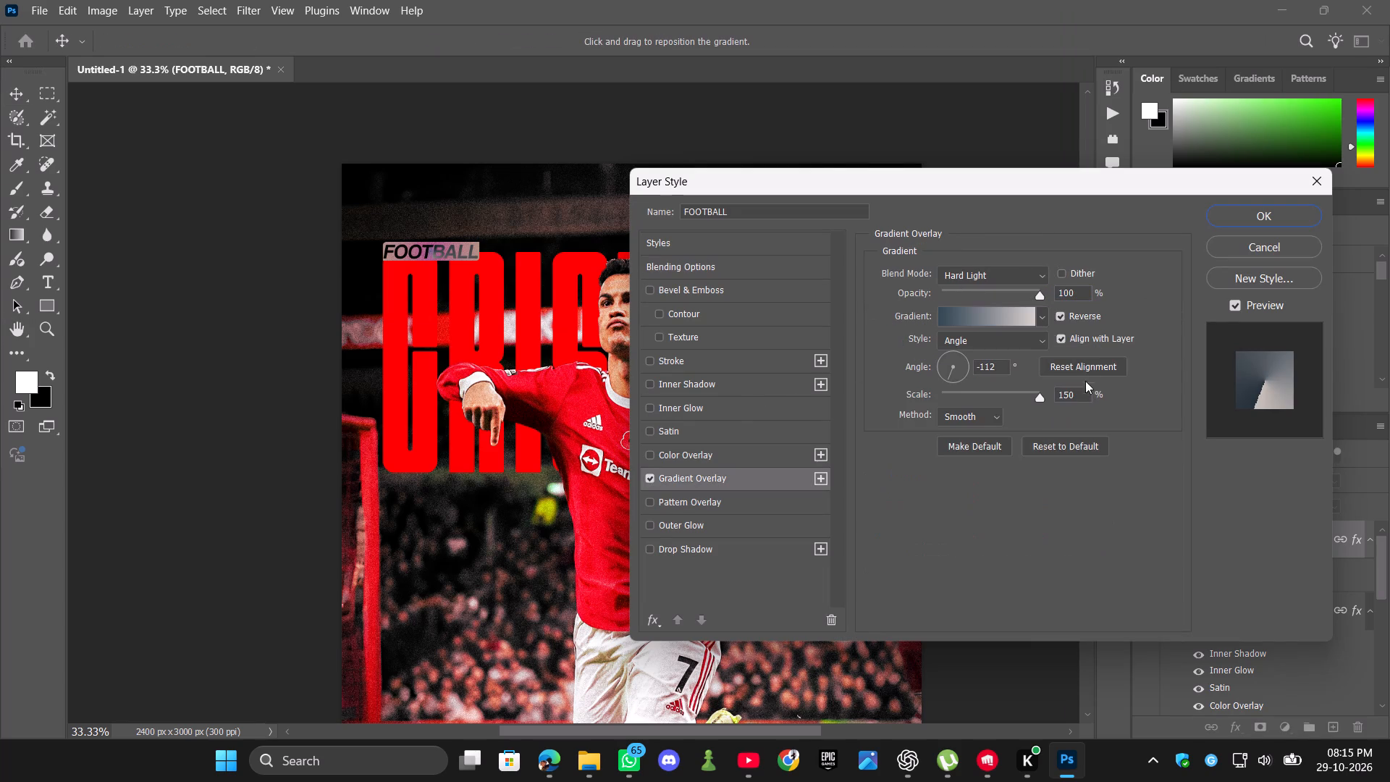
{"action": "left_click", "coordinate": [993, 319]}
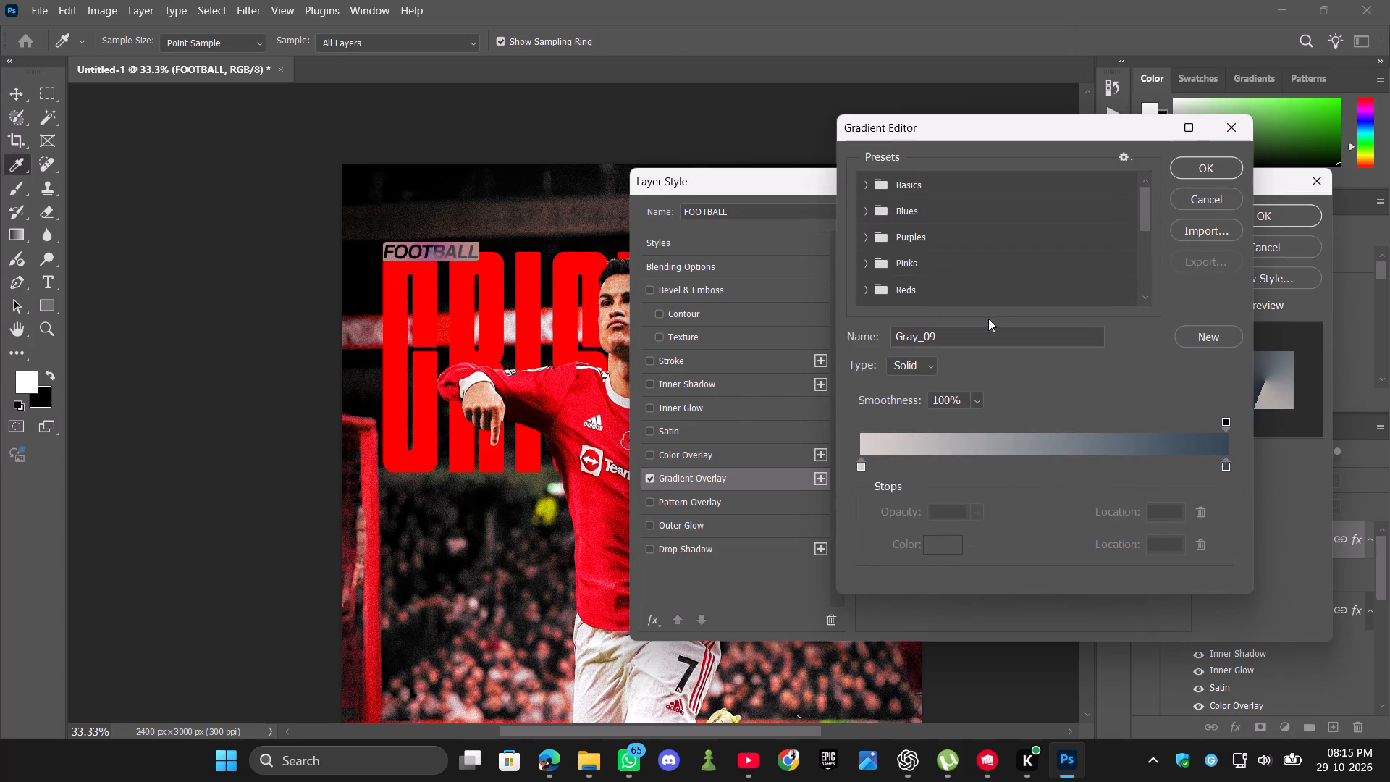
{"action": "left_click", "coordinate": [1209, 191]}
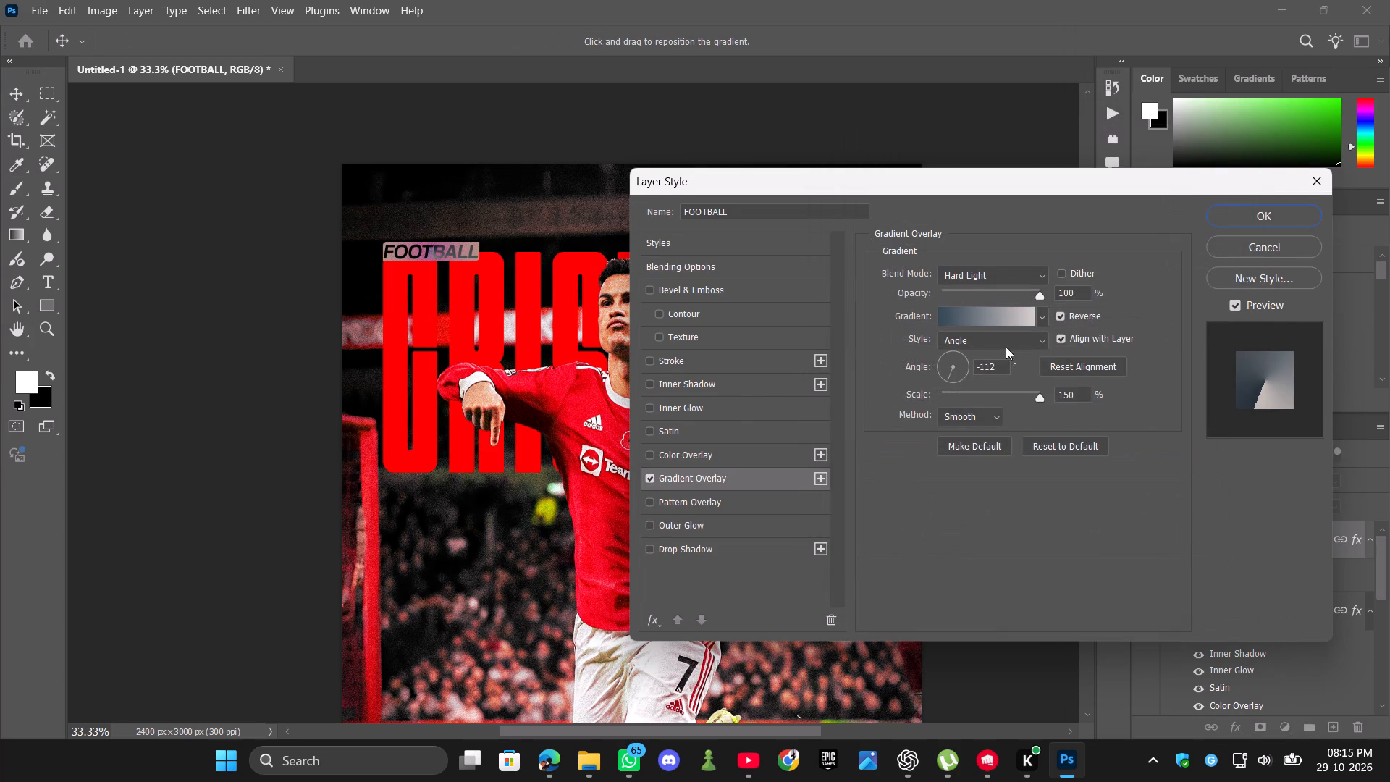
{"action": "left_click", "coordinate": [995, 343]}
{"action": "left_click", "coordinate": [989, 365]}
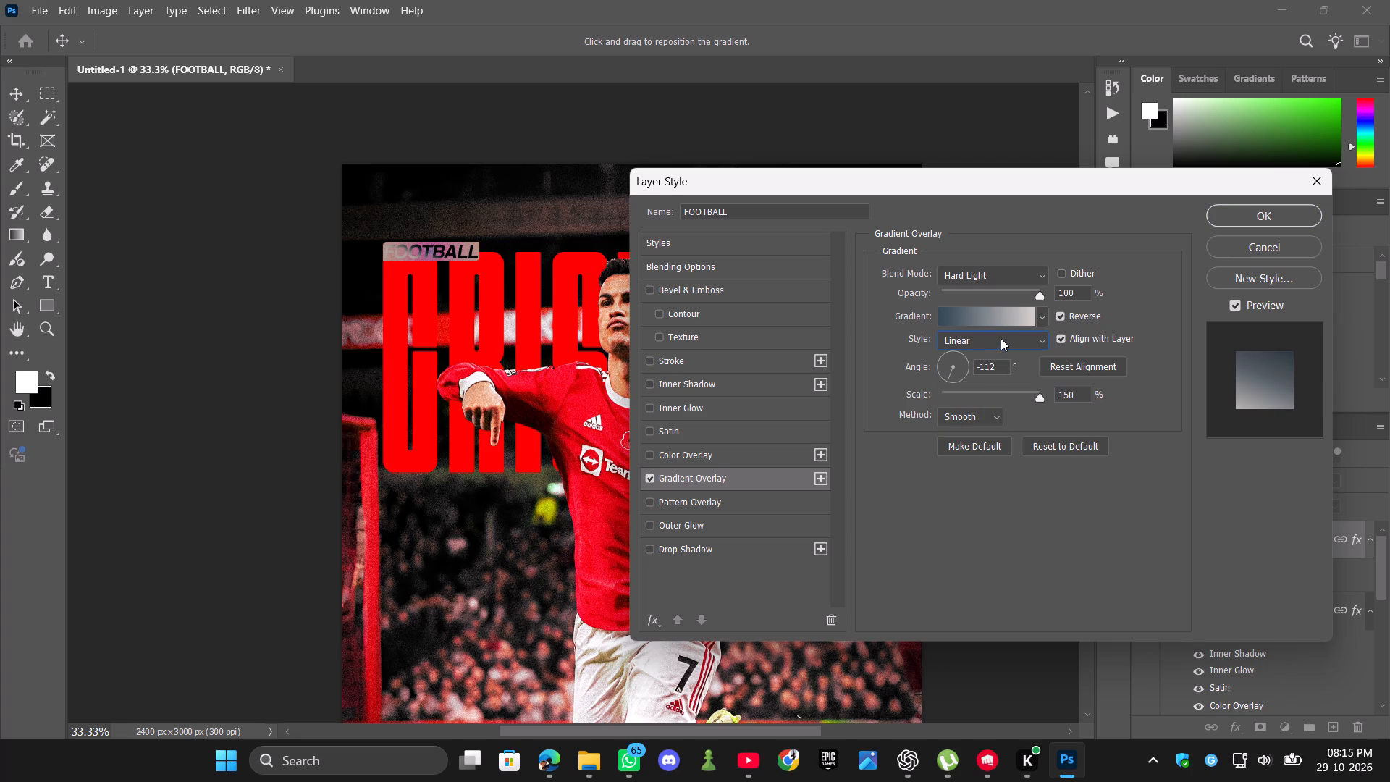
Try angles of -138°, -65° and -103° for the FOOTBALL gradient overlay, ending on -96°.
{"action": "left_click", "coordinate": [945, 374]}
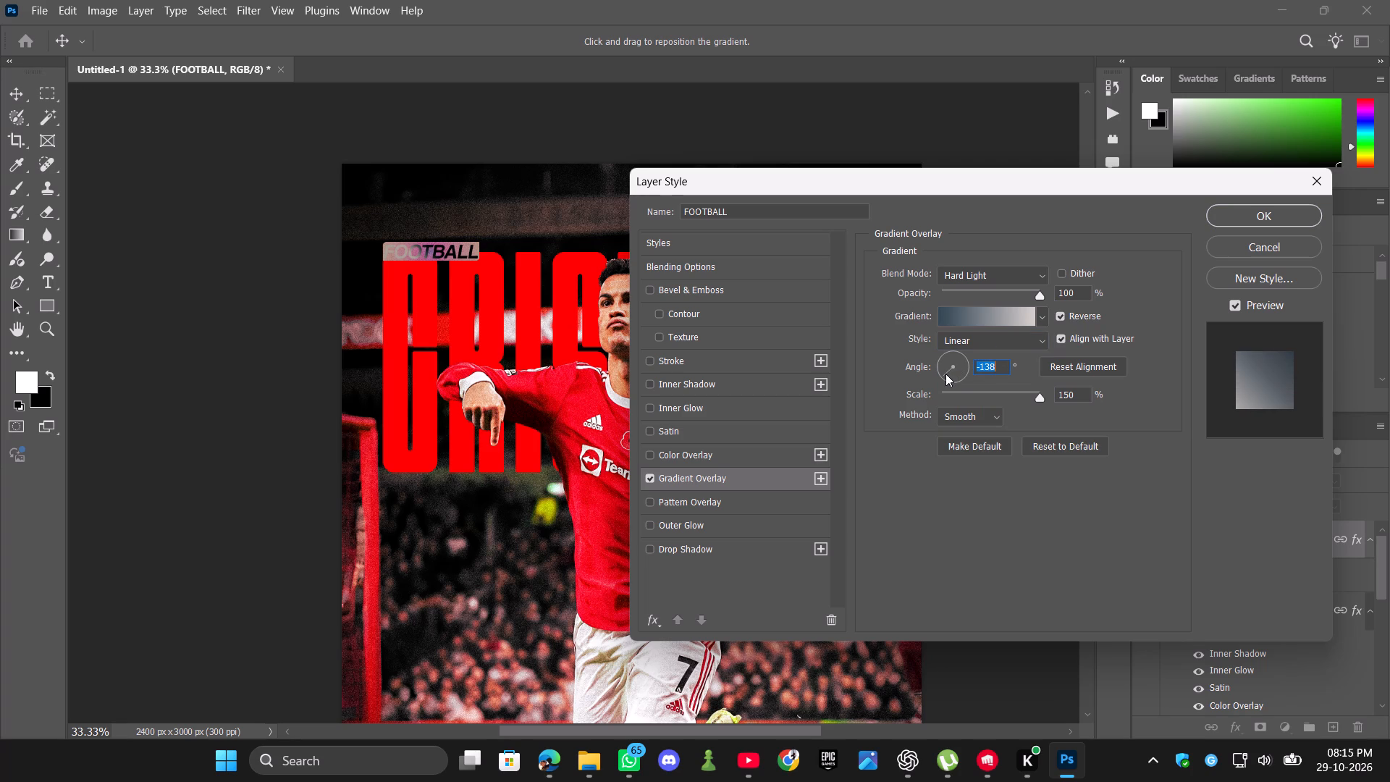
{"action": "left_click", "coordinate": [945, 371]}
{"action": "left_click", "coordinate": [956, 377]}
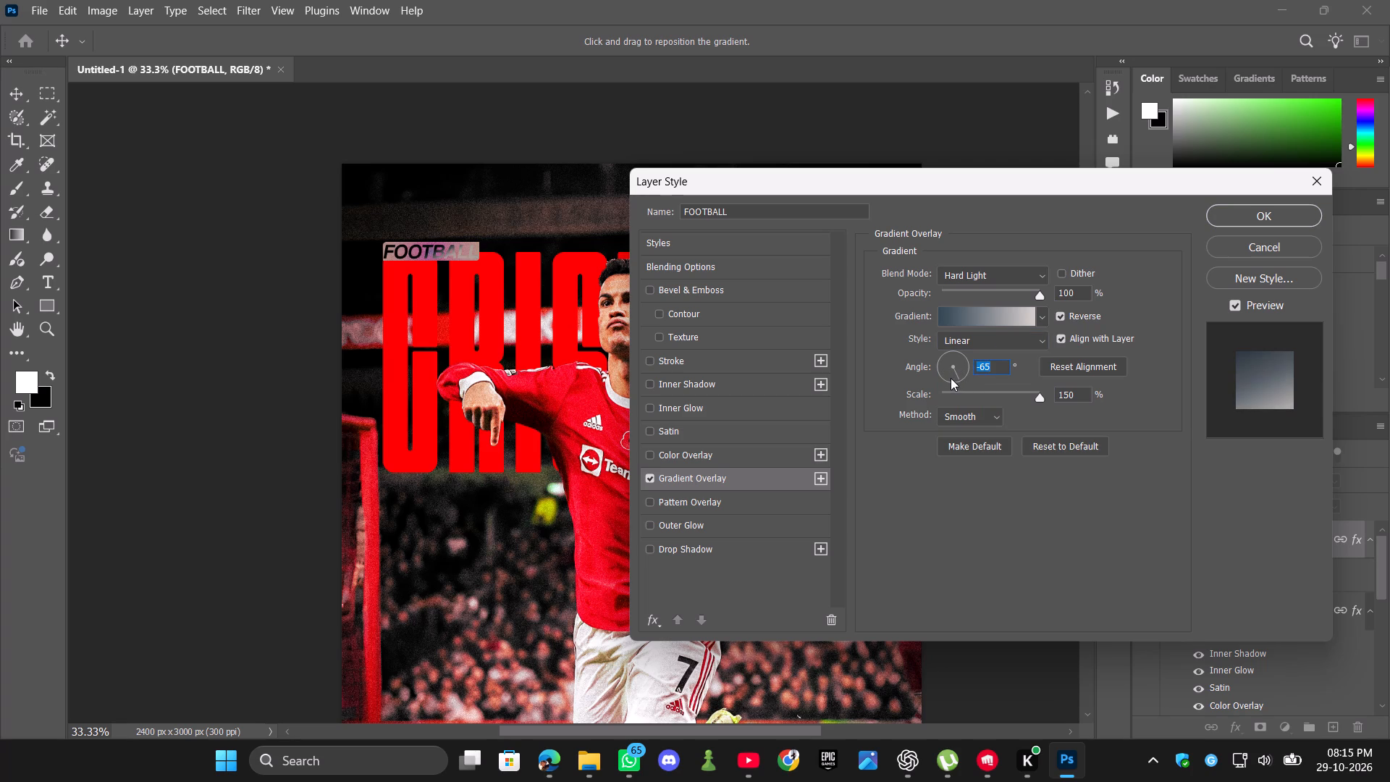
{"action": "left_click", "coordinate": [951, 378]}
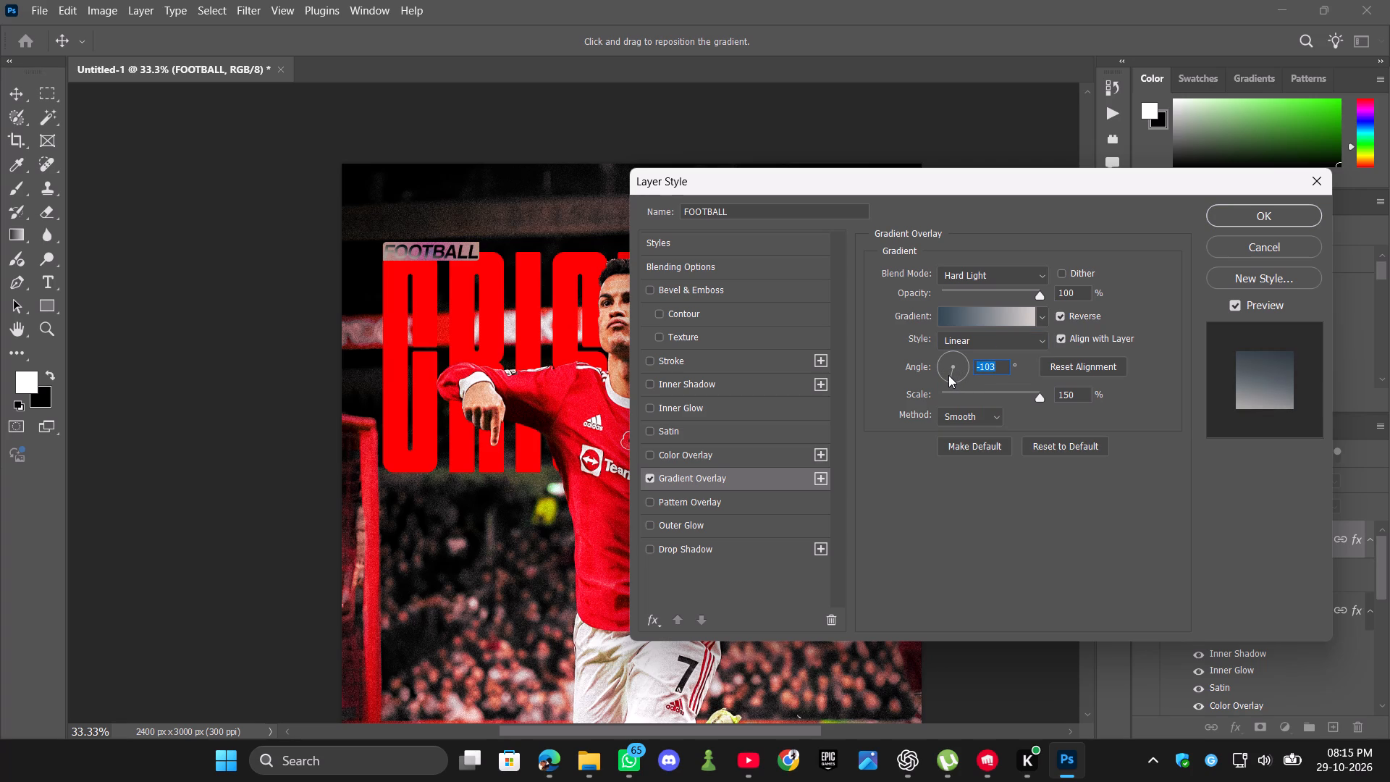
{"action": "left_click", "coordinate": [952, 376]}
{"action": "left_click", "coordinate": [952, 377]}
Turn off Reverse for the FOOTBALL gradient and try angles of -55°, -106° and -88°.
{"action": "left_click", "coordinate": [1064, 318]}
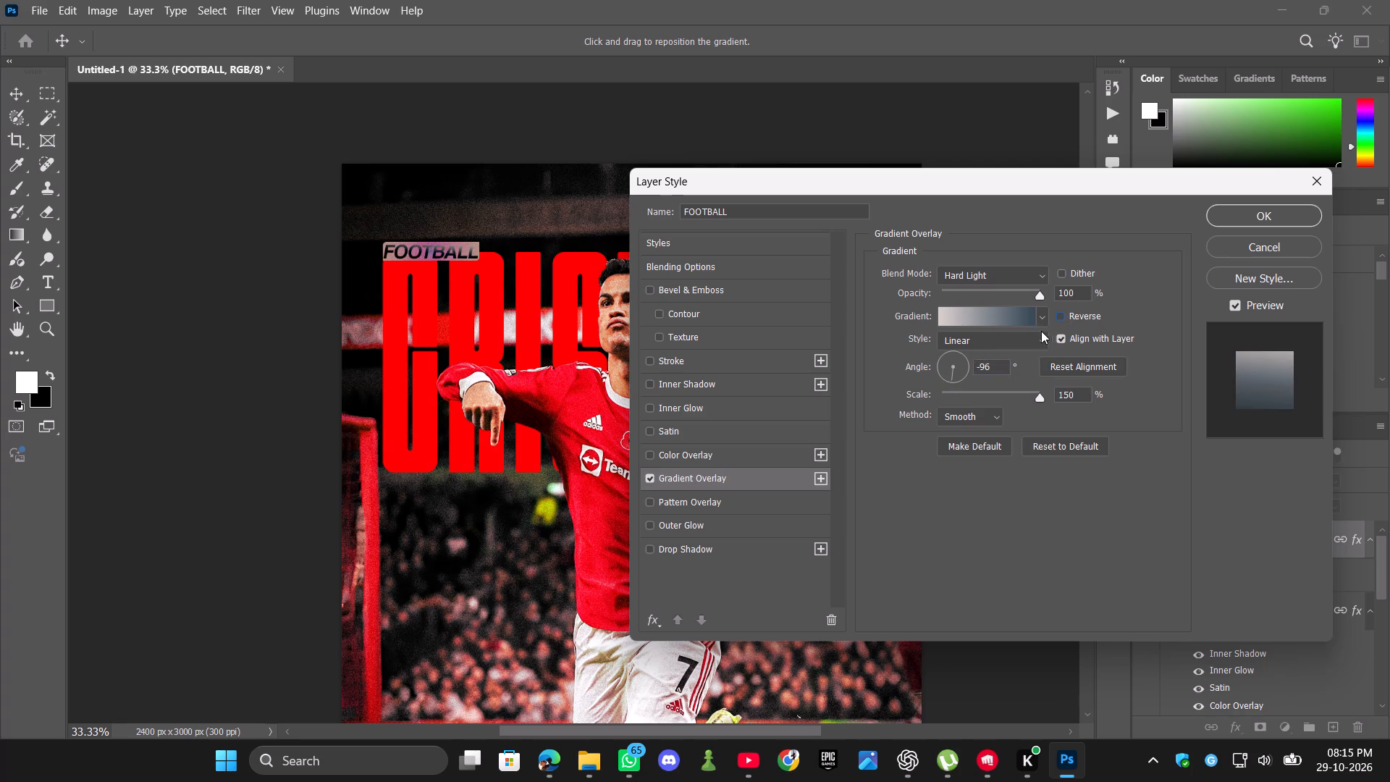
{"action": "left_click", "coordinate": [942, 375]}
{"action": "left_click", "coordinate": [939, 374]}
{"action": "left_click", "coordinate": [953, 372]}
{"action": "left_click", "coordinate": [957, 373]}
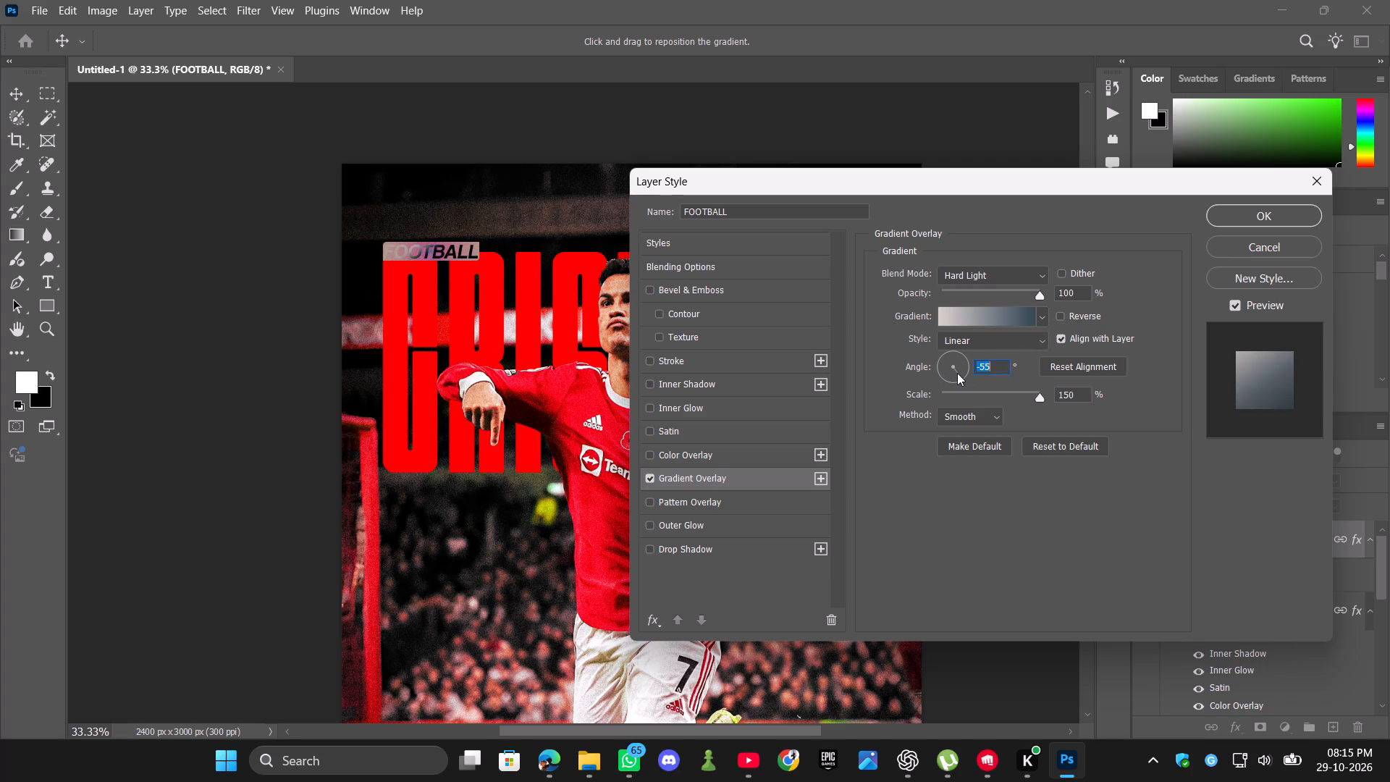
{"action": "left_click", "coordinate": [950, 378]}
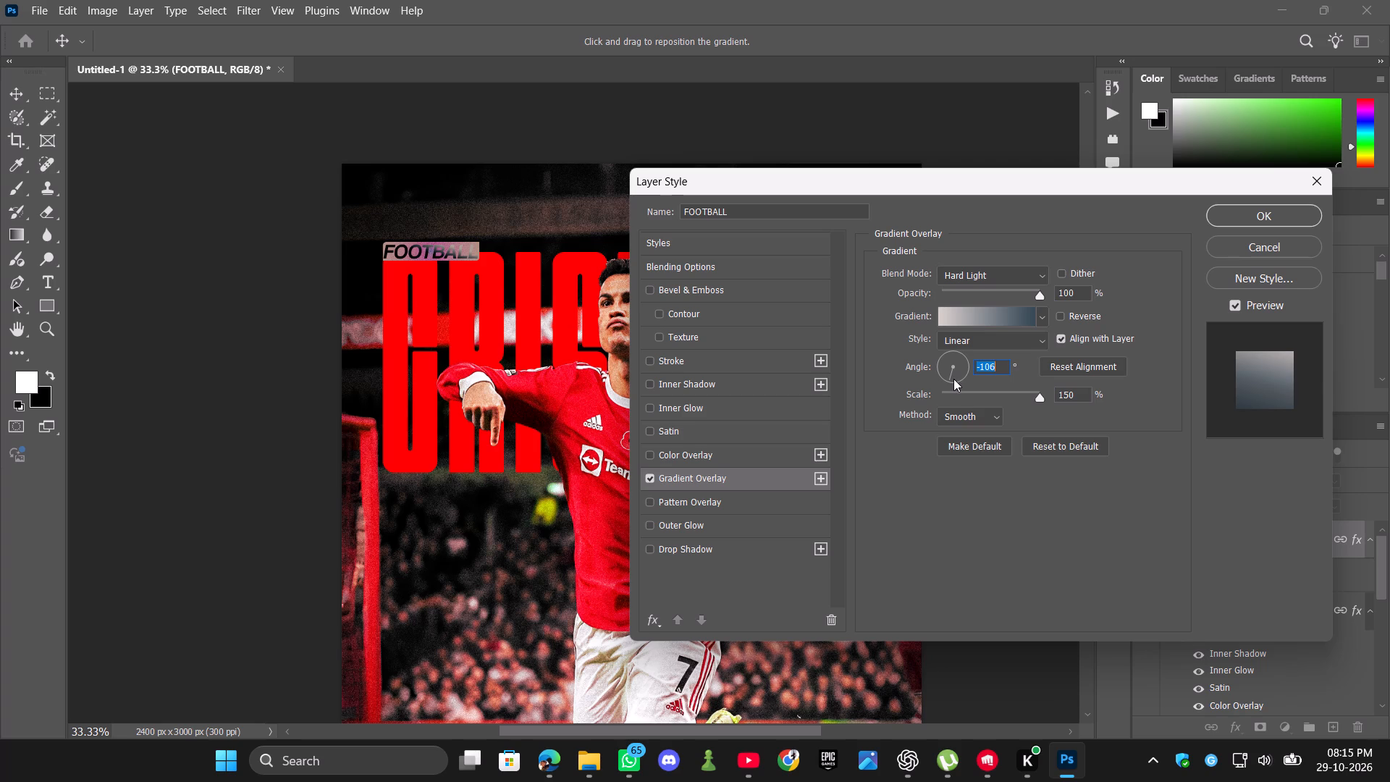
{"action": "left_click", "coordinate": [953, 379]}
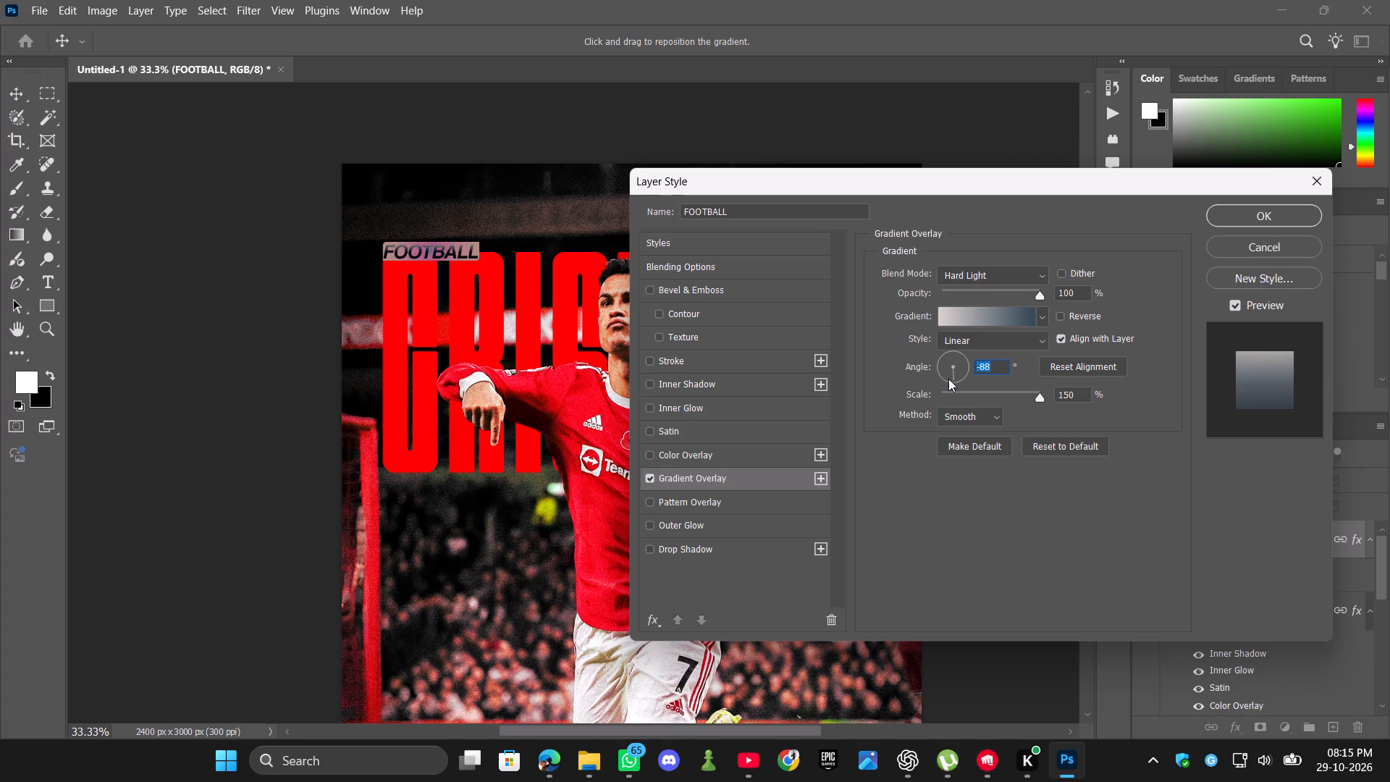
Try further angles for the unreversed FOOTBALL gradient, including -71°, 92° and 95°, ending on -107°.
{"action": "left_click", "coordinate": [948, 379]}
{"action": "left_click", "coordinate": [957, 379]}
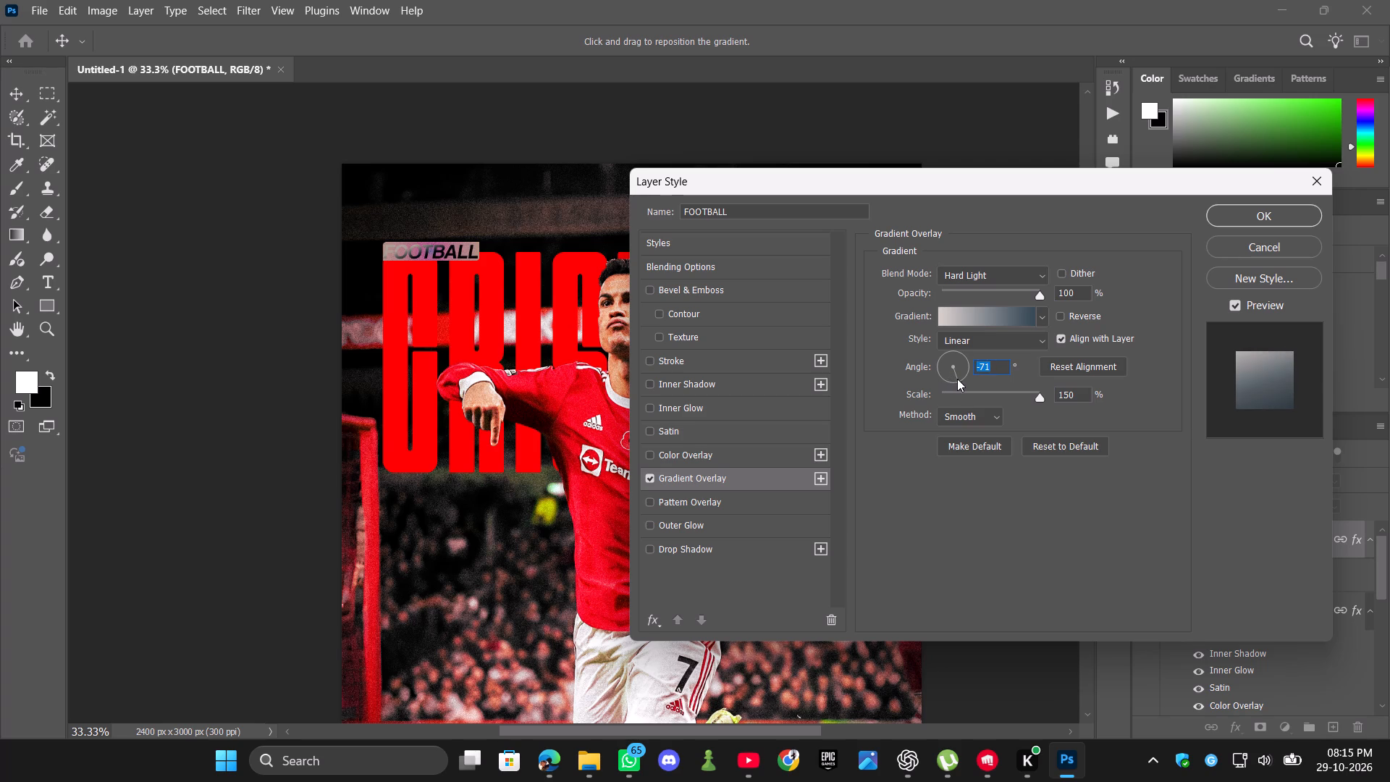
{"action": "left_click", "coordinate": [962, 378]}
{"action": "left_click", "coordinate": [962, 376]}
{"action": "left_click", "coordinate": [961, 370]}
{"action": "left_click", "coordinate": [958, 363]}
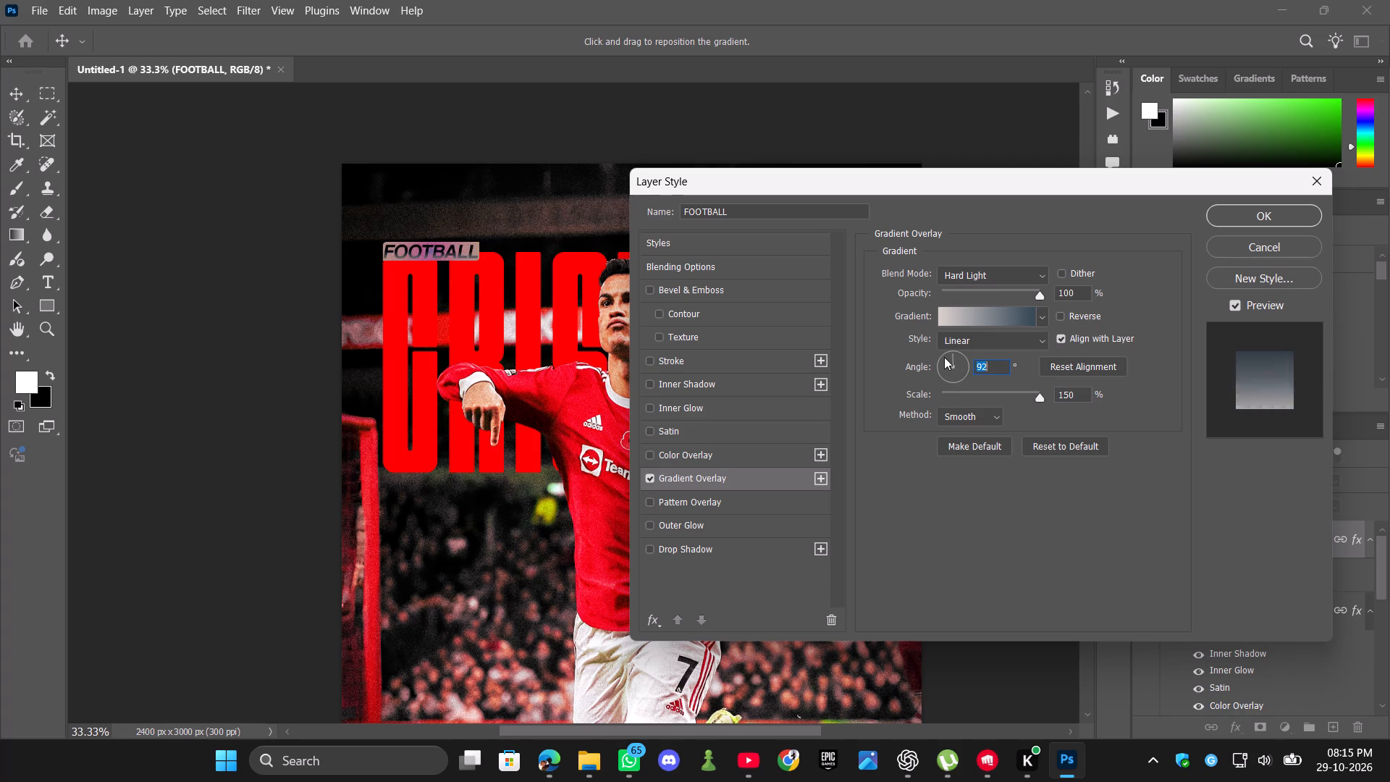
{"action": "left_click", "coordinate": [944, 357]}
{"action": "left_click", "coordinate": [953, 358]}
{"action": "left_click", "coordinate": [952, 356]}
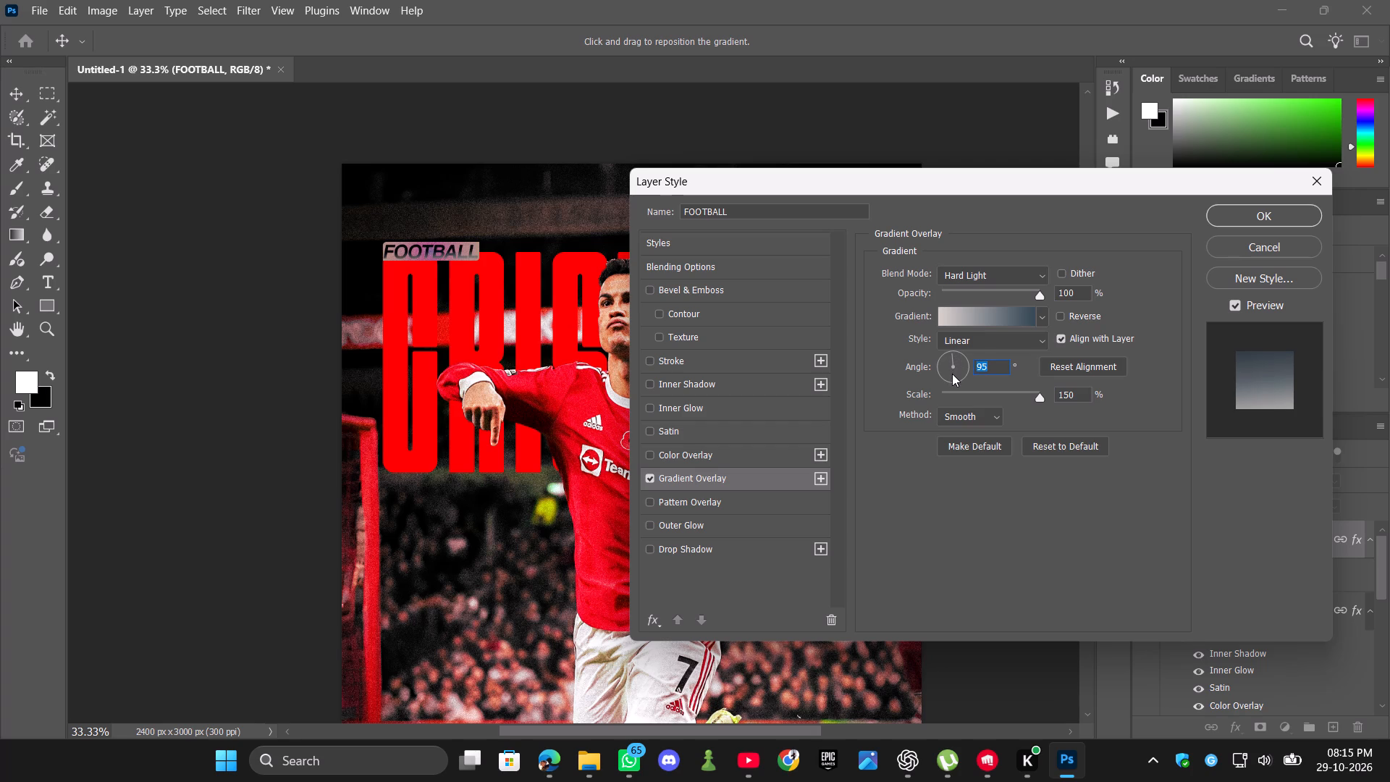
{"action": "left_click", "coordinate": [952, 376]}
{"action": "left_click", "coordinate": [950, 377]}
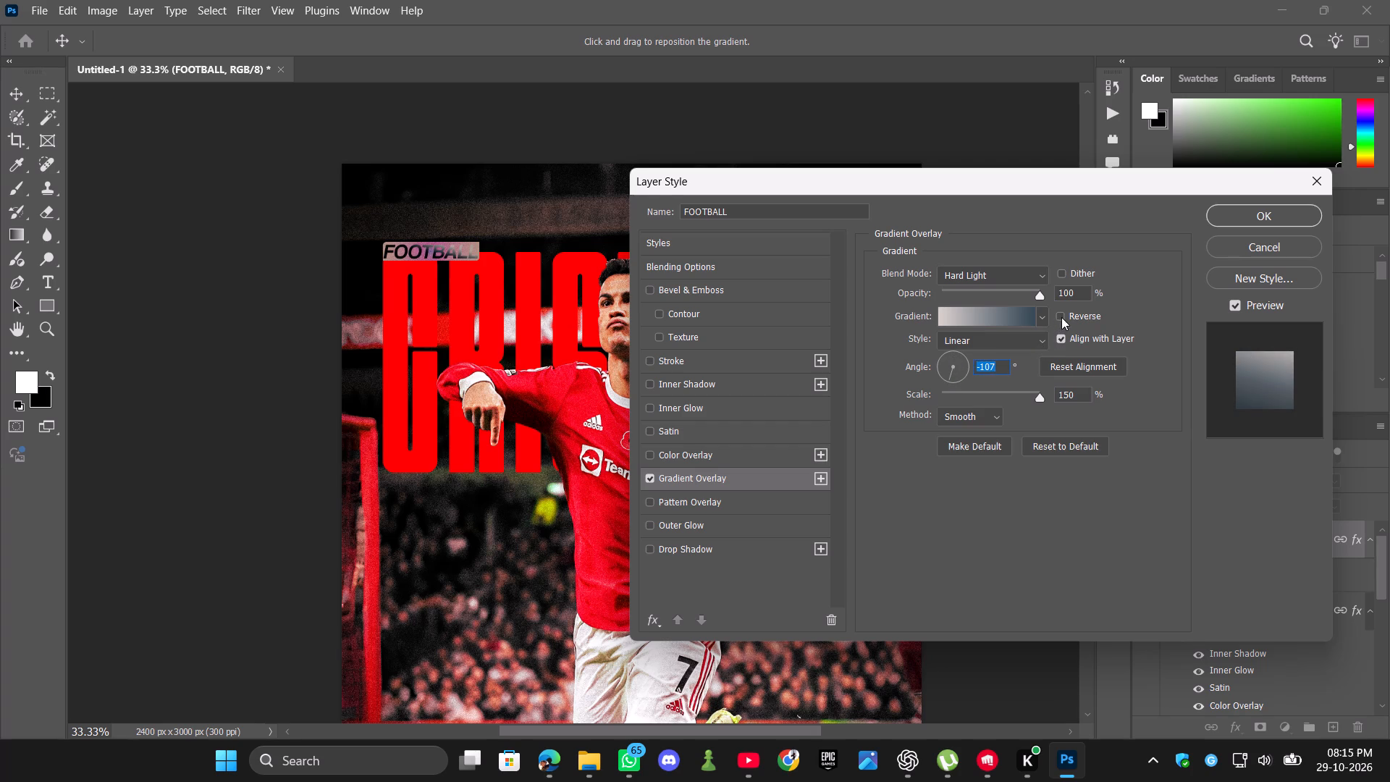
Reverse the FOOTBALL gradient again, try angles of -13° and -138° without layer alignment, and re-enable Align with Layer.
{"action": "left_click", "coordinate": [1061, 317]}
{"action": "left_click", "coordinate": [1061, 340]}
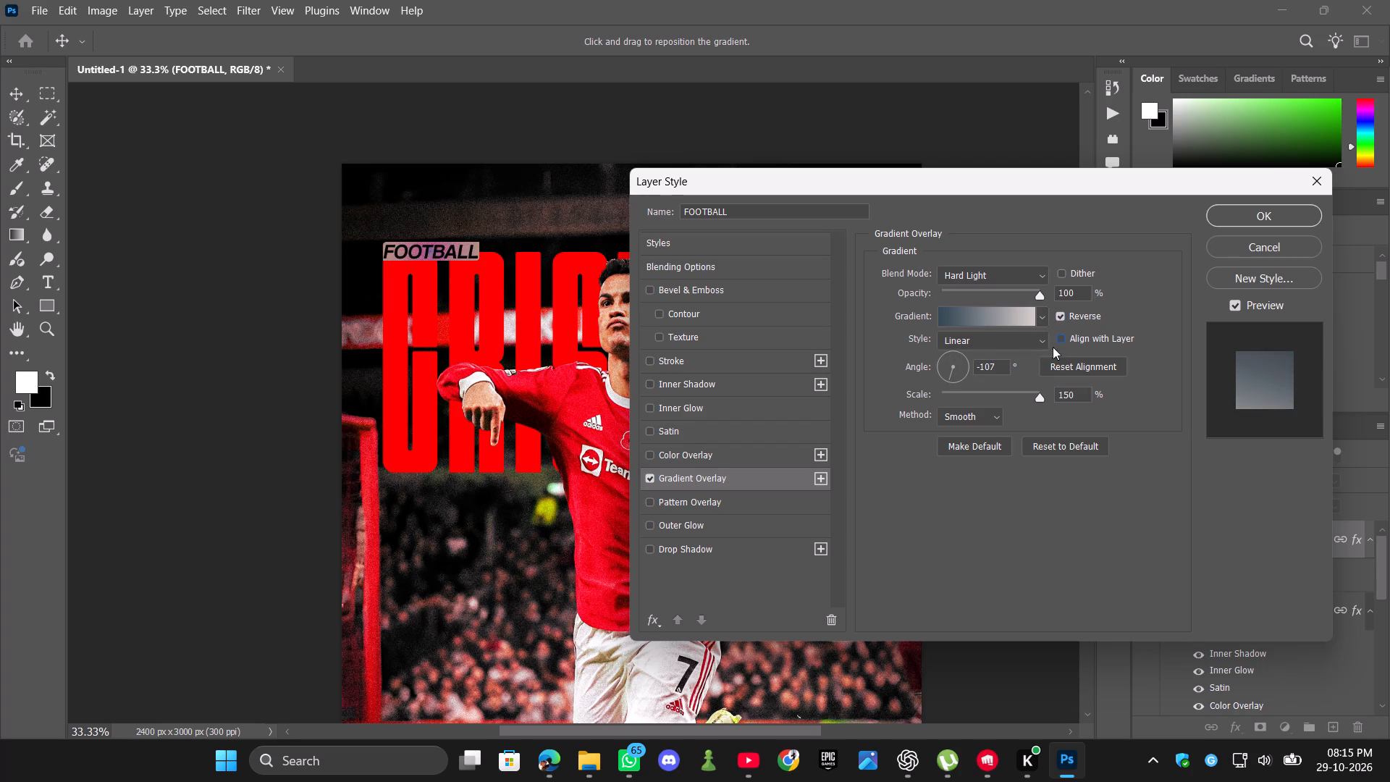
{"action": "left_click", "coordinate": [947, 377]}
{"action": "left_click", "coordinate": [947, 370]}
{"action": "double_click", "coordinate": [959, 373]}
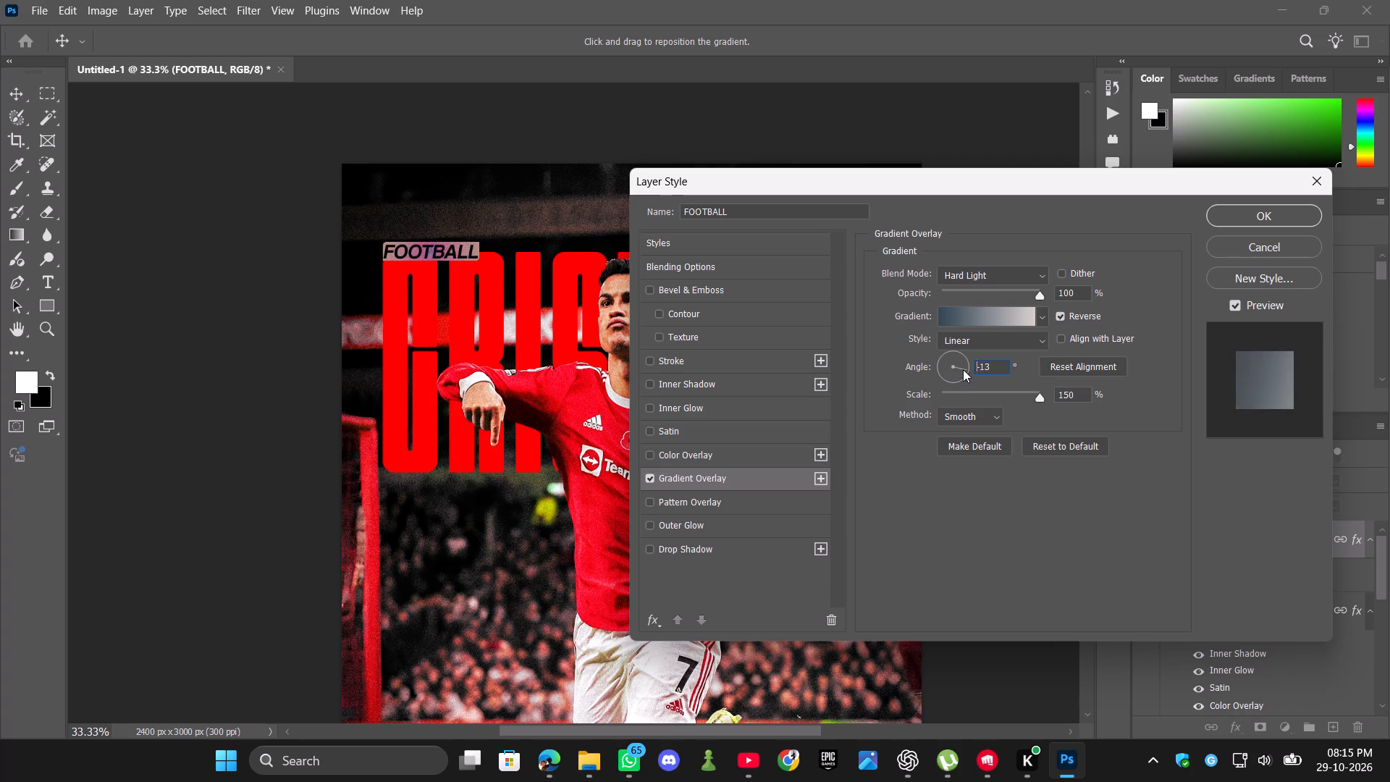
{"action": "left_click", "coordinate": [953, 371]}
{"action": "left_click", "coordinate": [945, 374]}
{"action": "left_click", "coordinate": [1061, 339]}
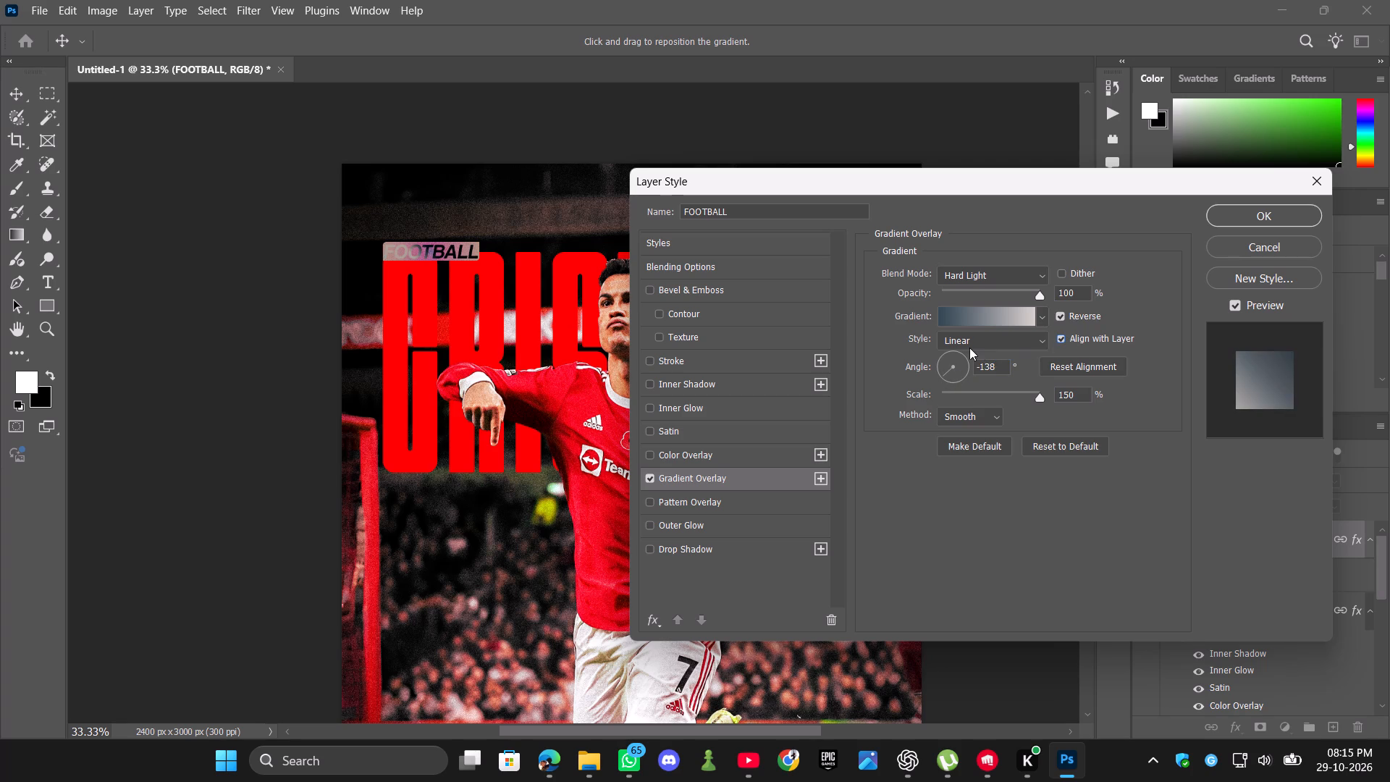
Set the FOOTBALL gradient overlay's angle to -99°.
{"action": "left_click", "coordinate": [948, 375]}
{"action": "left_click", "coordinate": [952, 377]}
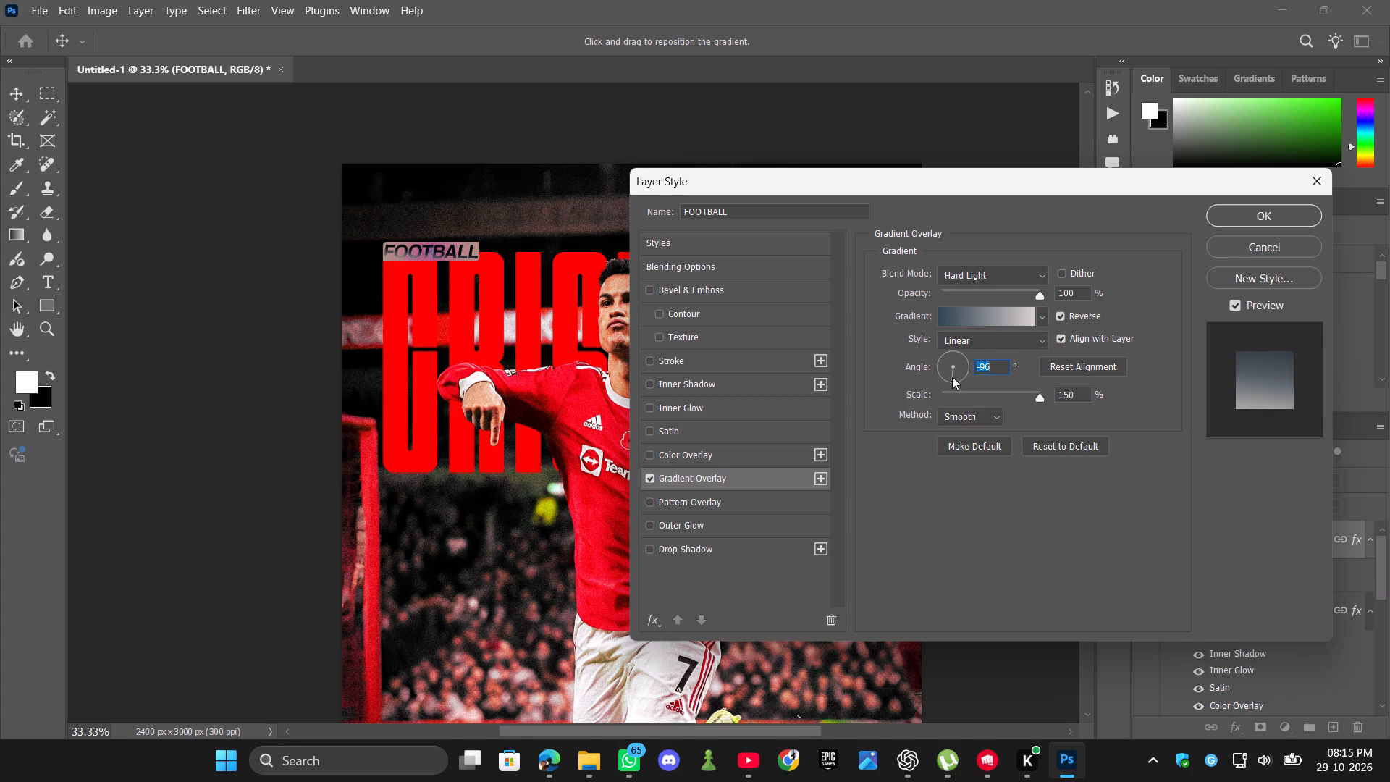
{"action": "left_click", "coordinate": [949, 377]}
{"action": "left_click", "coordinate": [951, 377]}
Try the Radial and Angle styles for the FOOTBALL gradient overlay, settle on Reflected and apply the layer style.
{"action": "left_click", "coordinate": [1023, 340]}
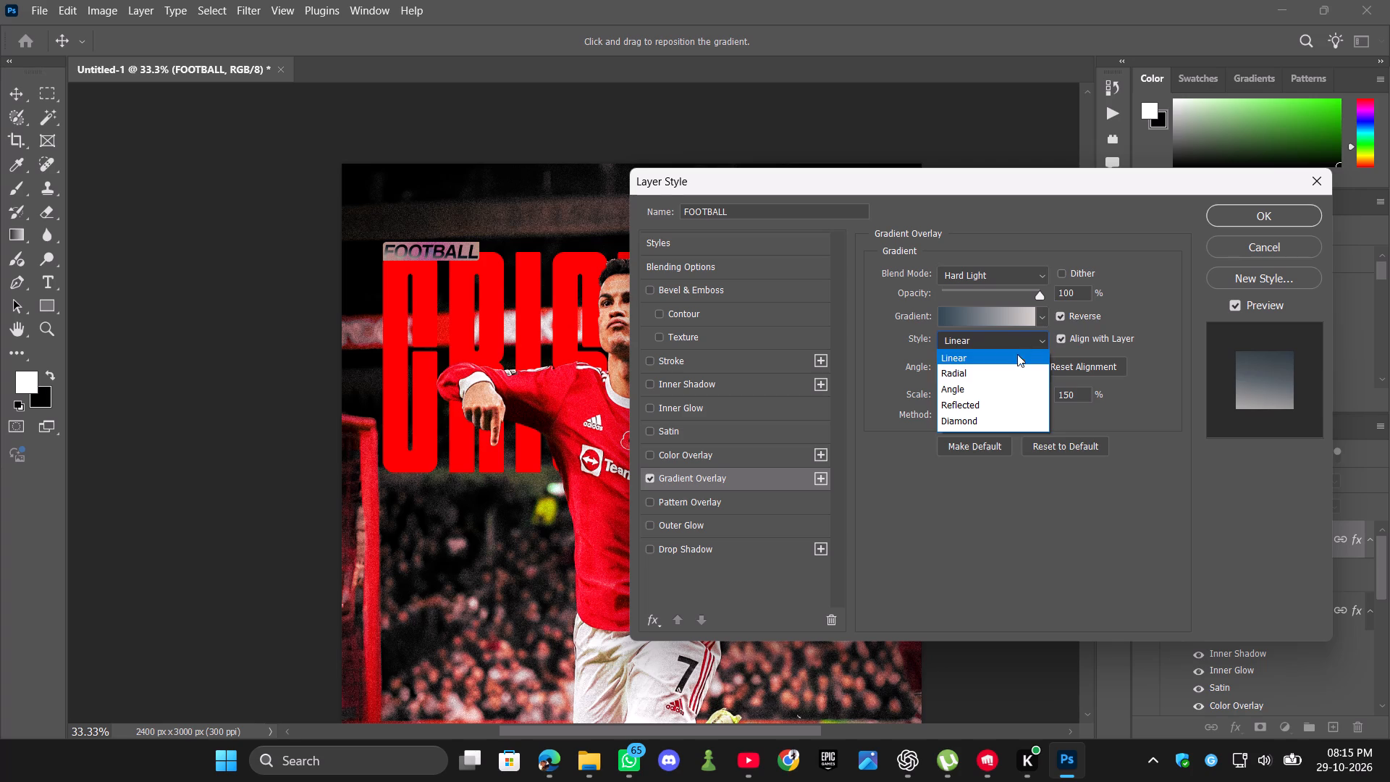
{"action": "left_click", "coordinate": [1006, 377]}
{"action": "left_click", "coordinate": [1030, 332]}
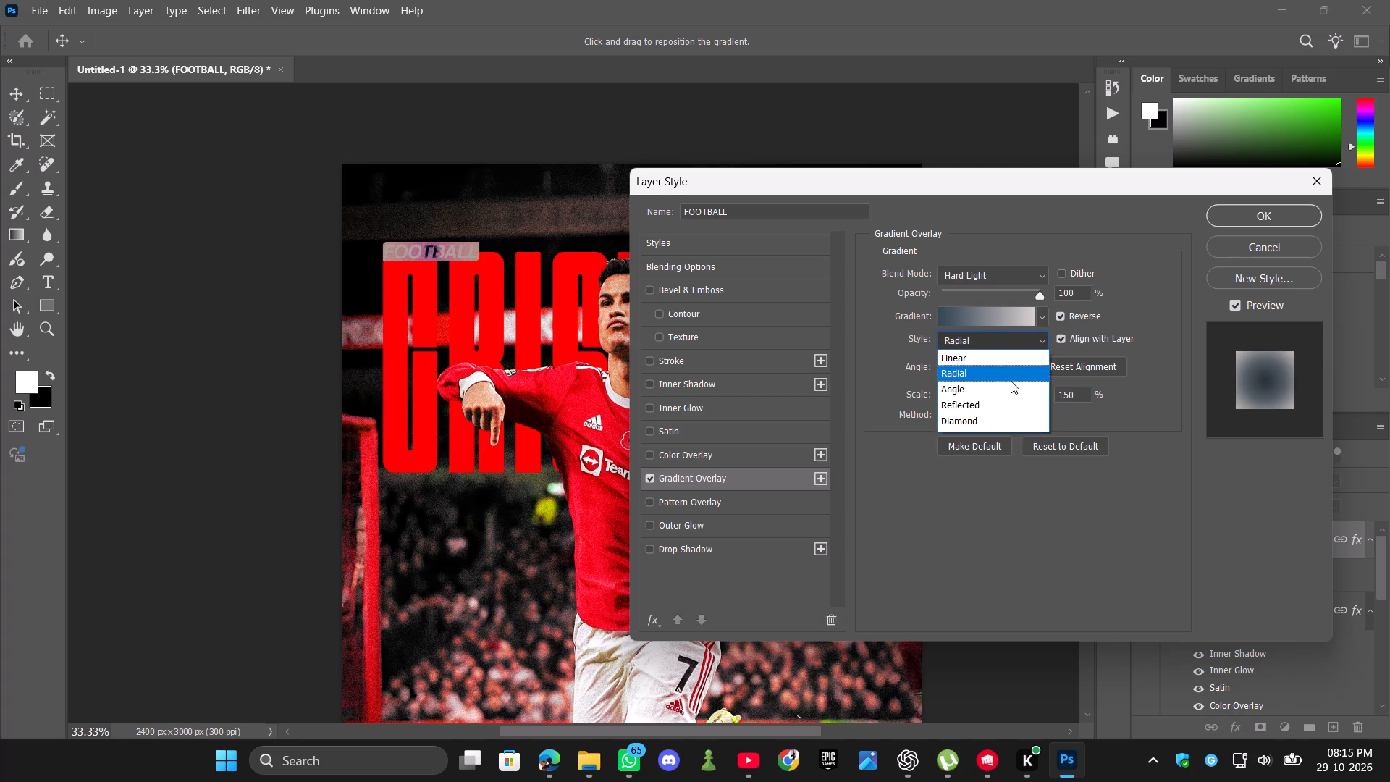
{"action": "left_click", "coordinate": [1003, 397]}
{"action": "left_click", "coordinate": [1025, 341]}
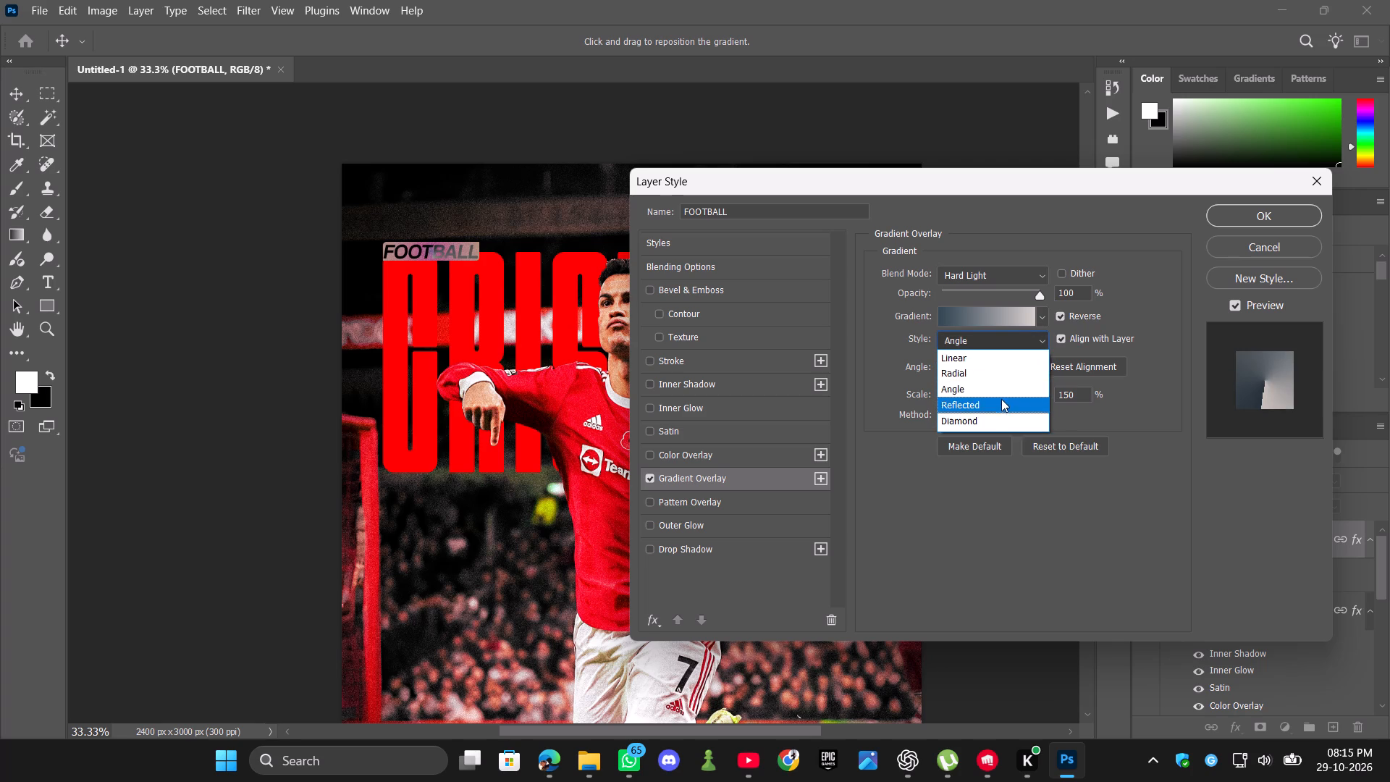
{"action": "left_click", "coordinate": [1000, 403]}
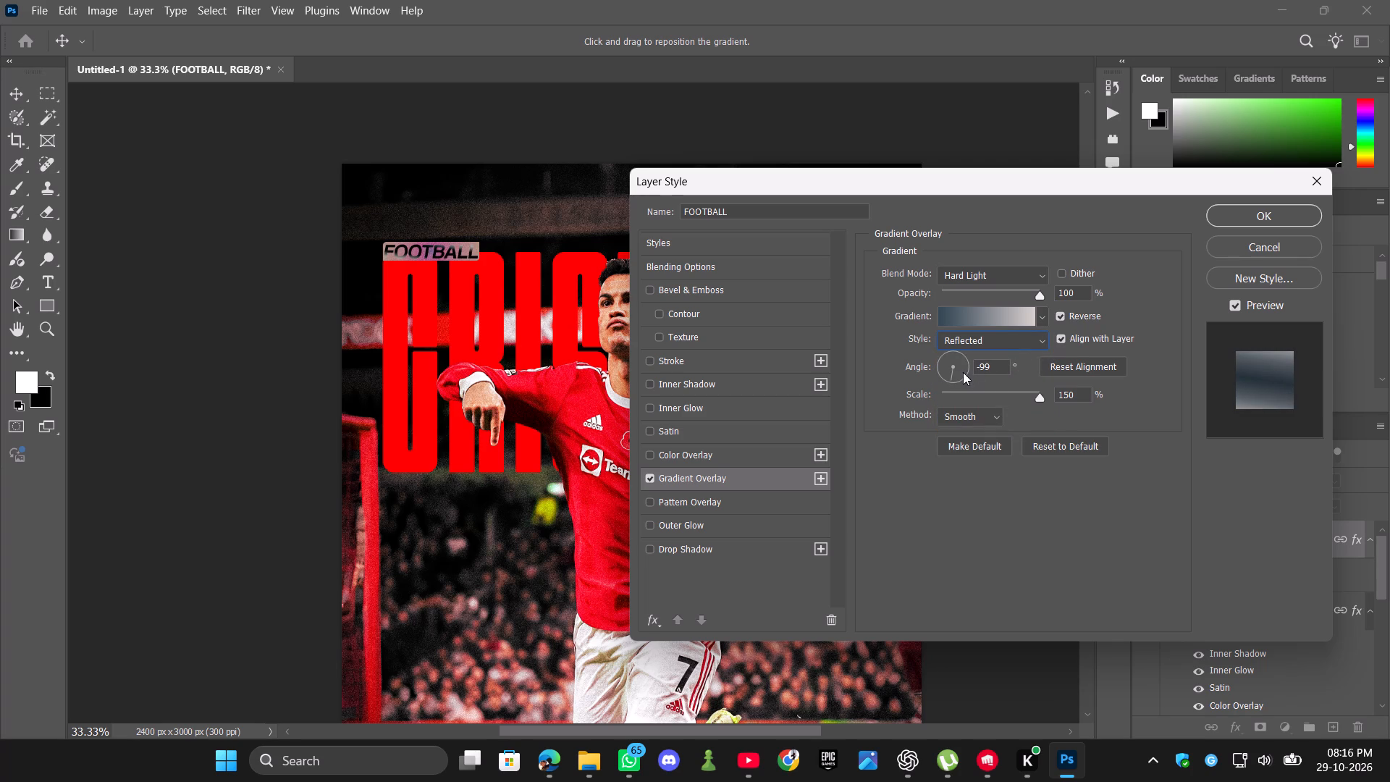
{"action": "left_click", "coordinate": [422, 250]}
{"action": "left_click", "coordinate": [1255, 216]}
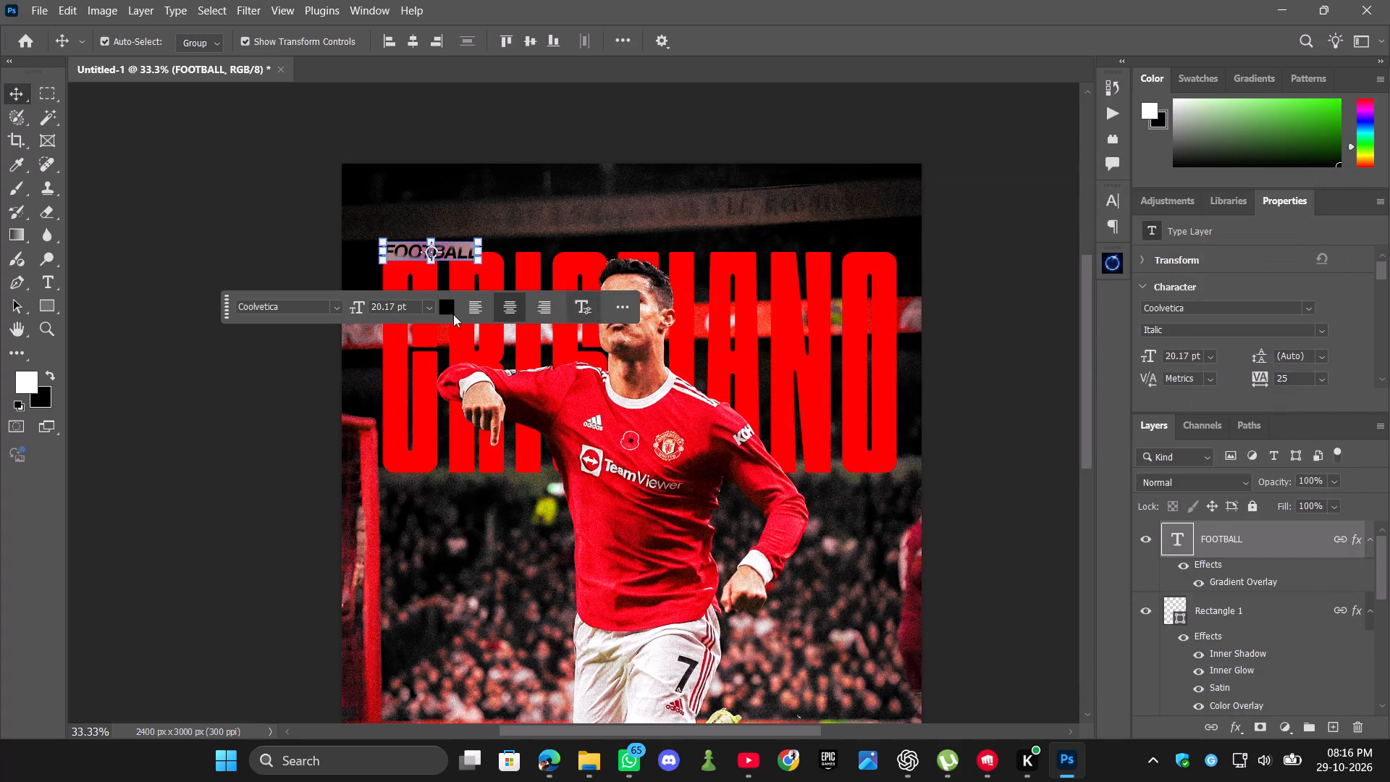
Nudge the FOOTBALL text and its linked backing Rectangle 1 left by 1 px, to X 168.78 px.
{"action": "left_click", "coordinate": [458, 249]}
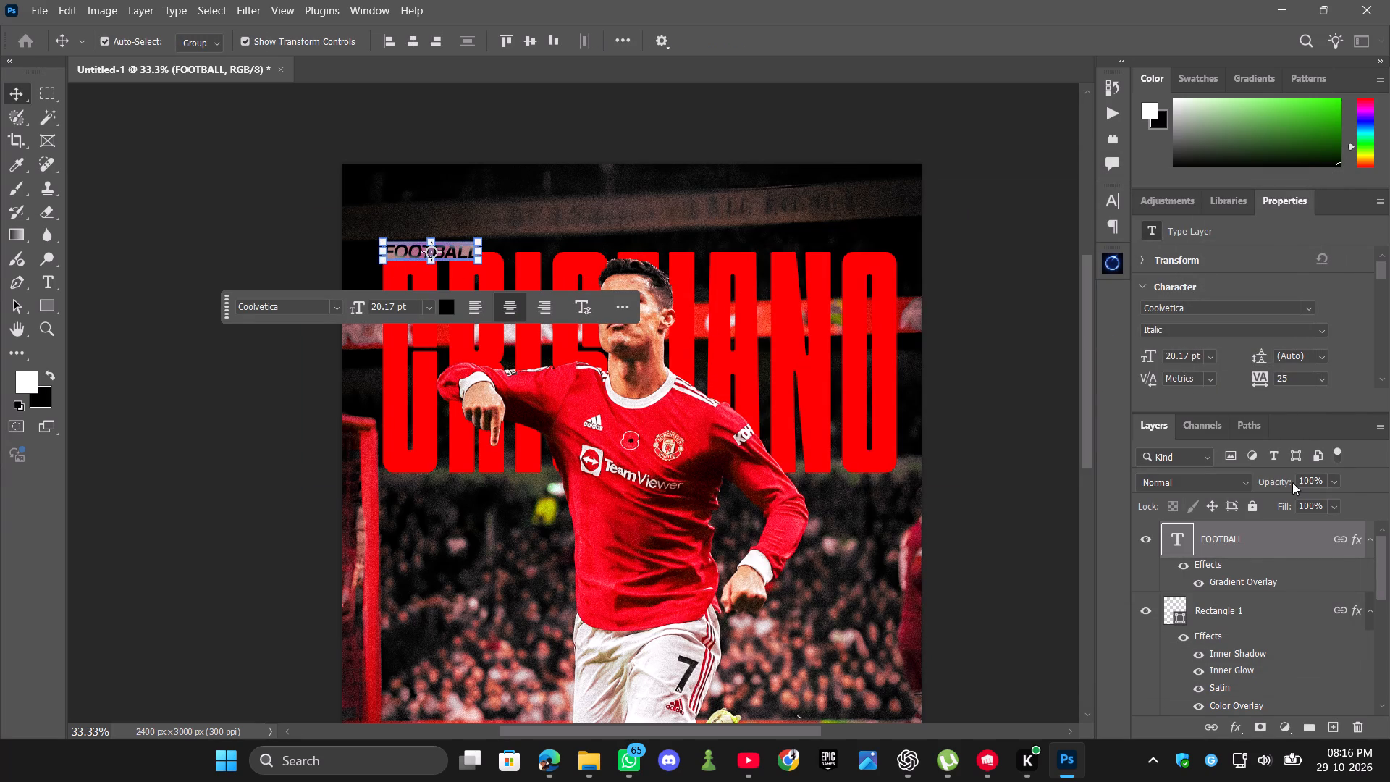
{"action": "left_click", "coordinate": [1246, 540]}
{"action": "left_click", "coordinate": [1246, 540]}
{"action": "scroll", "coordinate": [433, 315], "scroll_direction": "up", "scroll_amount": 3}
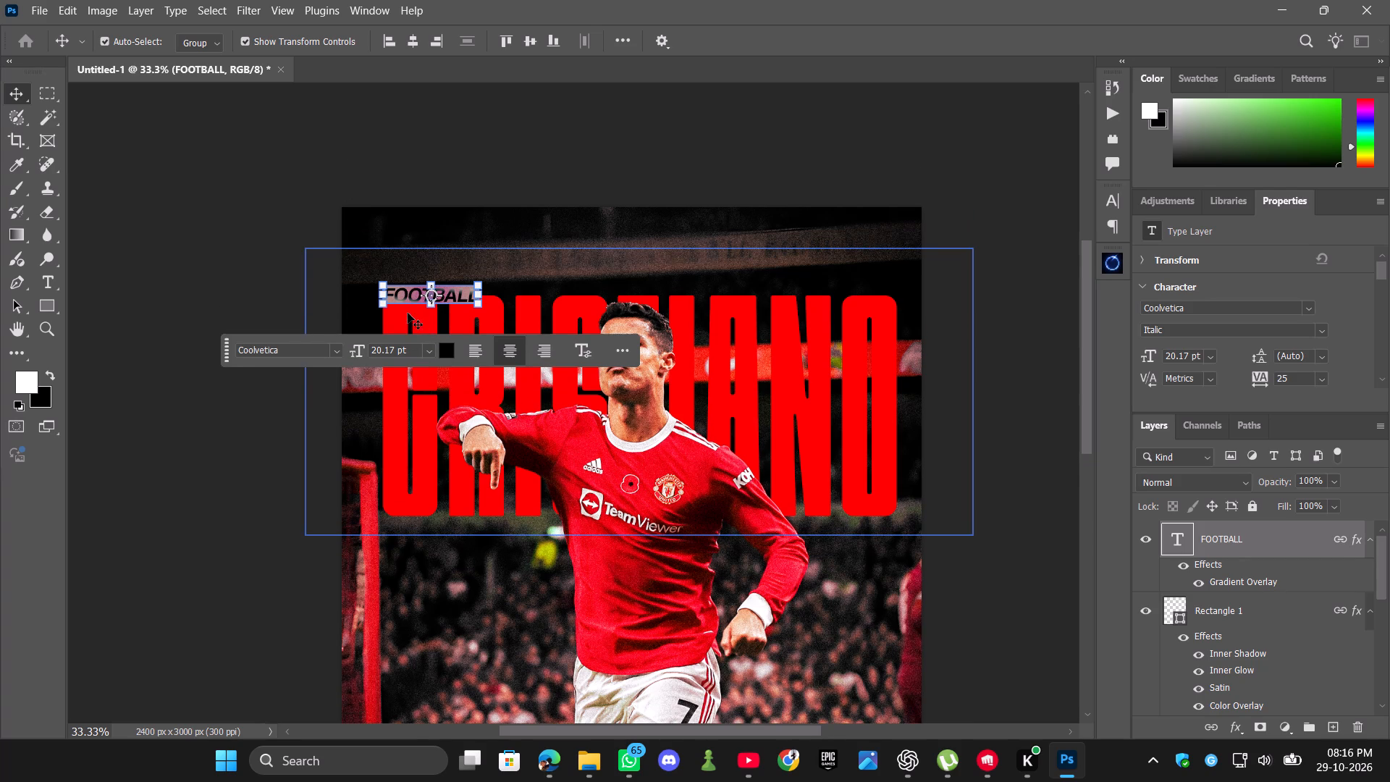
{"action": "key", "text": "ctrl+plus"}
{"action": "key", "text": "ctrl+plus"}
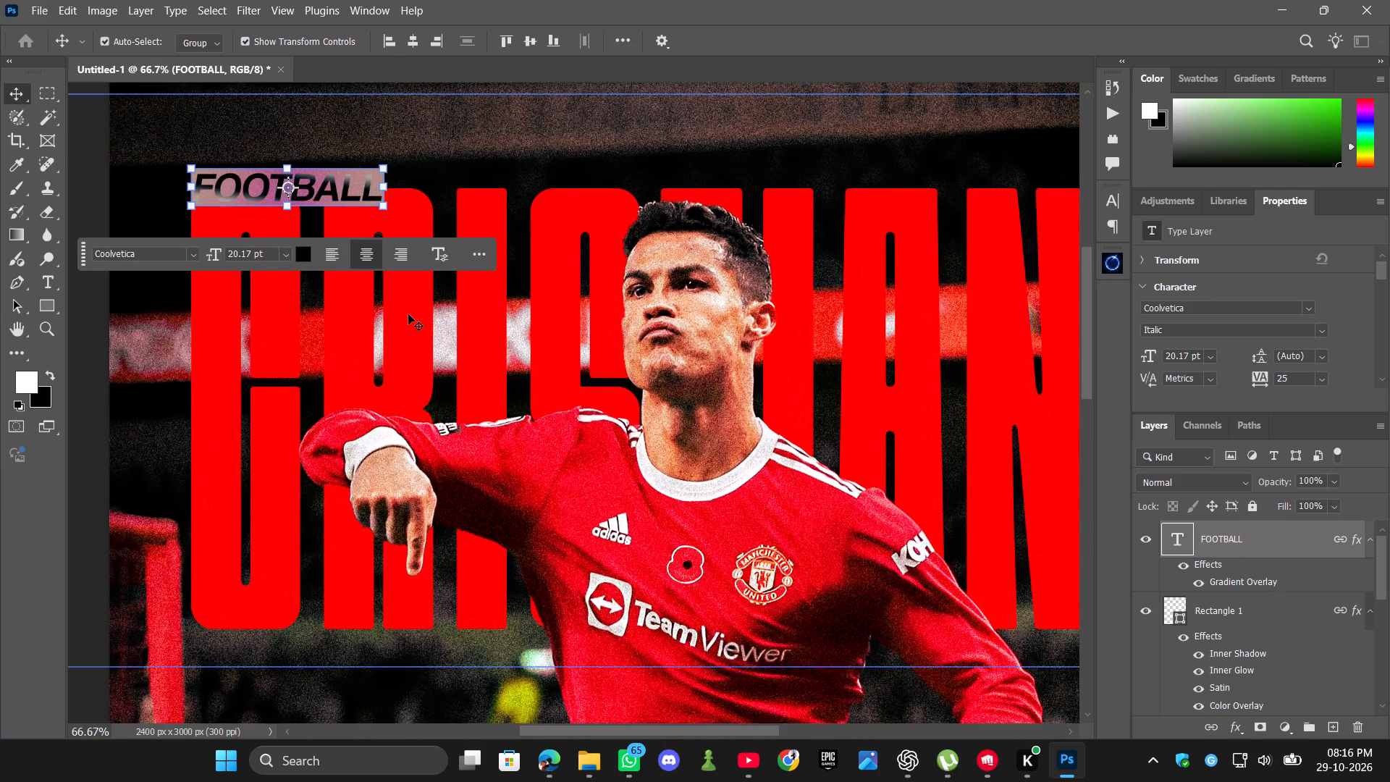
{"action": "scroll", "coordinate": [408, 314], "scroll_direction": "up", "scroll_amount": 4}
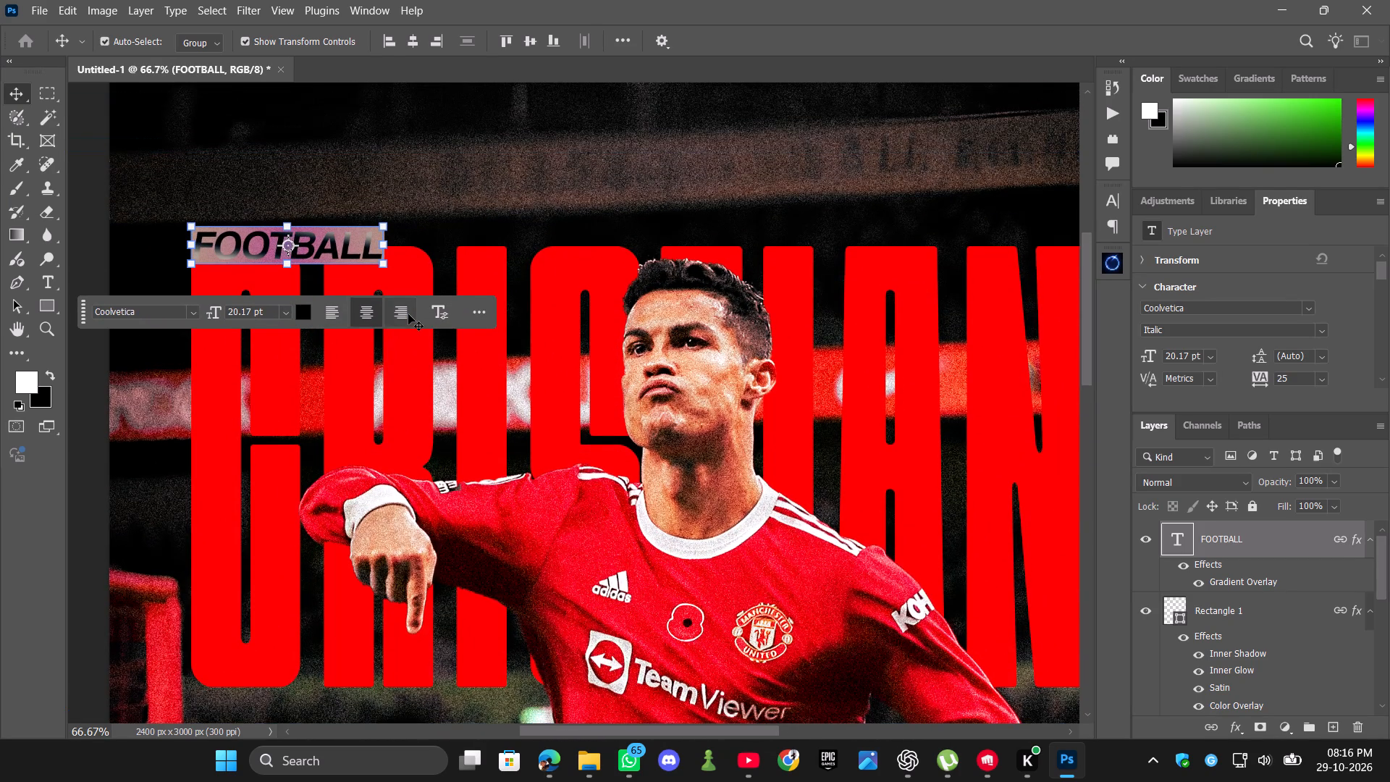
{"action": "scroll", "coordinate": [408, 314], "scroll_direction": "up", "scroll_amount": 6}
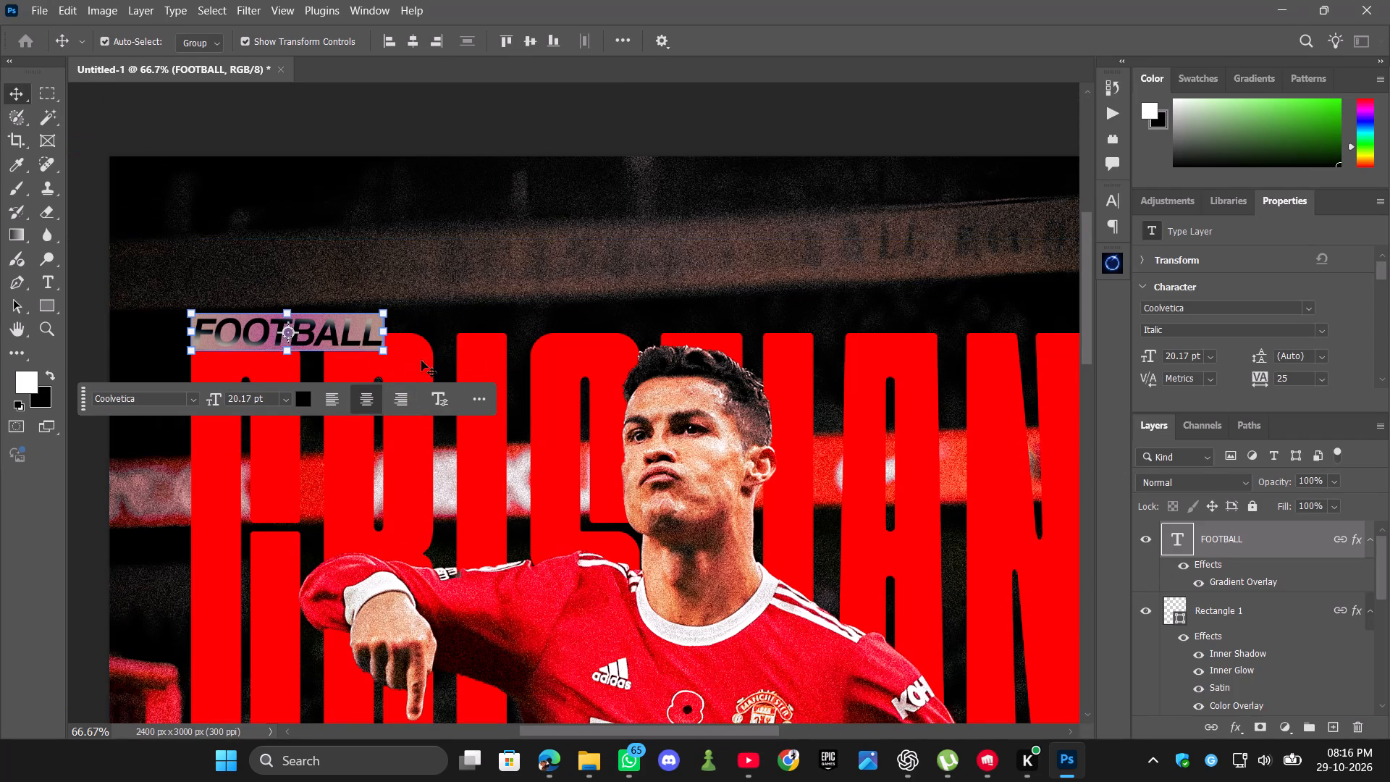
{"action": "left_click_drag", "start_coordinate": [661, 728], "coordinate": [591, 728]}
{"action": "scroll", "coordinate": [601, 563], "scroll_direction": "up", "scroll_amount": 1}
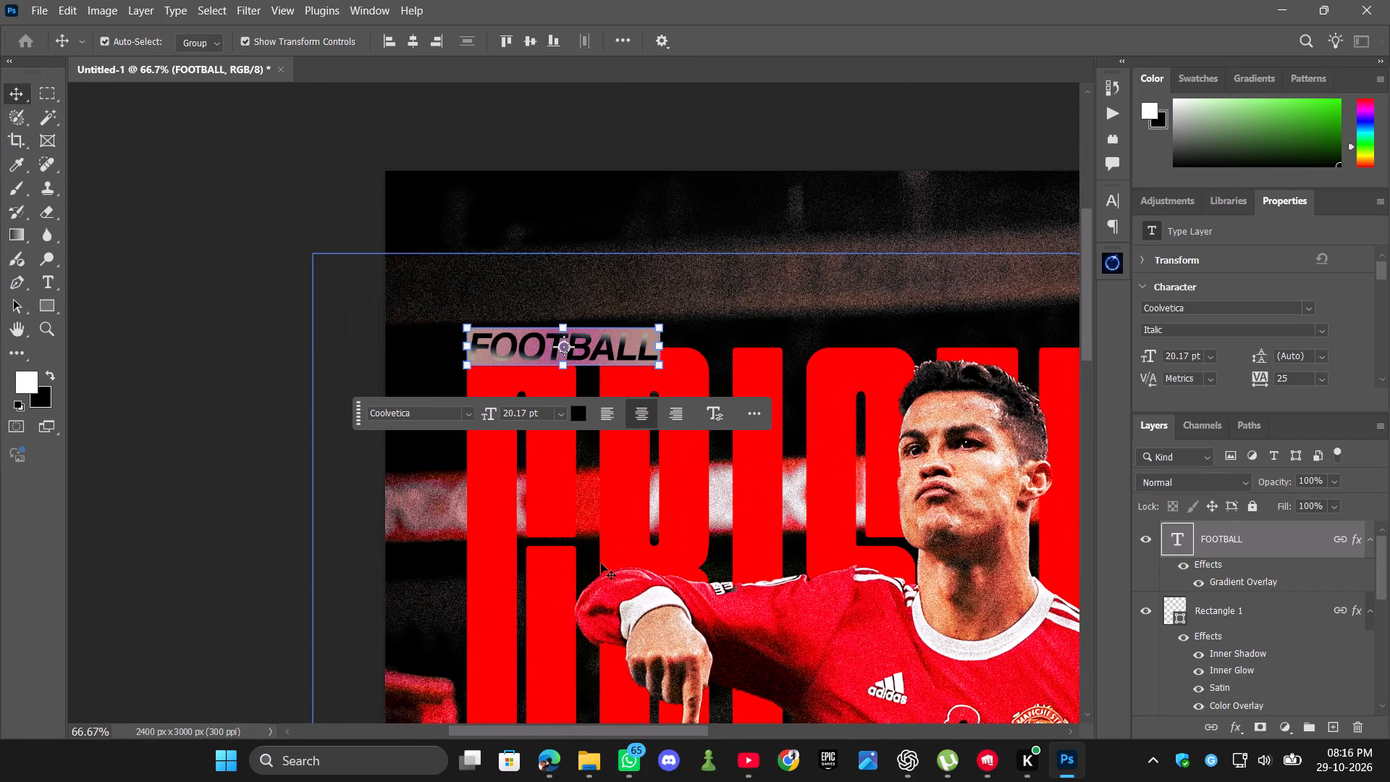
{"action": "key", "text": "ctrl+plus"}
{"action": "scroll", "coordinate": [601, 563], "scroll_direction": "up", "scroll_amount": 4}
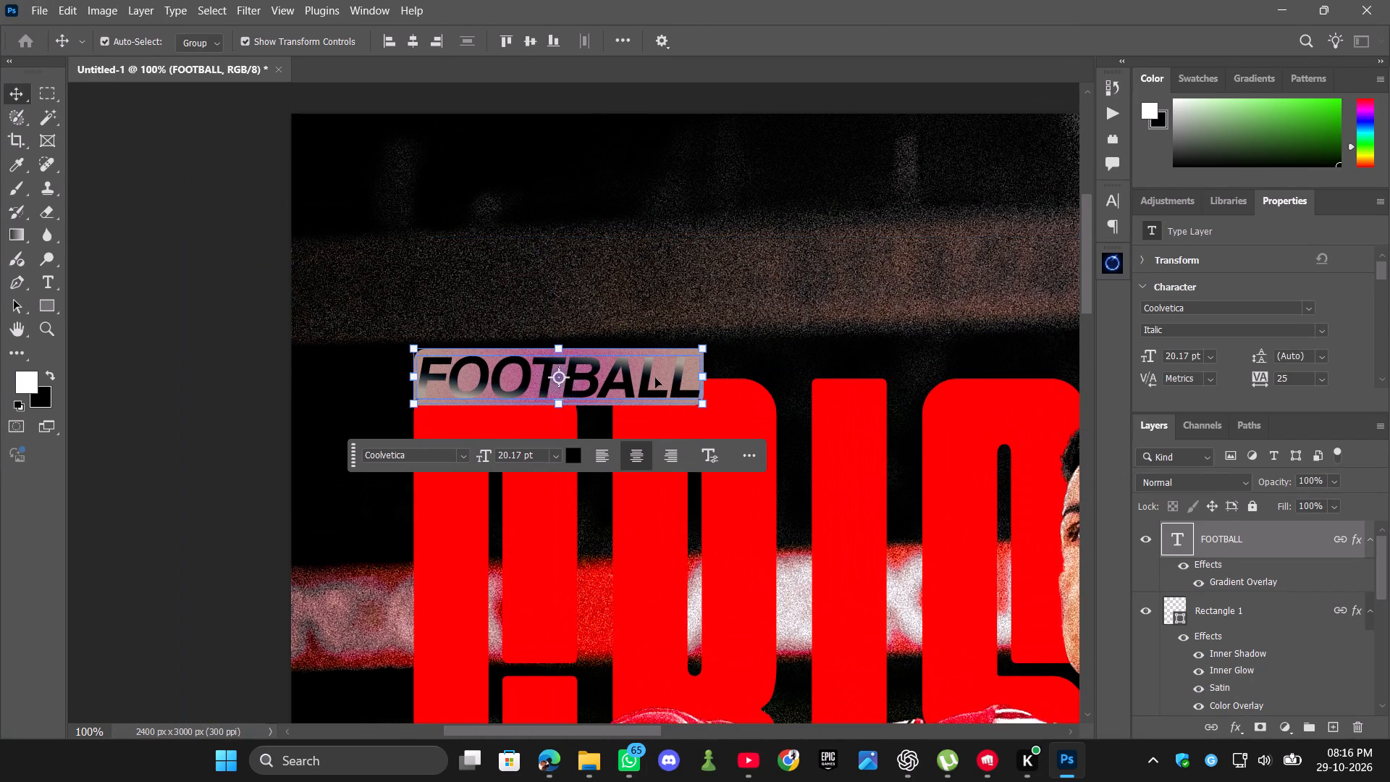
{"action": "left_click", "coordinate": [655, 378]}
{"action": "left_click", "coordinate": [822, 421]}
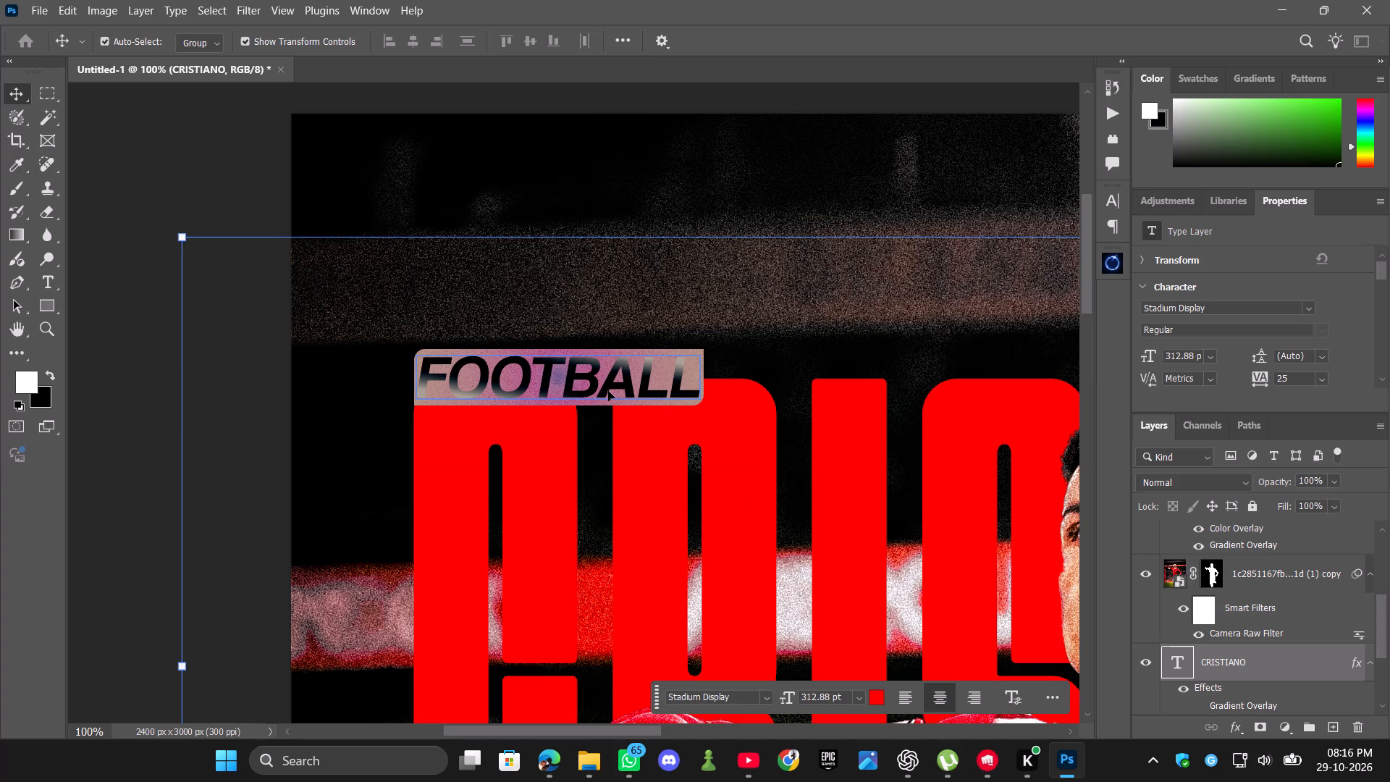
{"action": "scroll", "coordinate": [1250, 593], "scroll_direction": "up", "scroll_amount": 7}
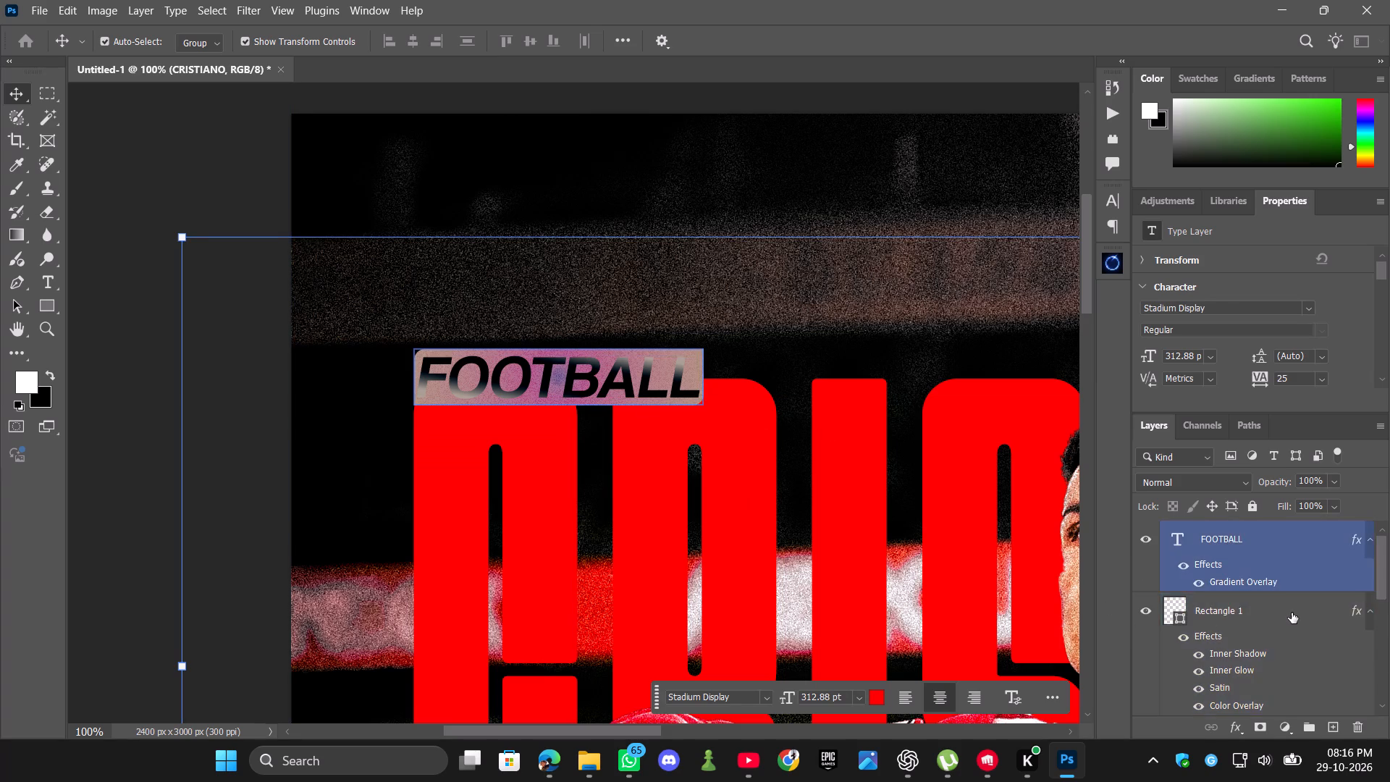
{"action": "left_click", "coordinate": [1292, 613]}
{"action": "key", "text": "Left"}
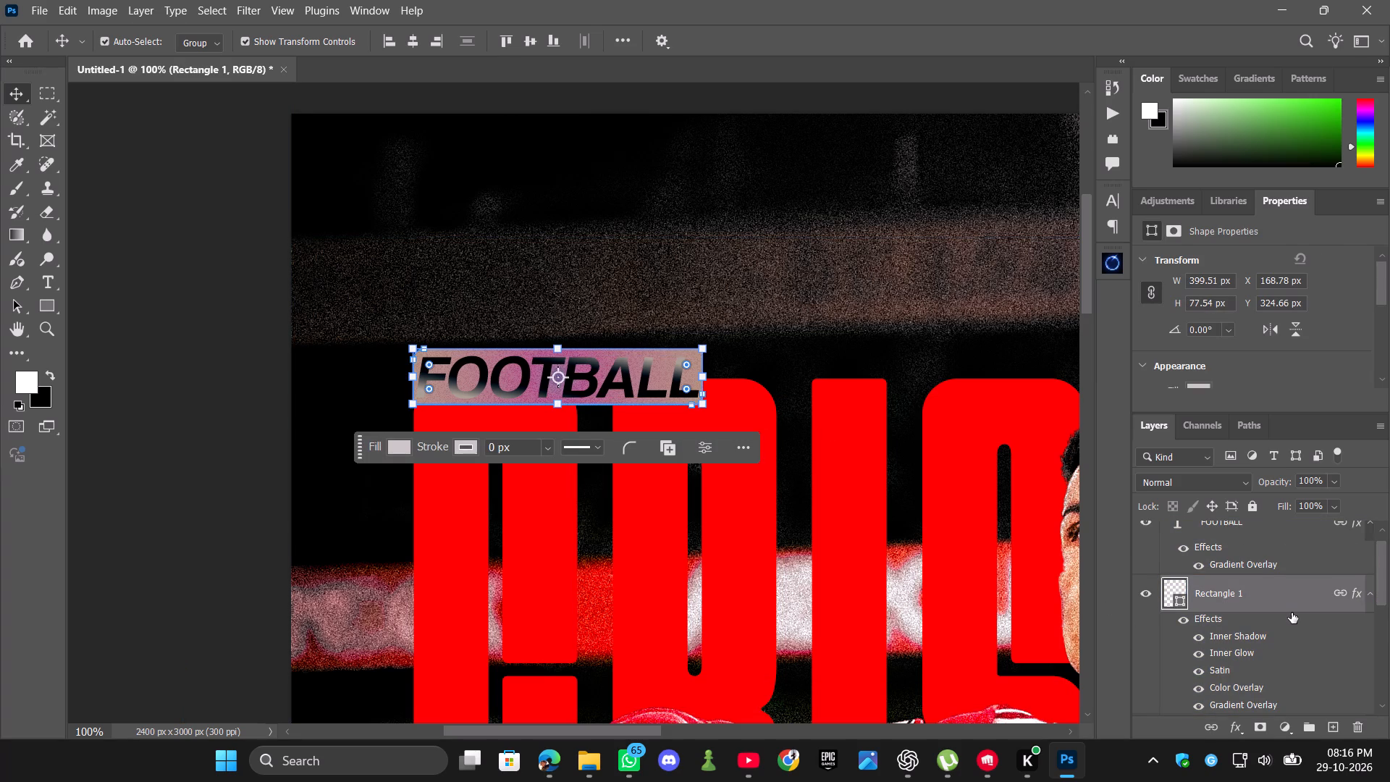
{"action": "left_click", "coordinate": [882, 483]}
{"action": "left_click", "coordinate": [862, 482]}
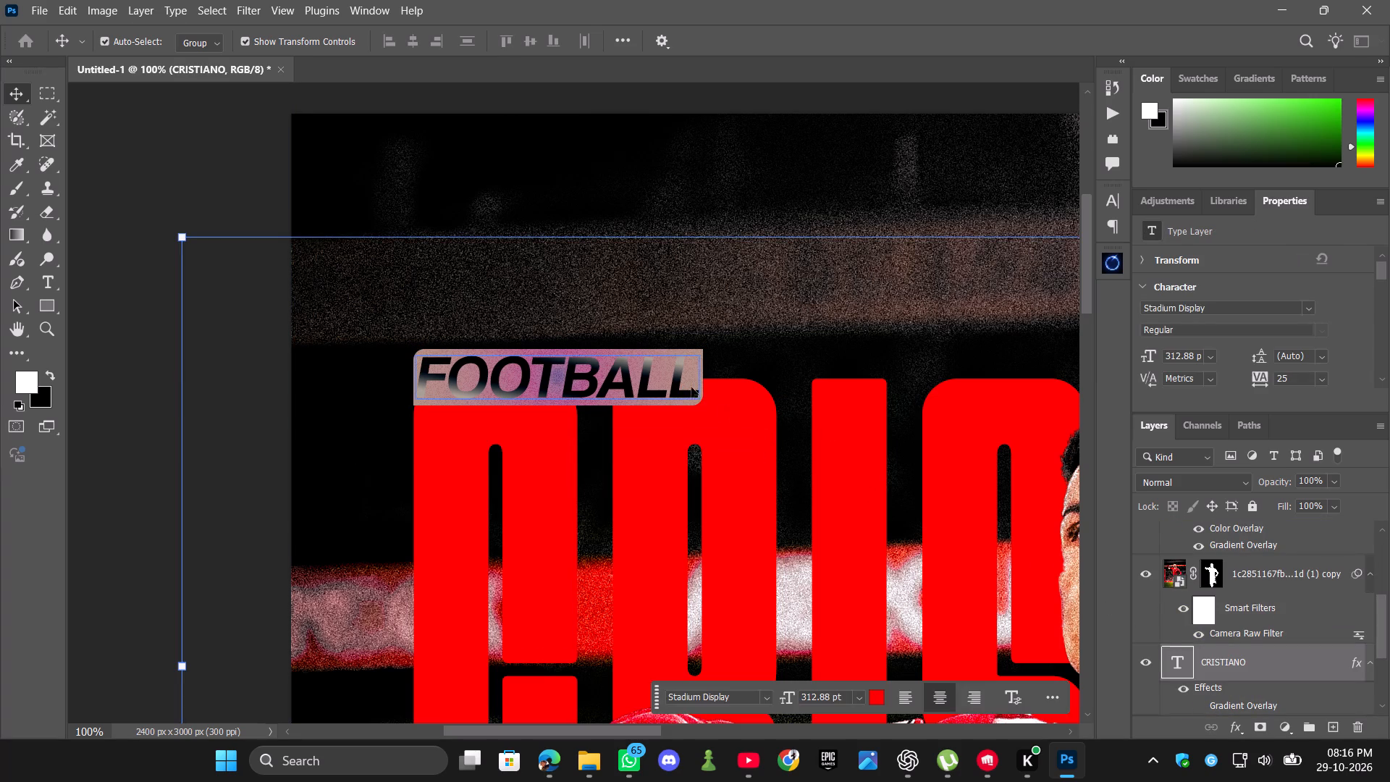
Nudge Rectangle 1 and its linked FOOTBALL text down by 5 px, to Y 329.66 px.
{"action": "scroll", "coordinate": [1272, 582], "scroll_direction": "up", "scroll_amount": 7}
{"action": "left_click", "coordinate": [1292, 607]}
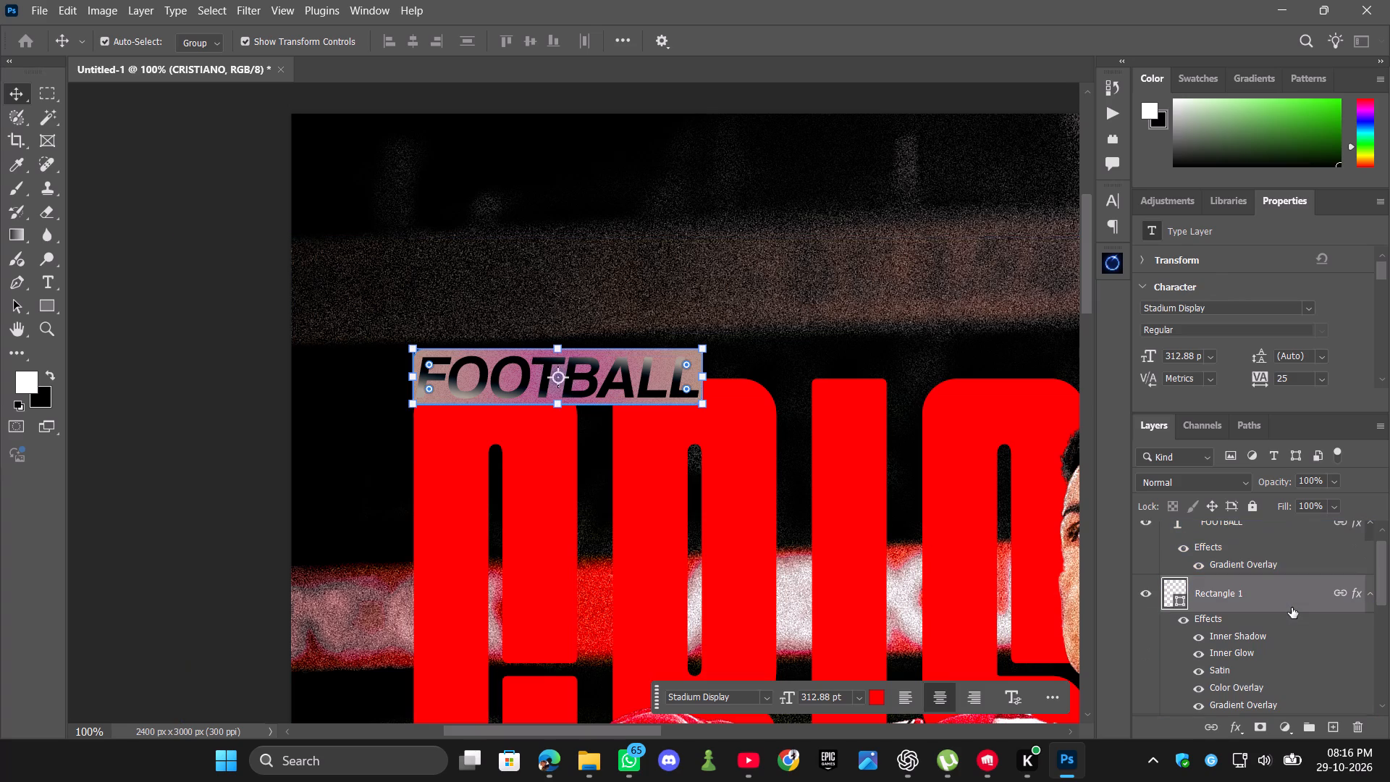
{"action": "key", "text": "Down"}
{"action": "key", "text": "Down"}
{"action": "key", "text": "Down"}
{"action": "key", "text": "Down"}
{"action": "key", "text": "Down"}
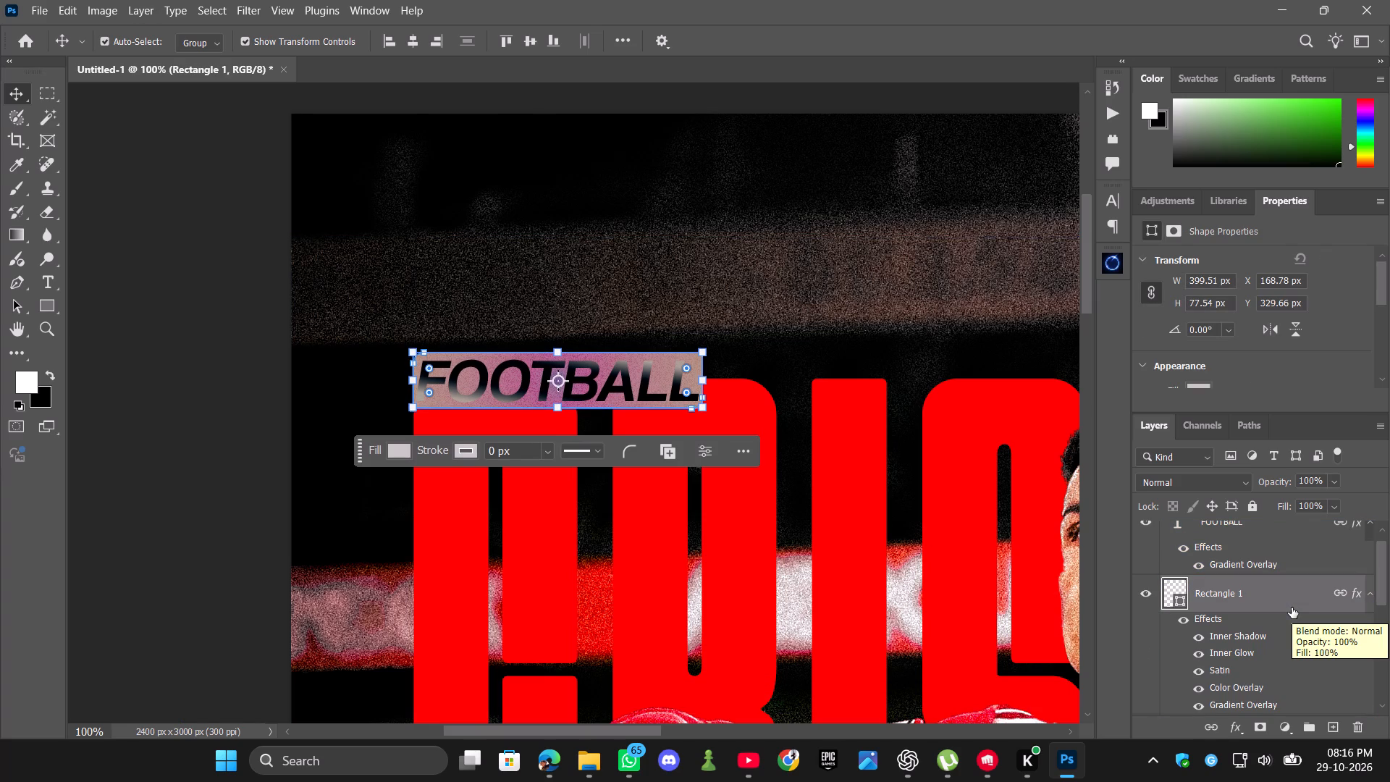
{"action": "left_click", "coordinate": [969, 536]}
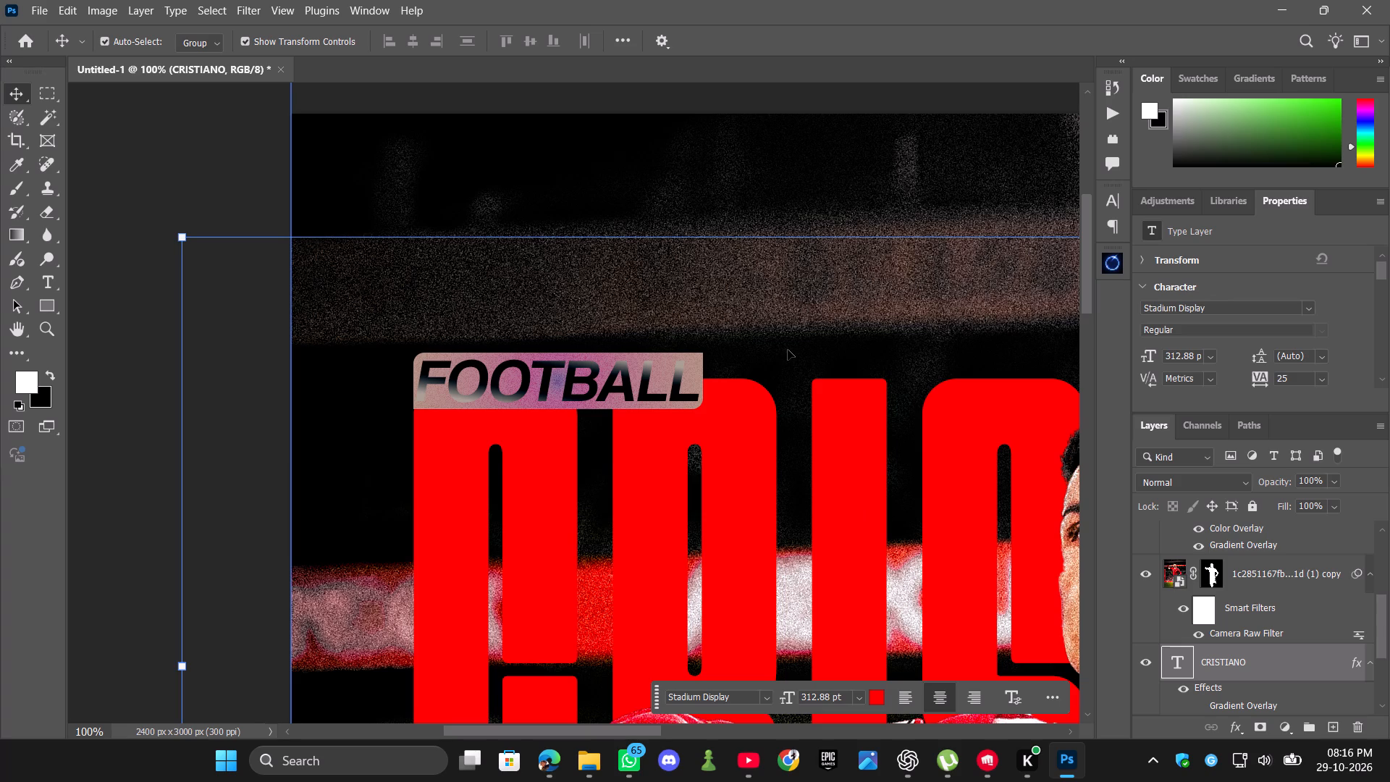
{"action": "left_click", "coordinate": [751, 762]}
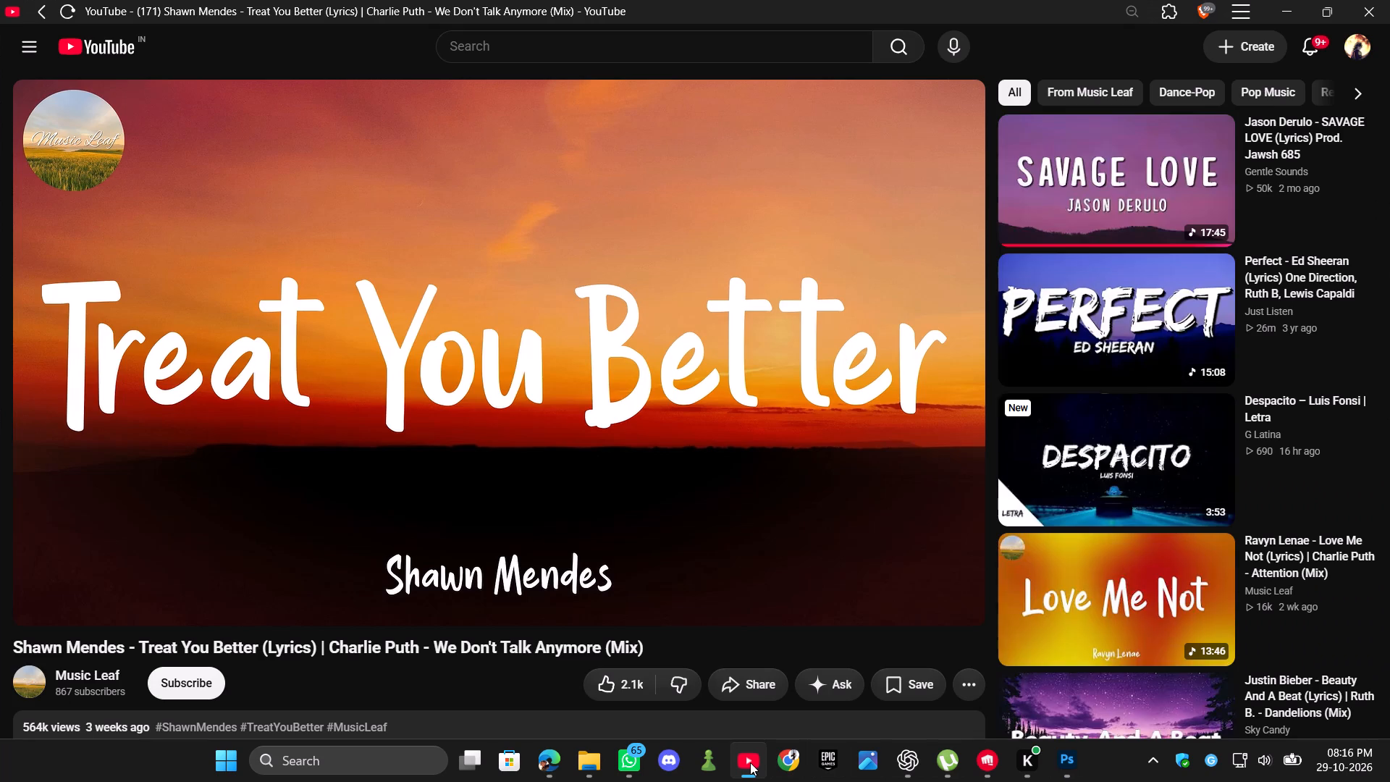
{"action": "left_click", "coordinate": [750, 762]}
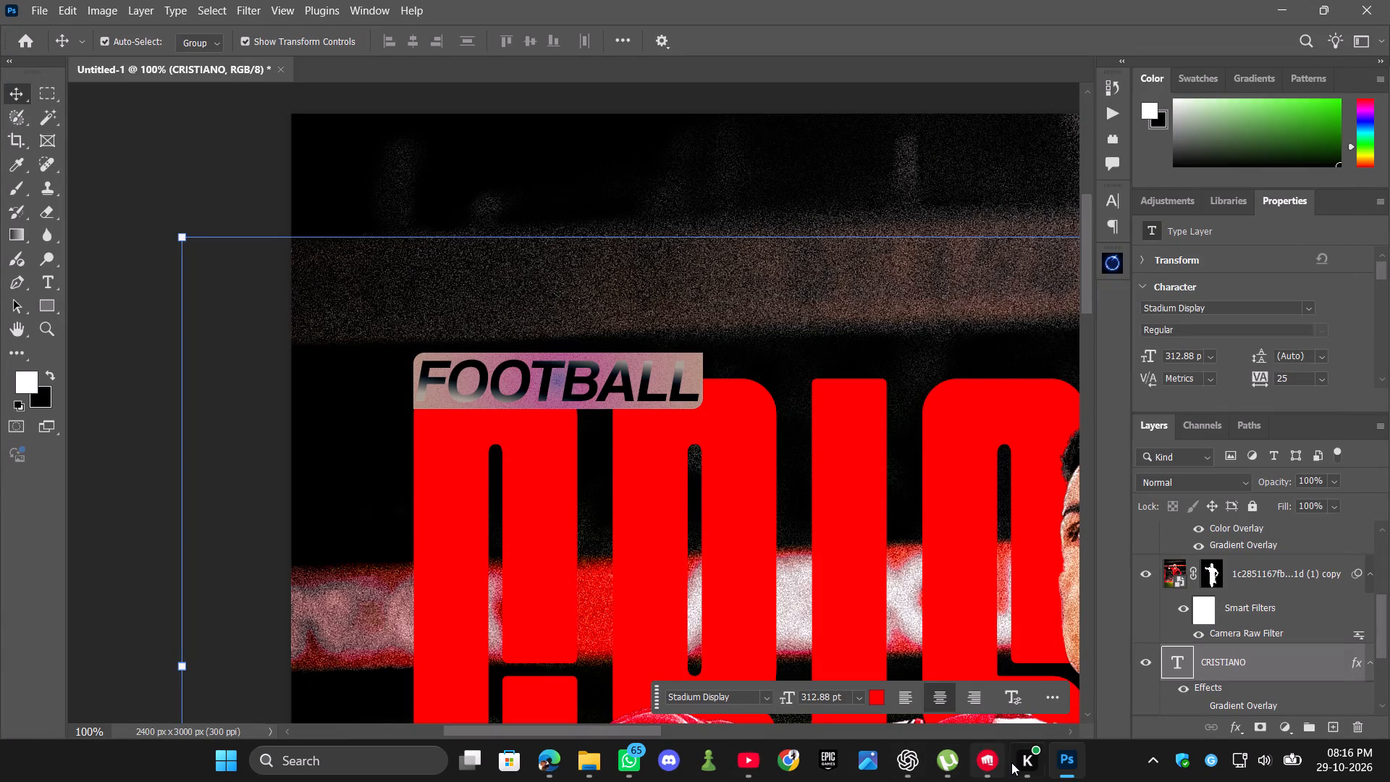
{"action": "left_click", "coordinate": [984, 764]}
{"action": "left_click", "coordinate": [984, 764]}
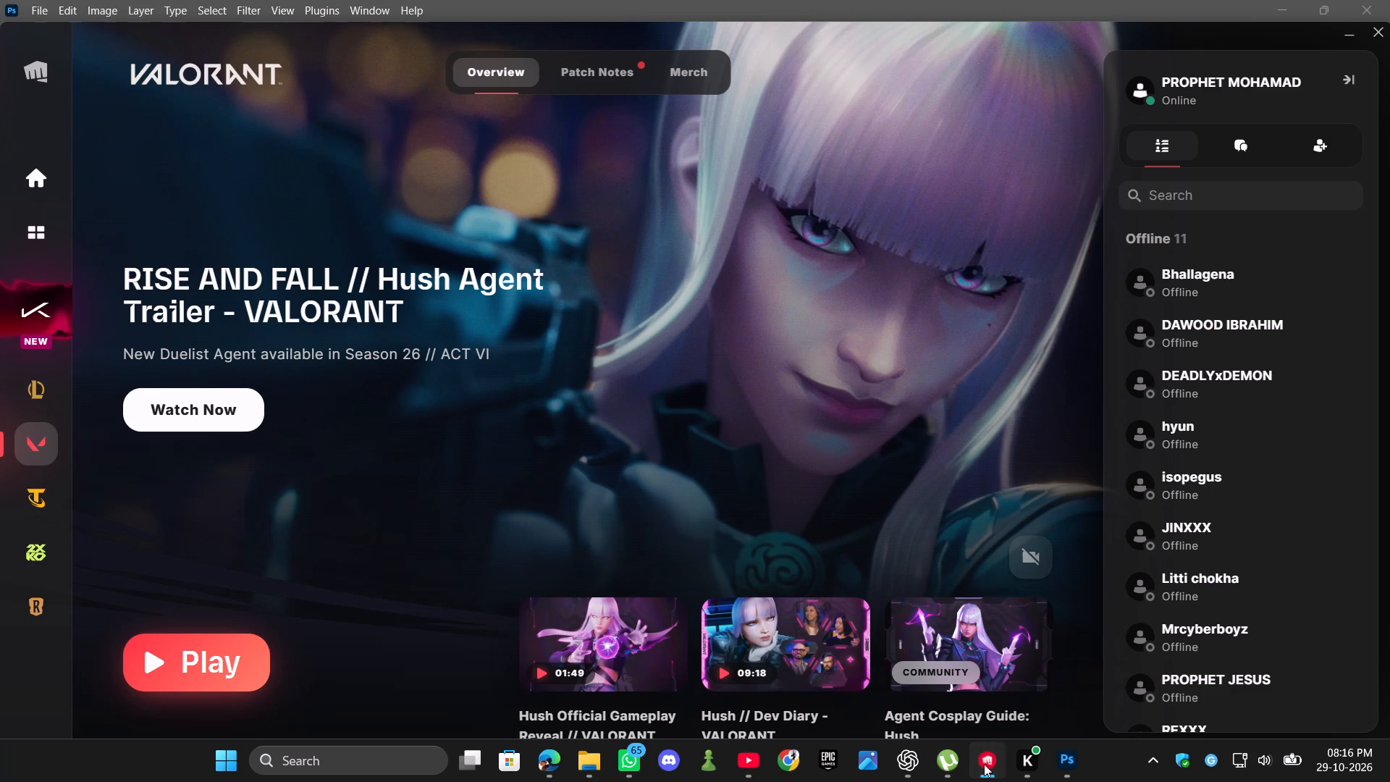
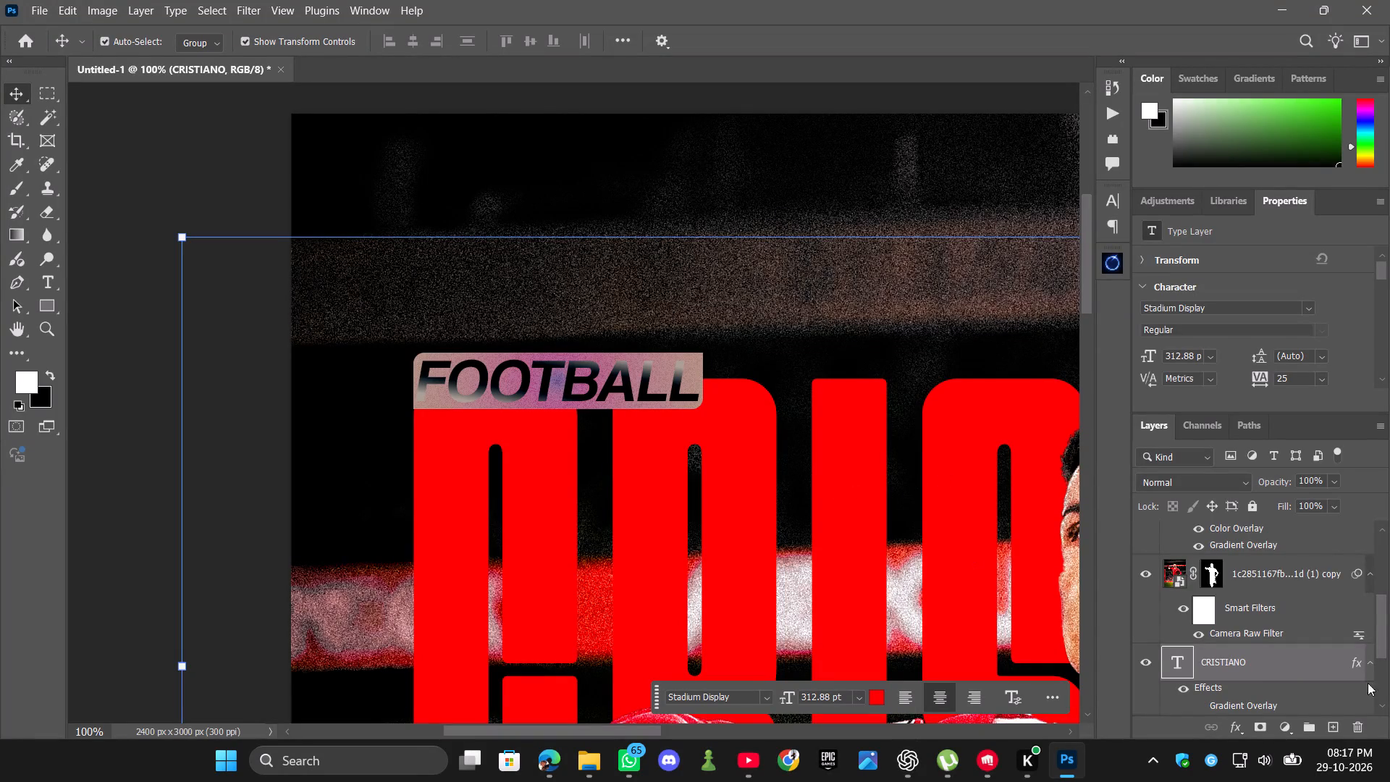
Duplicate the FOOTBALL text layer.
{"action": "scroll", "coordinate": [1191, 581], "scroll_direction": "up", "scroll_amount": 6}
{"action": "left_click", "coordinate": [1292, 542]}
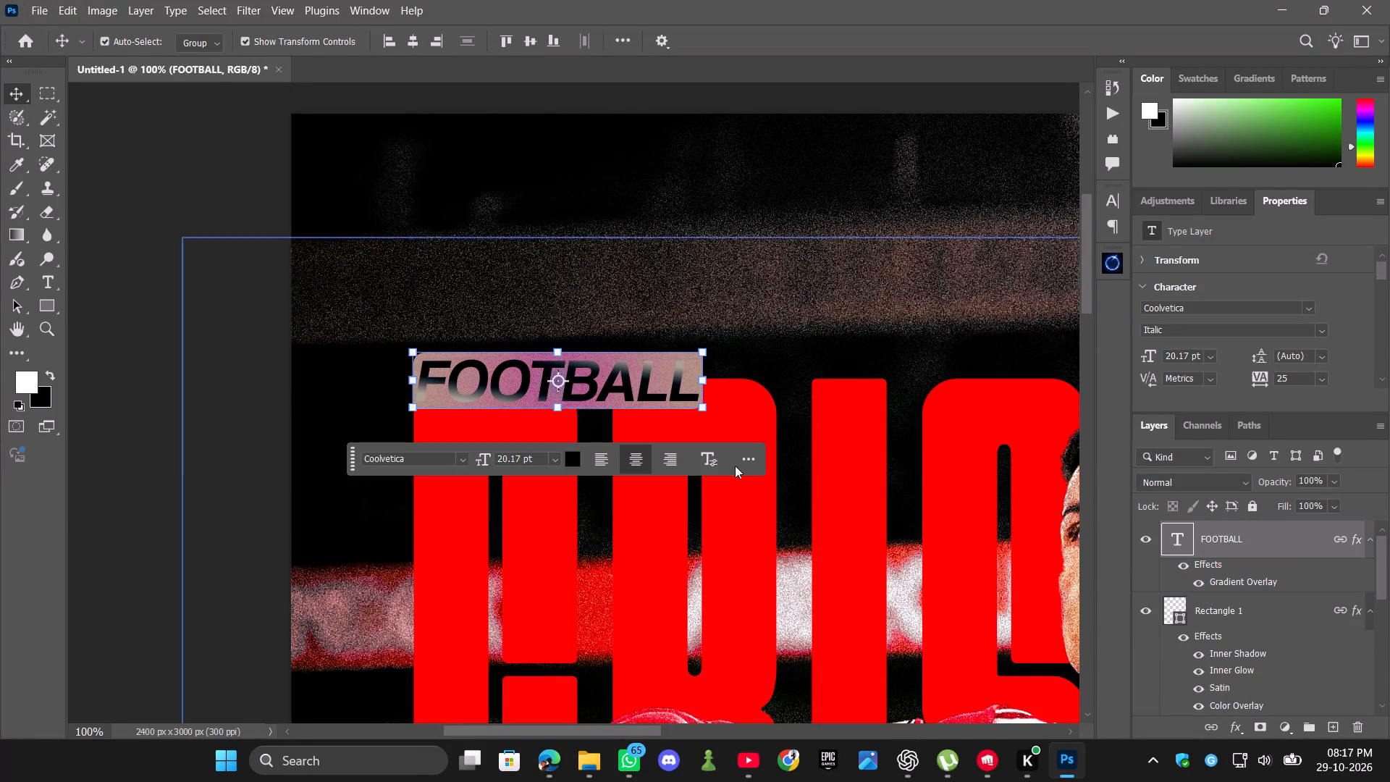
{"action": "left_click", "coordinate": [56, 285]}
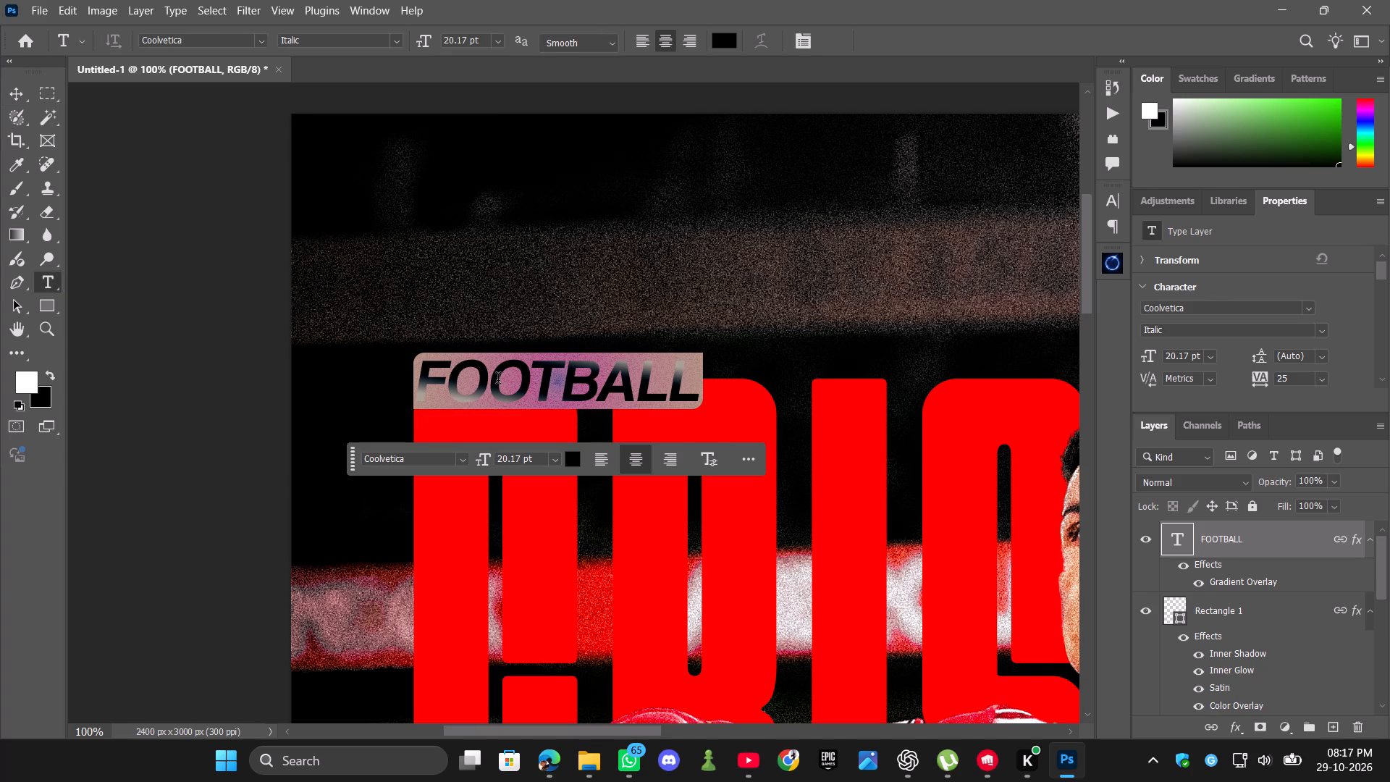
{"action": "left_click", "coordinate": [498, 380]}
{"action": "left_click", "coordinate": [1247, 547]}
{"action": "key", "text": "ctrl+j"}
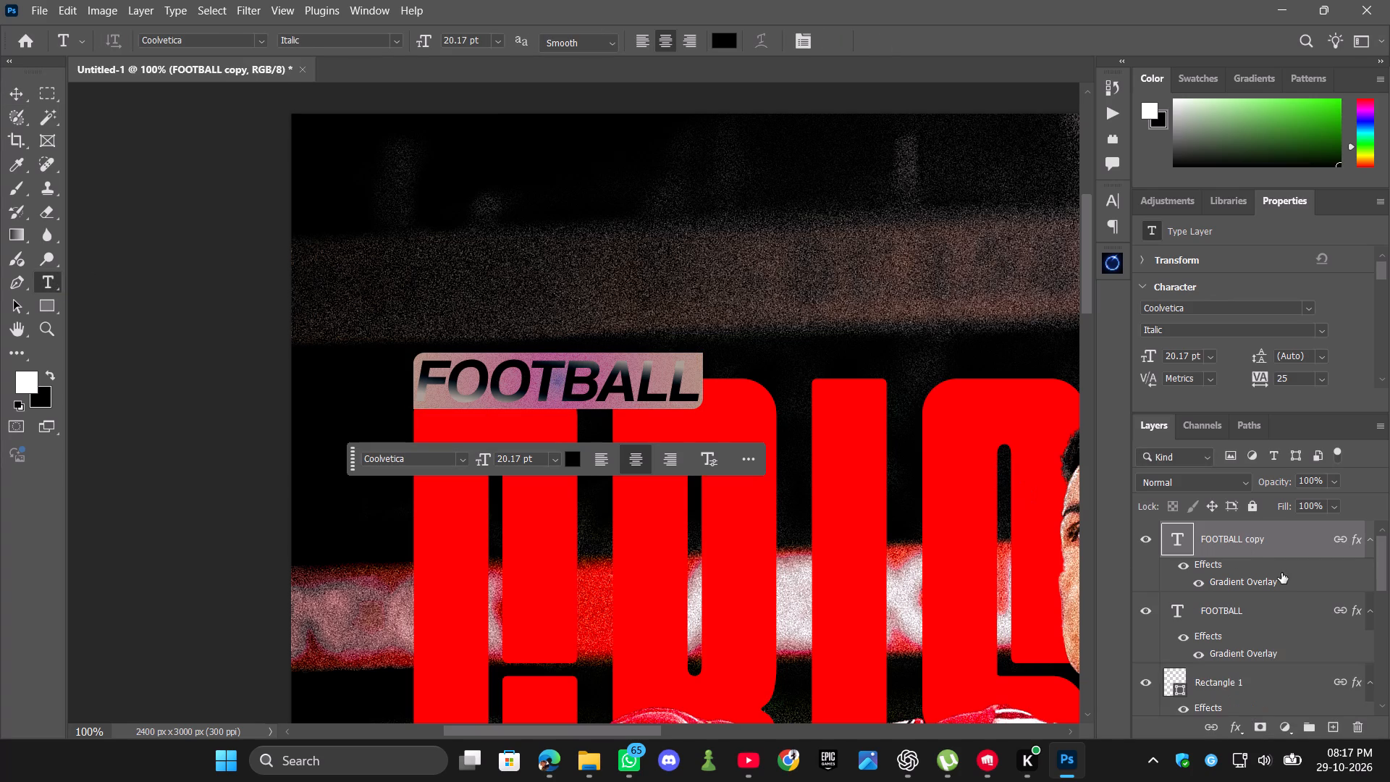
Shorten the copied text to OTBALL by deleting its first two letters, keeping the original FOOTBALL layer hidden only during the edit.
{"action": "scroll", "coordinate": [1281, 573], "scroll_direction": "up", "scroll_amount": 1}
{"action": "left_click", "coordinate": [1267, 547]}
{"action": "left_click", "coordinate": [1150, 613]}
{"action": "left_click", "coordinate": [502, 387]}
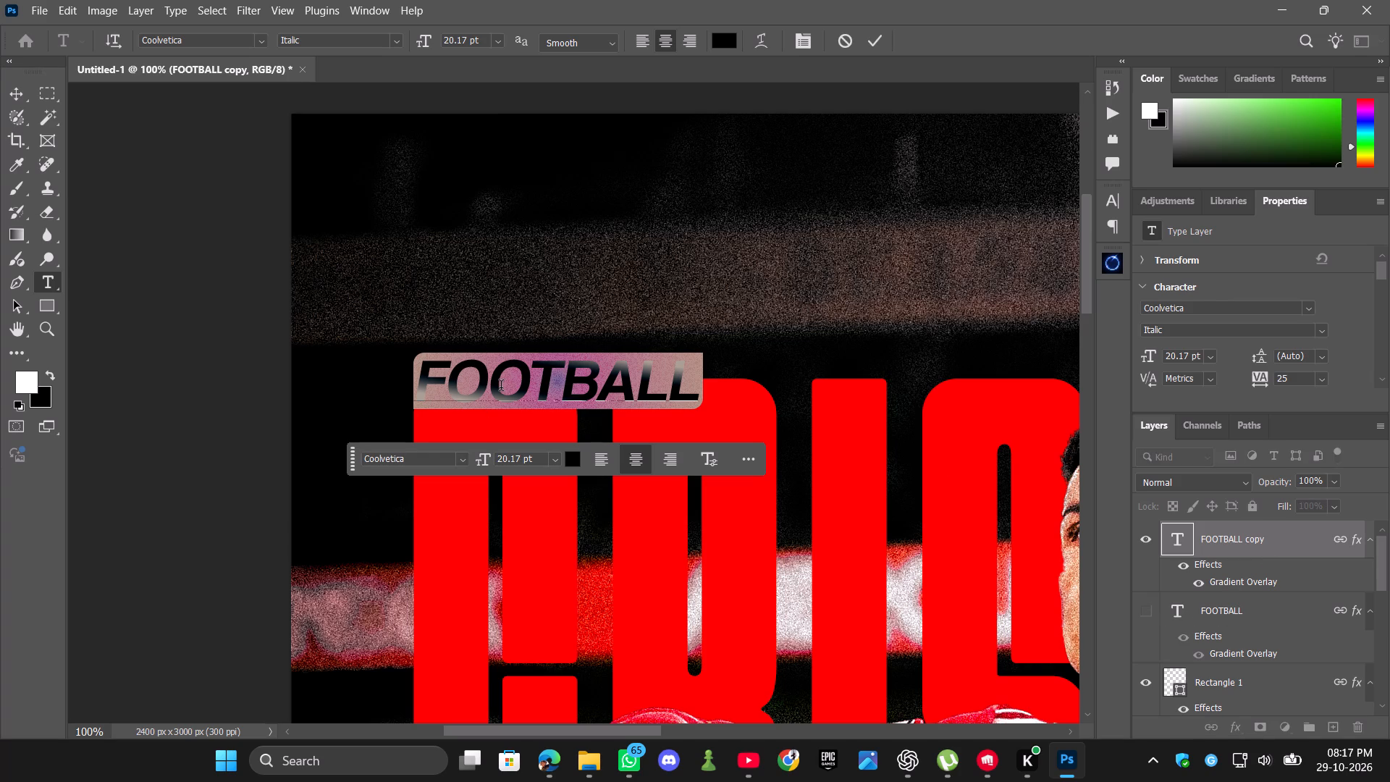
{"action": "key", "text": "BackSpace"}
{"action": "key", "text": "BackSpace"}
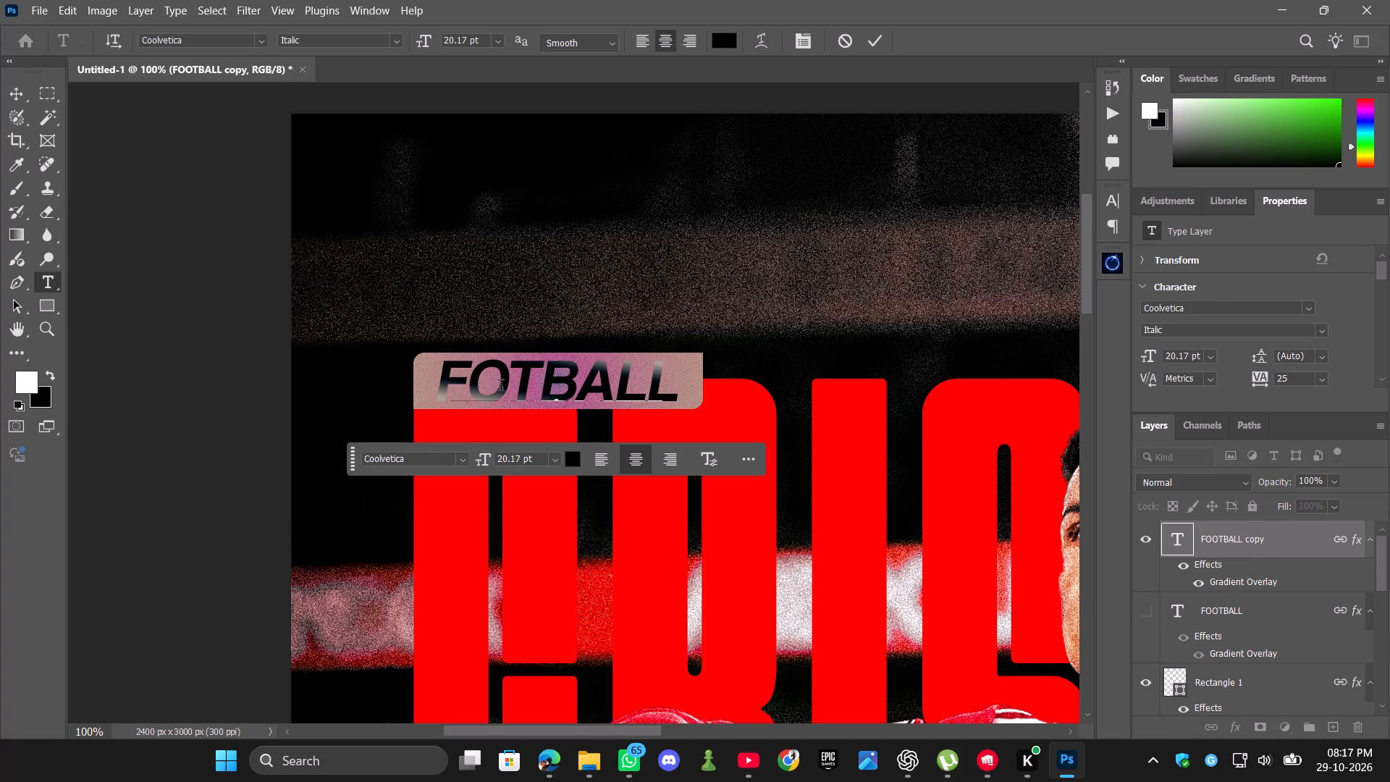
{"action": "left_click", "coordinate": [1211, 613]}
{"action": "left_click", "coordinate": [1149, 613]}
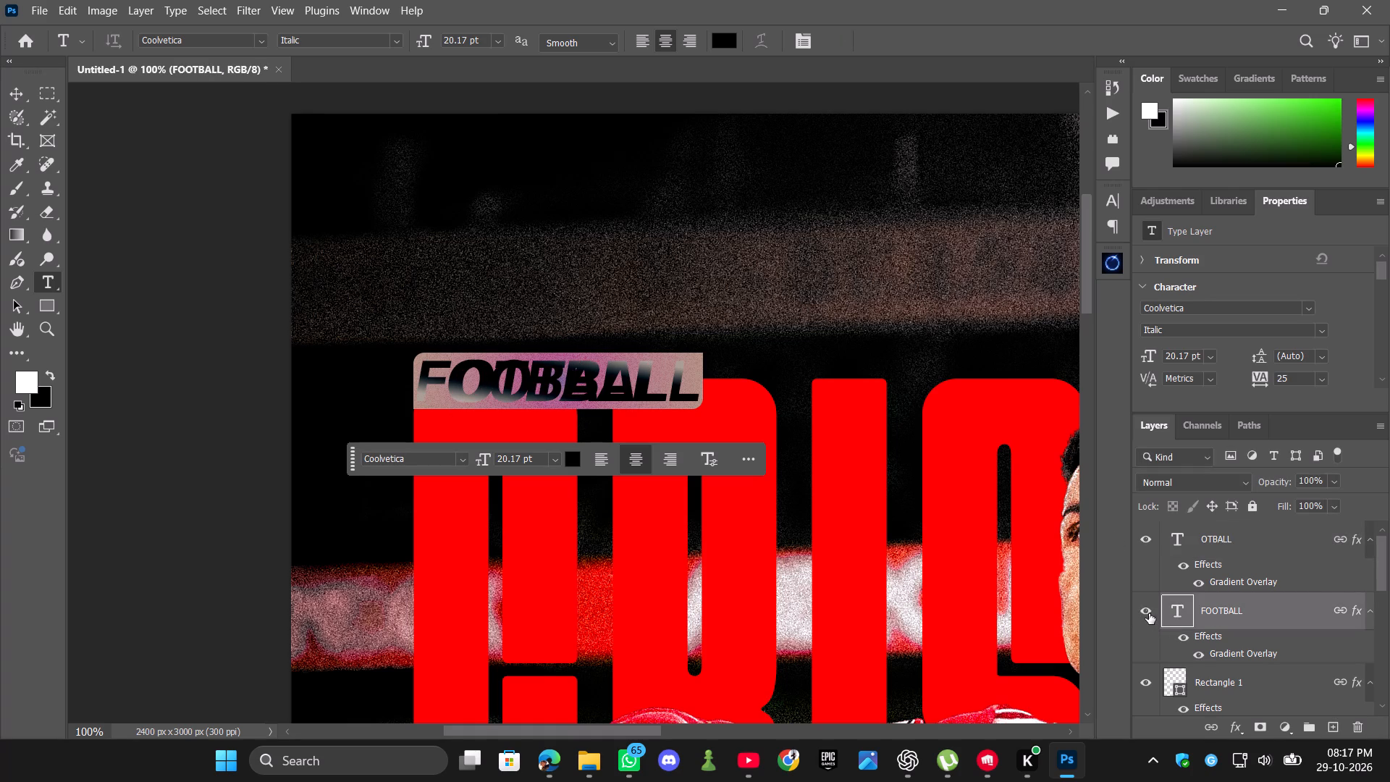
Shorten the original FOOTBALL text to FO by deleting its last six letters.
{"action": "left_click", "coordinate": [1220, 539]}
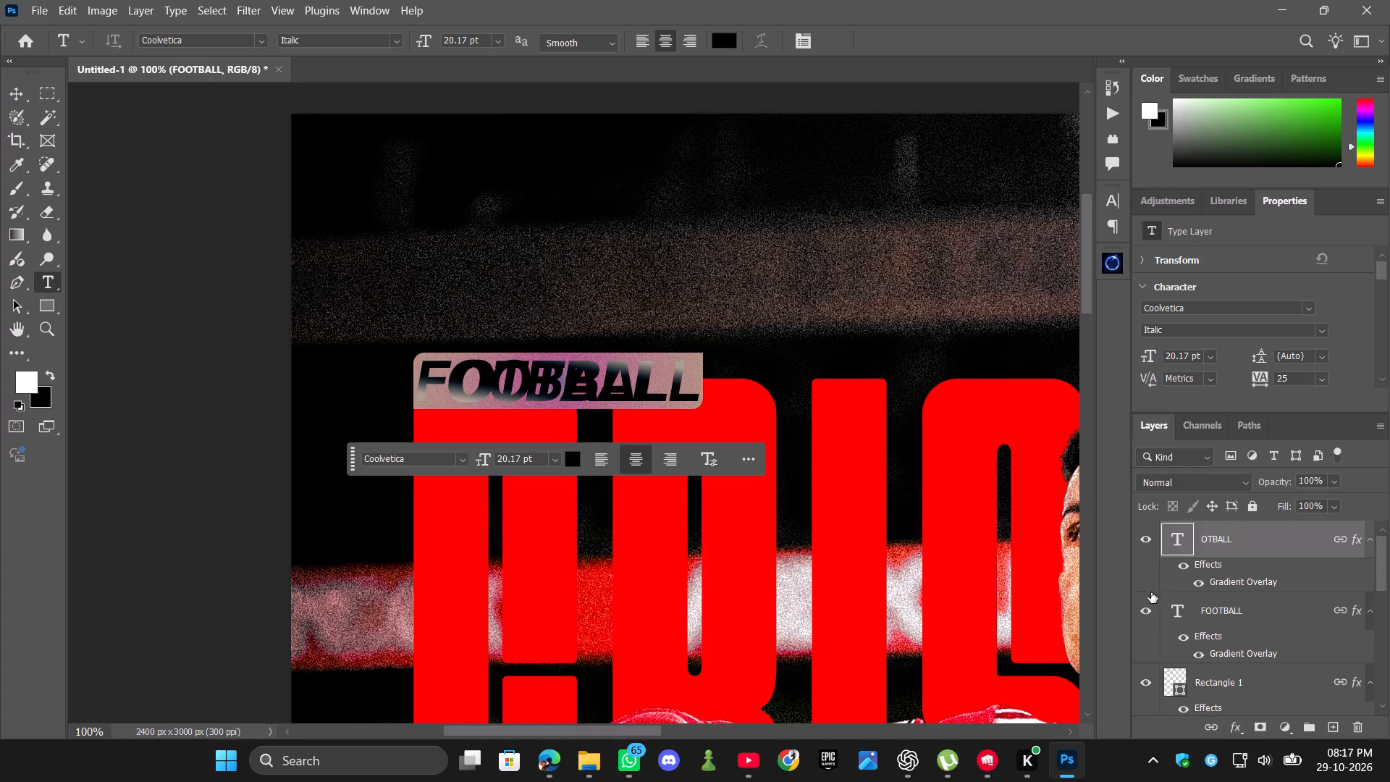
{"action": "left_click", "coordinate": [1229, 609]}
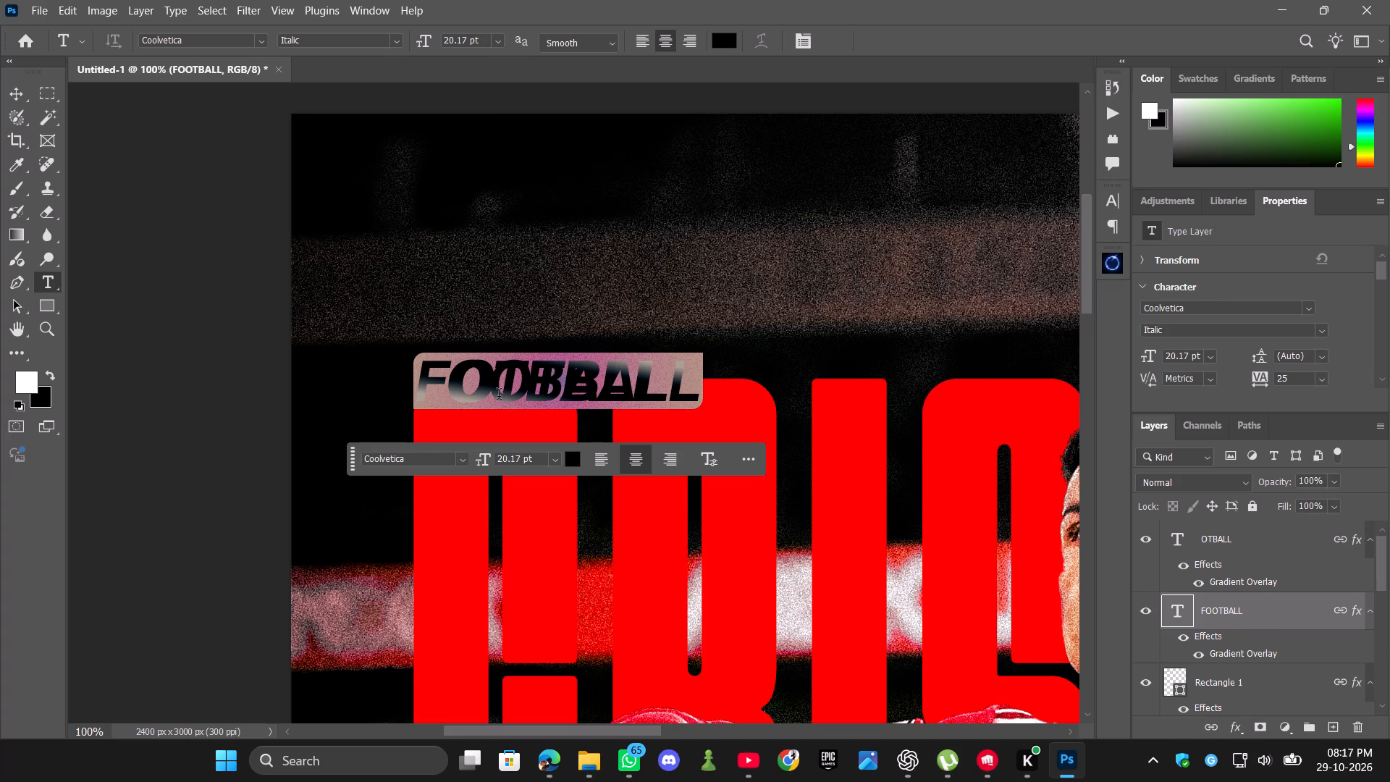
{"action": "left_click", "coordinate": [681, 394]}
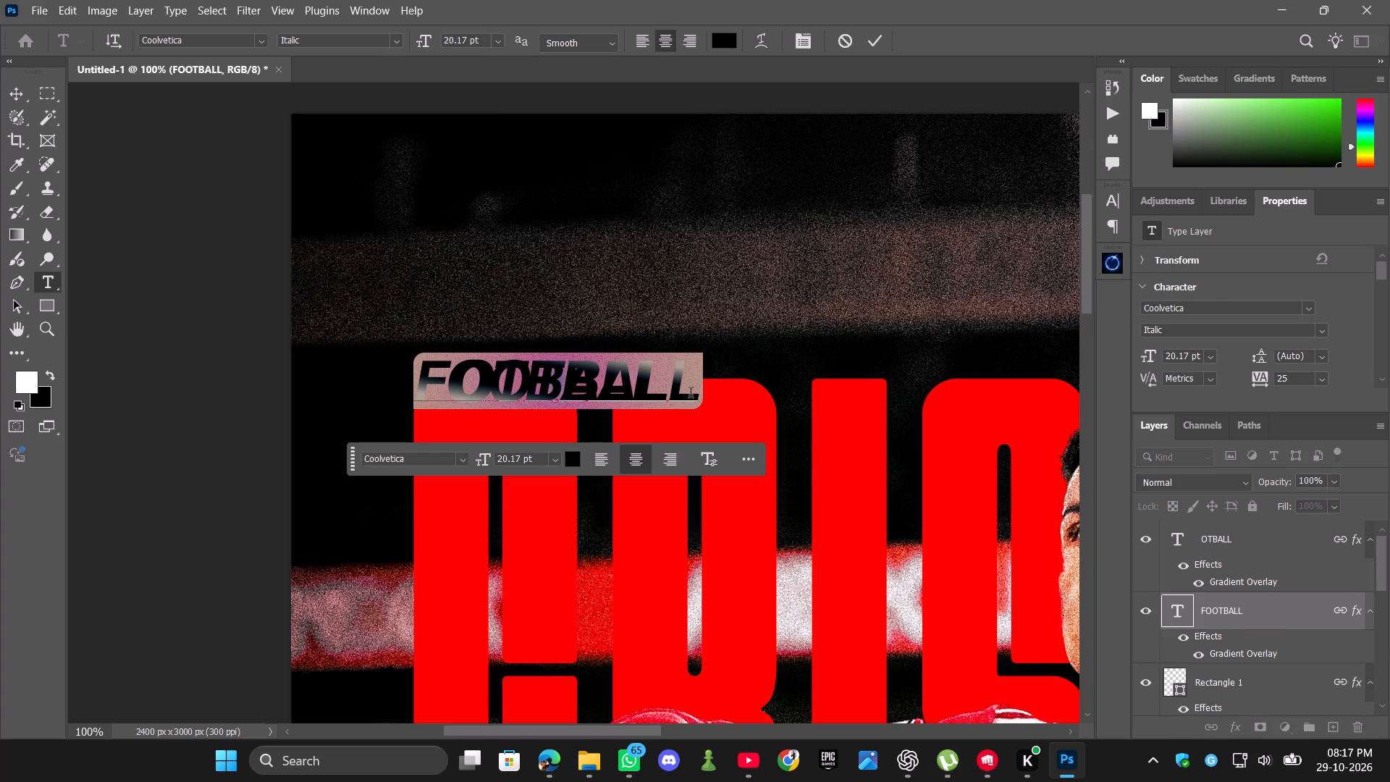
{"action": "key", "text": "Right"}
{"action": "key", "text": "BackSpace"}
{"action": "key", "text": "BackSpace"}
{"action": "key", "text": "BackSpace"}
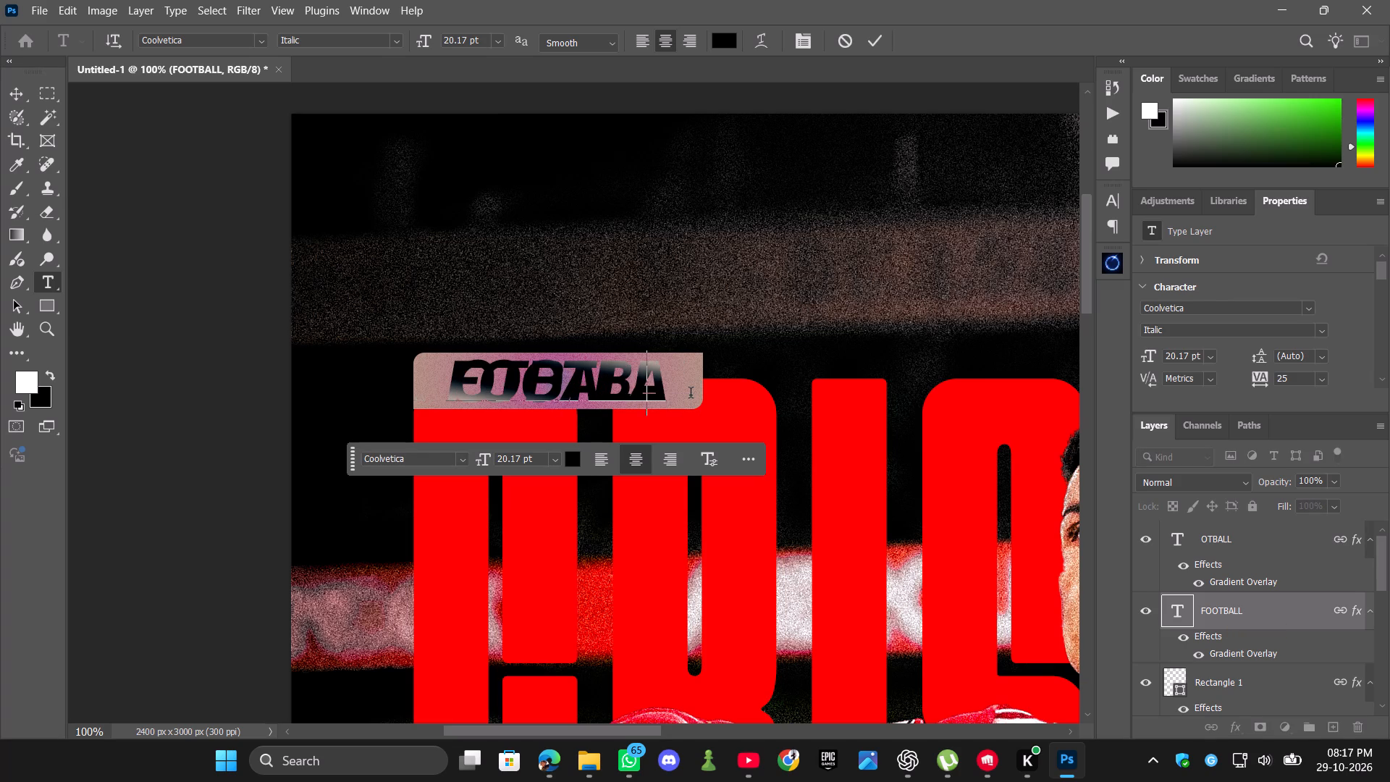
{"action": "key", "text": "BackSpace"}
{"action": "key", "text": "BackSpace"}
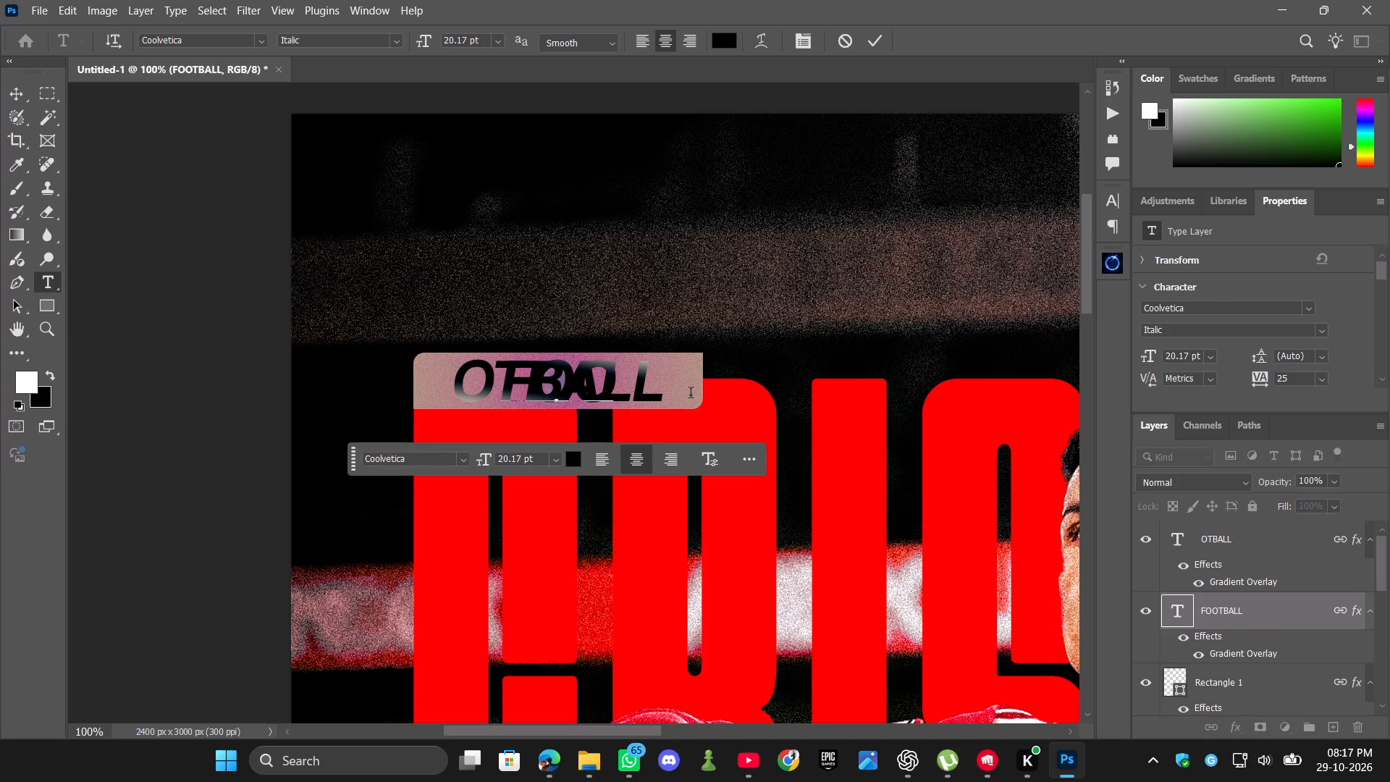
{"action": "key", "text": "BackSpace"}
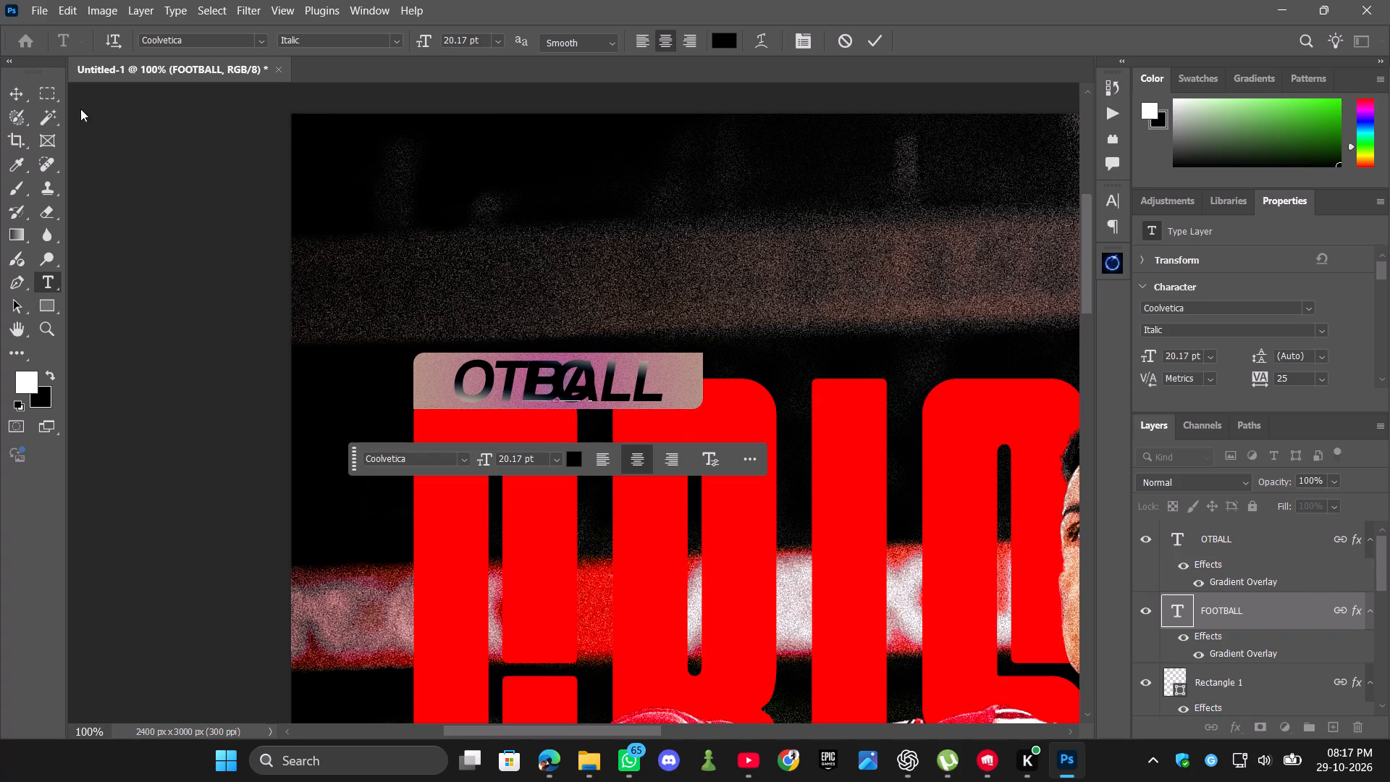
Move the FO text left to the start of the backing rectangle, just inside its left edge.
{"action": "left_click_drag", "start_coordinate": [566, 428], "coordinate": [517, 429]}
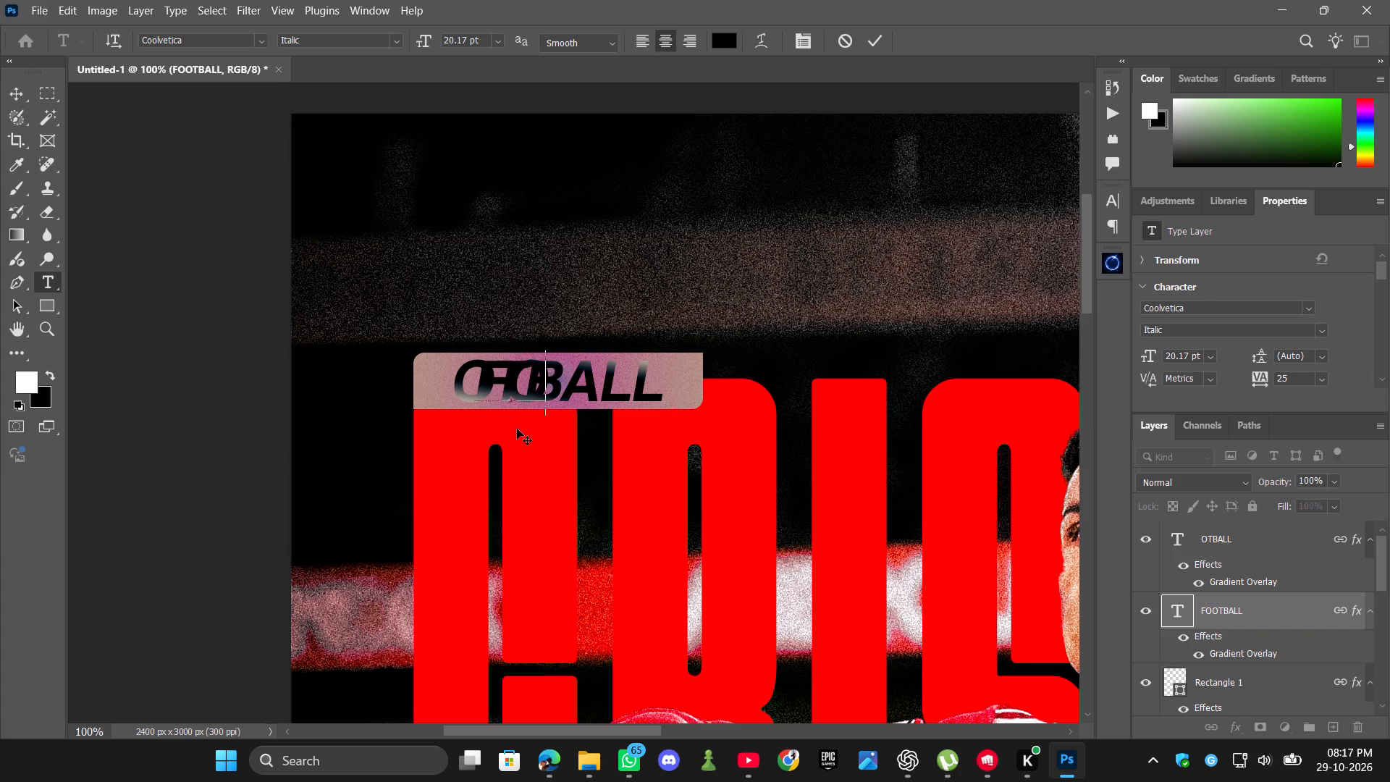
{"action": "left_click_drag", "start_coordinate": [517, 429], "coordinate": [470, 429]}
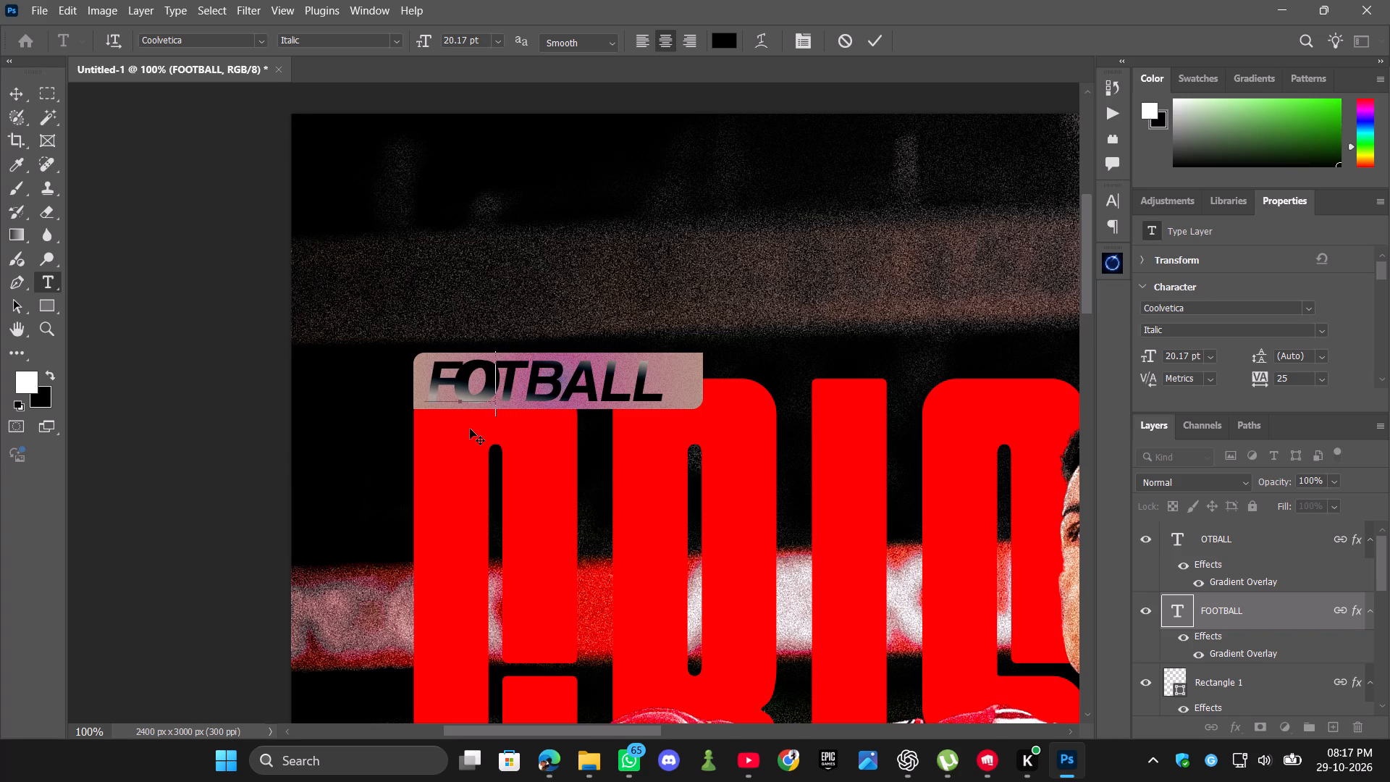
{"action": "left_click_drag", "start_coordinate": [470, 429], "coordinate": [468, 427]}
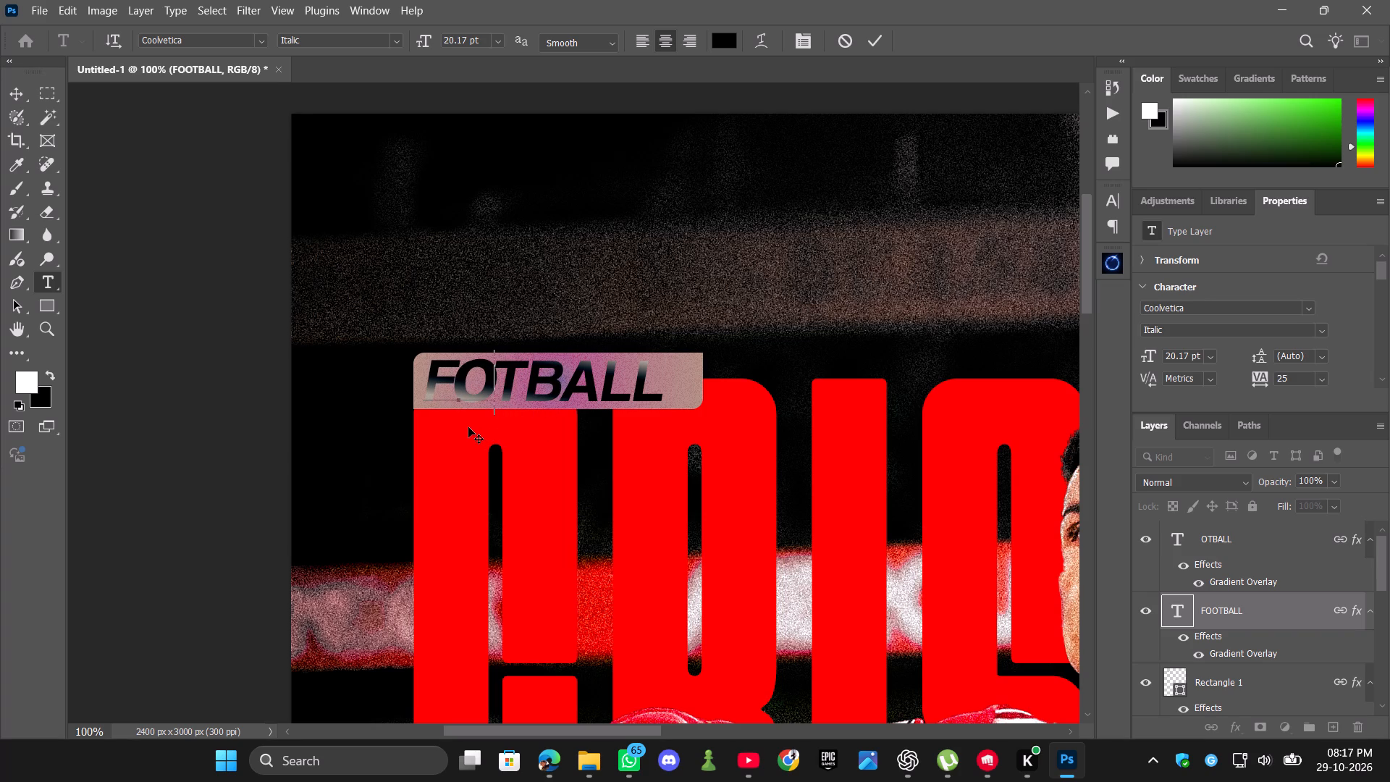
{"action": "left_click_drag", "start_coordinate": [468, 427], "coordinate": [467, 429]}
Move the OTBALL text right so its O only partly overlaps the O of FO, forming FOOTBALL with interlocking Os.
{"action": "left_click", "coordinate": [1255, 537]}
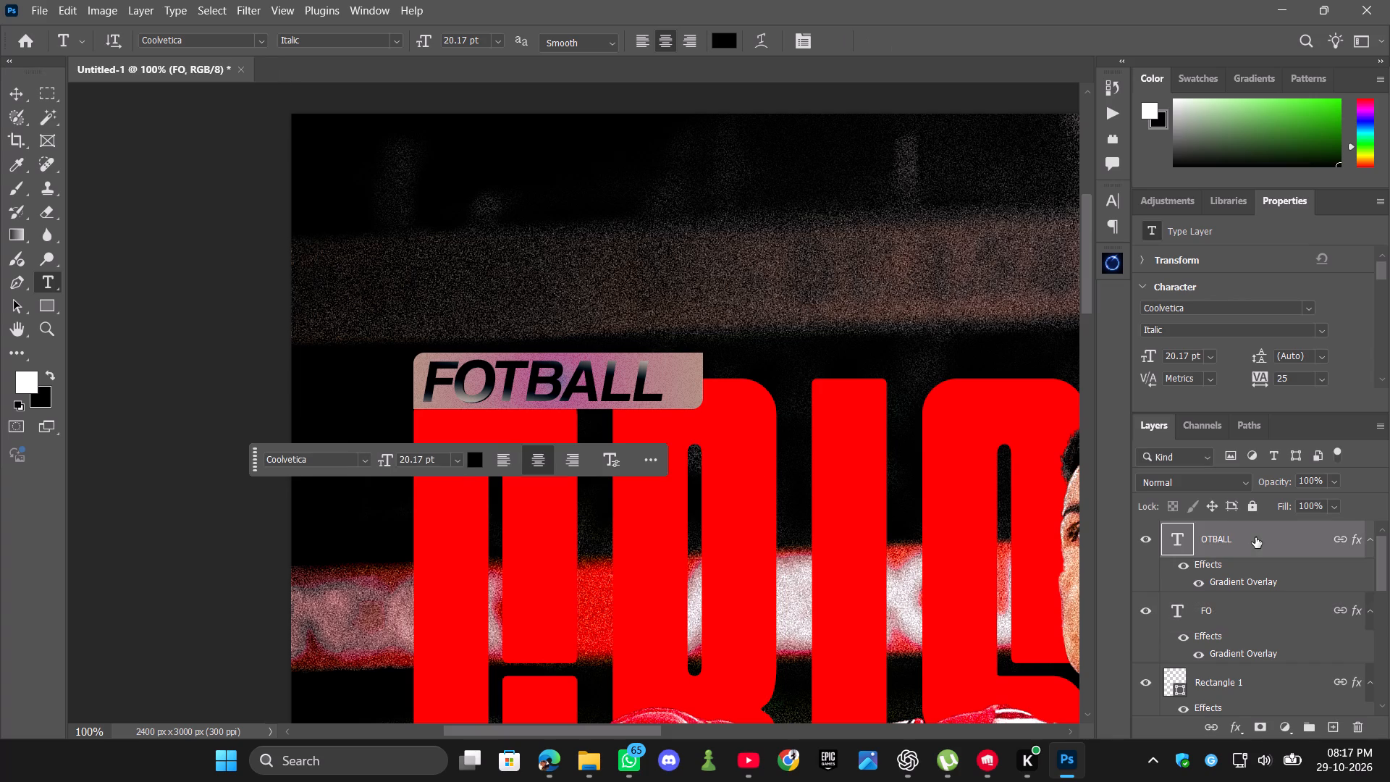
{"action": "left_click", "coordinate": [555, 398]}
{"action": "left_click_drag", "start_coordinate": [556, 427], "coordinate": [565, 427]}
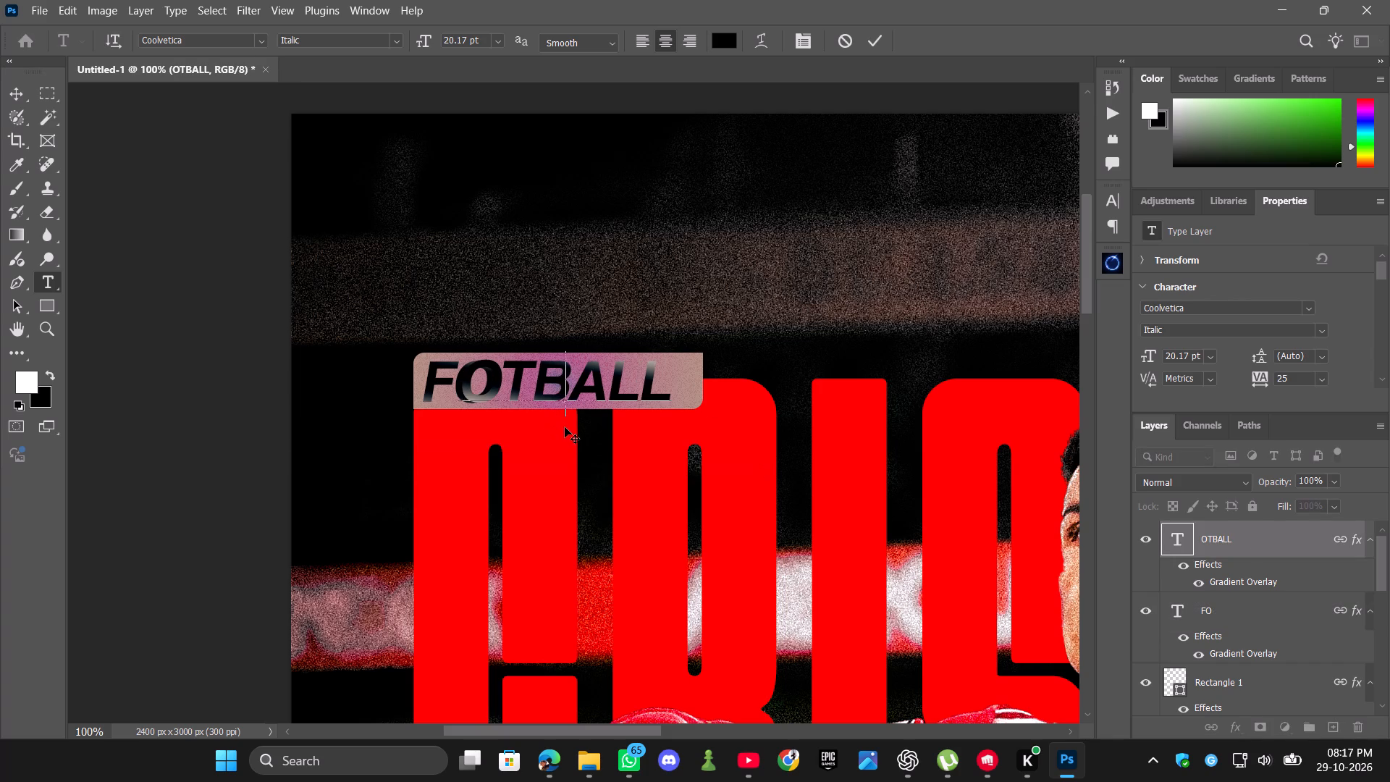
{"action": "left_click_drag", "start_coordinate": [565, 427], "coordinate": [574, 429]}
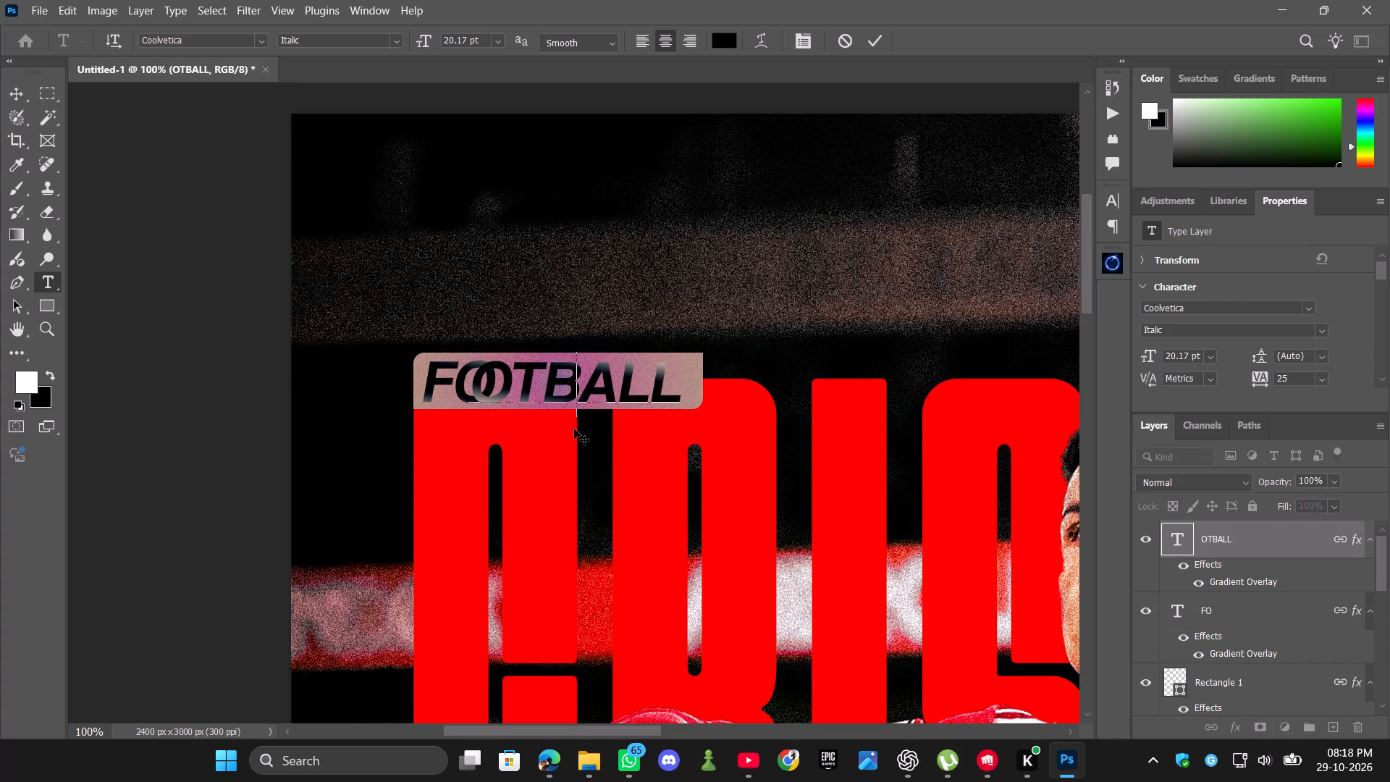
{"action": "left_click_drag", "start_coordinate": [574, 429], "coordinate": [575, 429]}
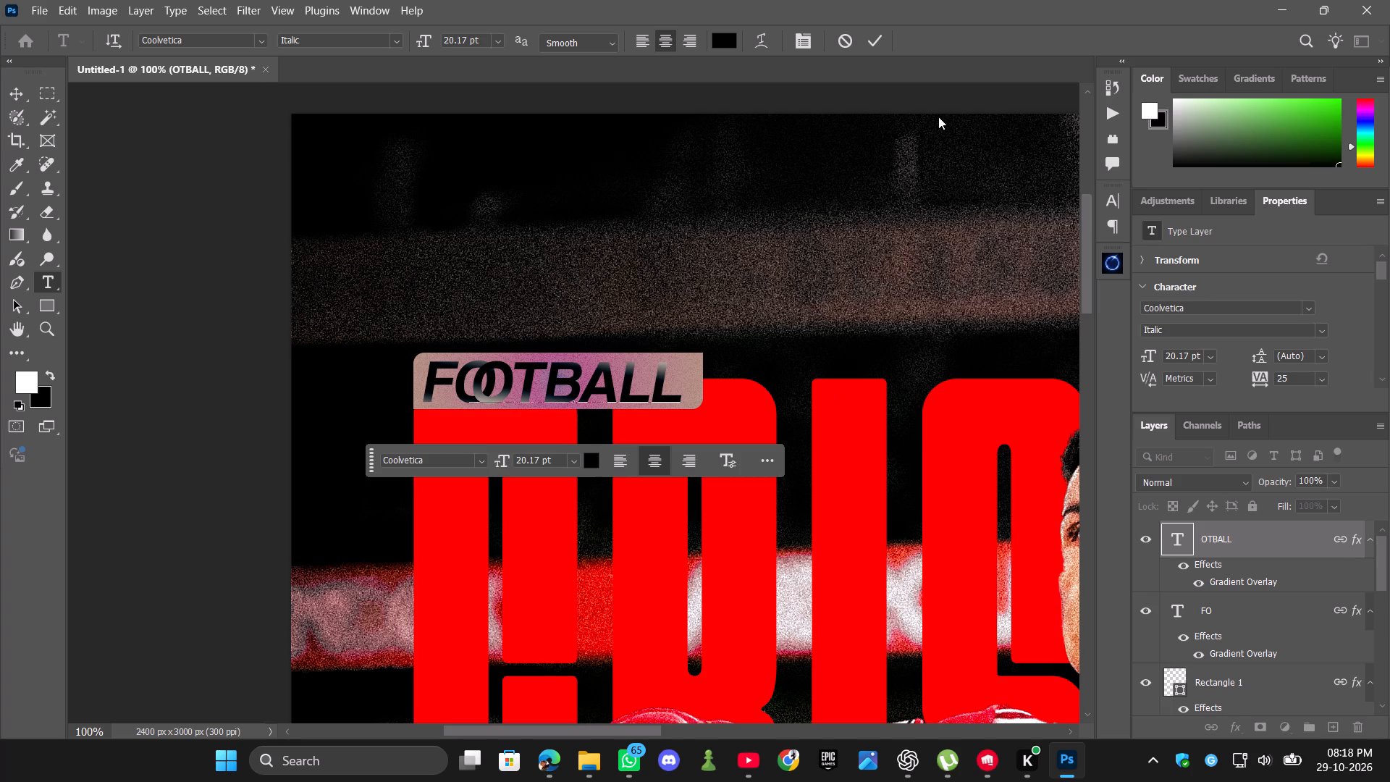
{"action": "left_click", "coordinate": [879, 46]}
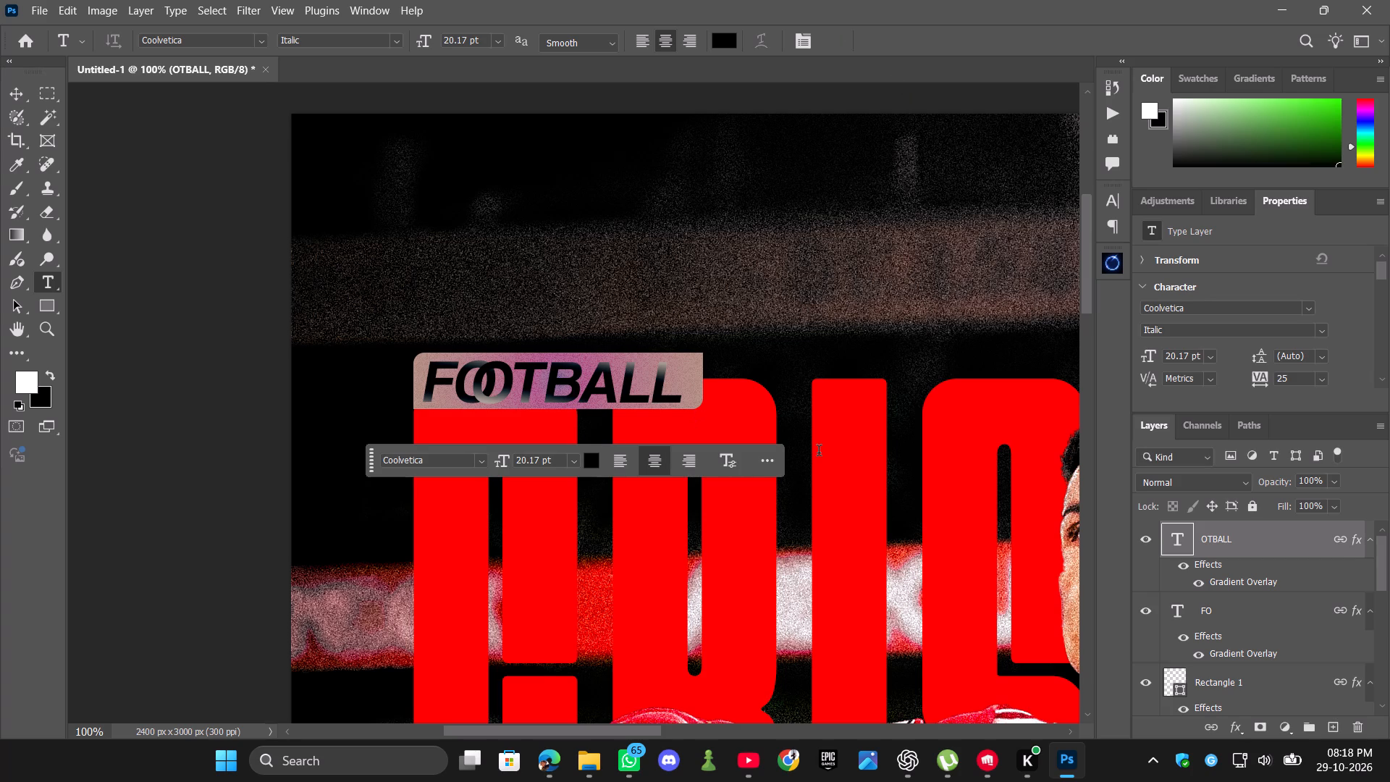
Set the FO layer's gradient overlay to an angle of -126° and a scale of 111%, and apply the style.
{"action": "left_click", "coordinate": [1281, 616]}
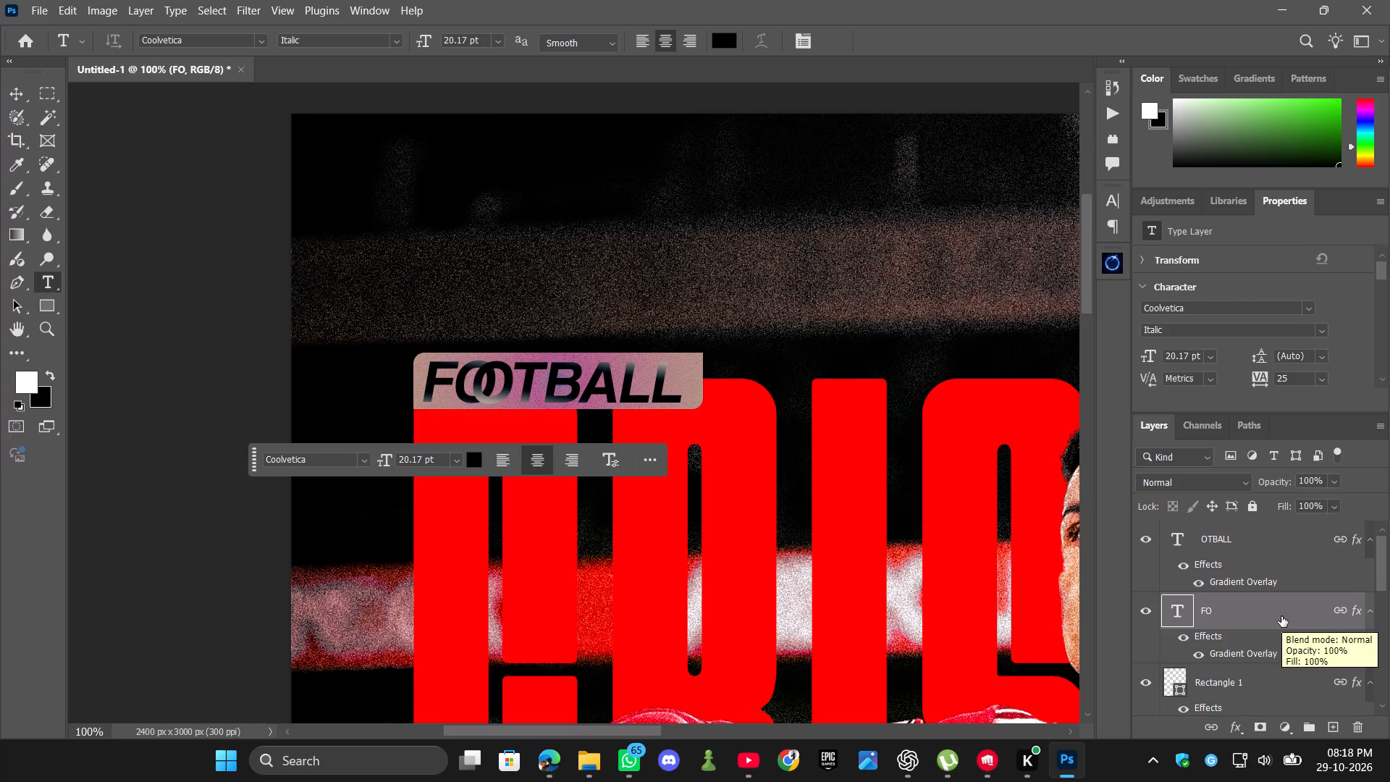
{"action": "right_click", "coordinate": [1252, 616]}
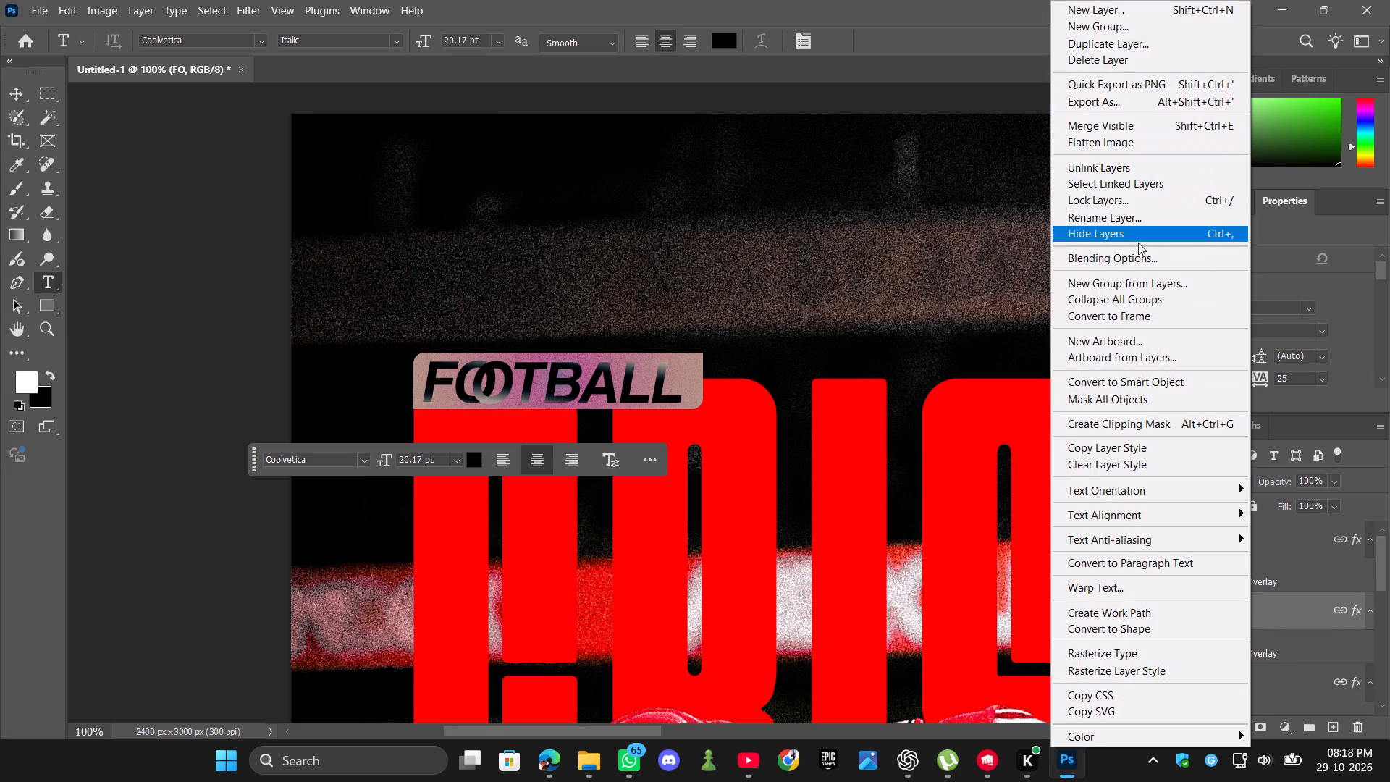
{"action": "left_click", "coordinate": [1135, 264]}
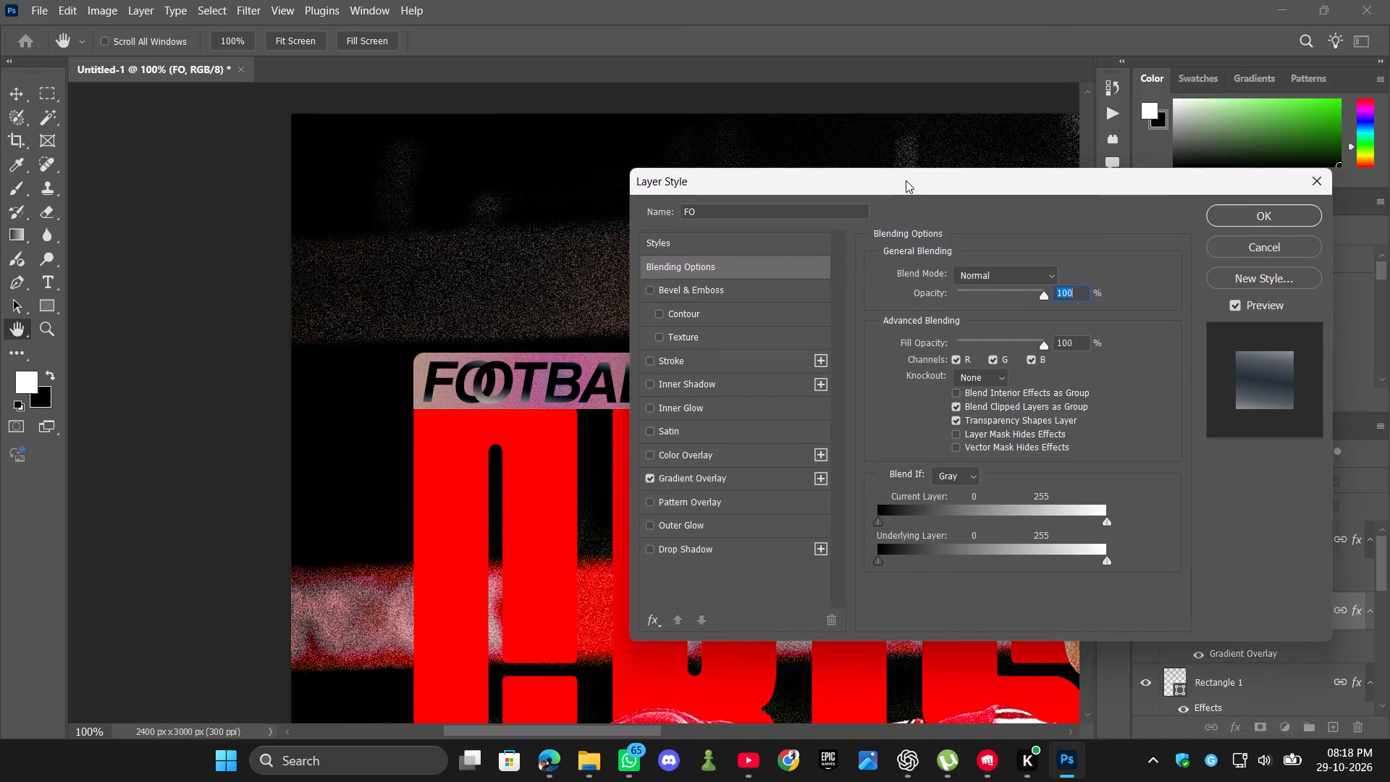
{"action": "left_click_drag", "start_coordinate": [917, 182], "coordinate": [955, 195]}
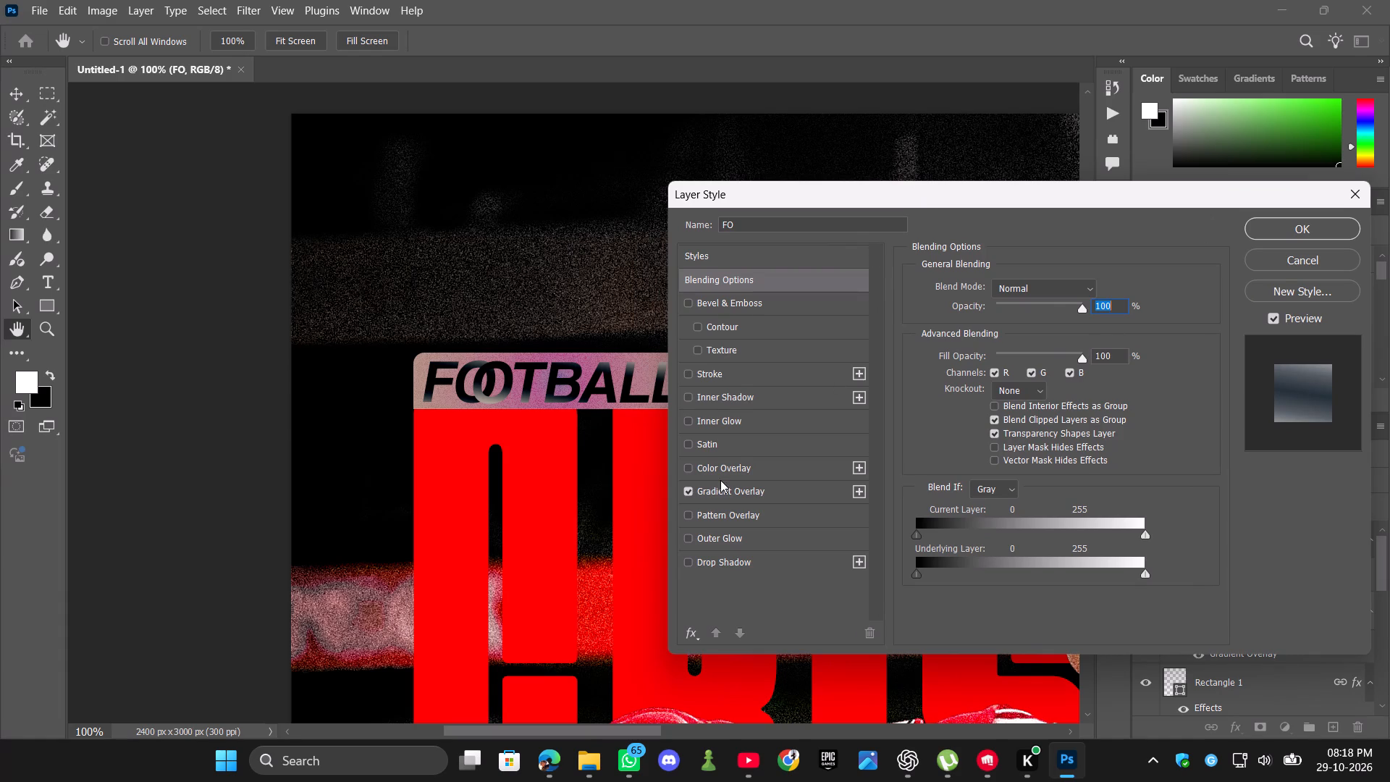
{"action": "left_click", "coordinate": [727, 495]}
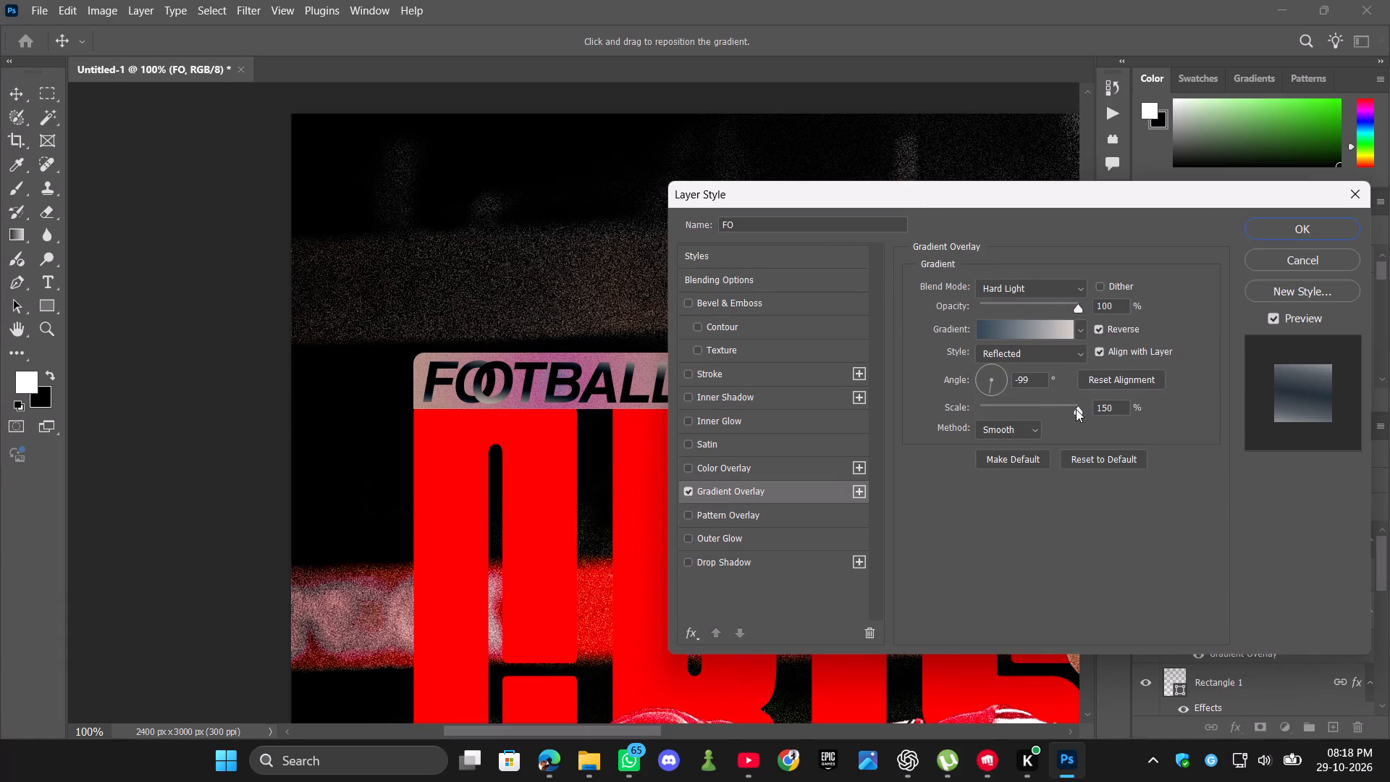
{"action": "left_click_drag", "start_coordinate": [1077, 409], "coordinate": [1042, 411]}
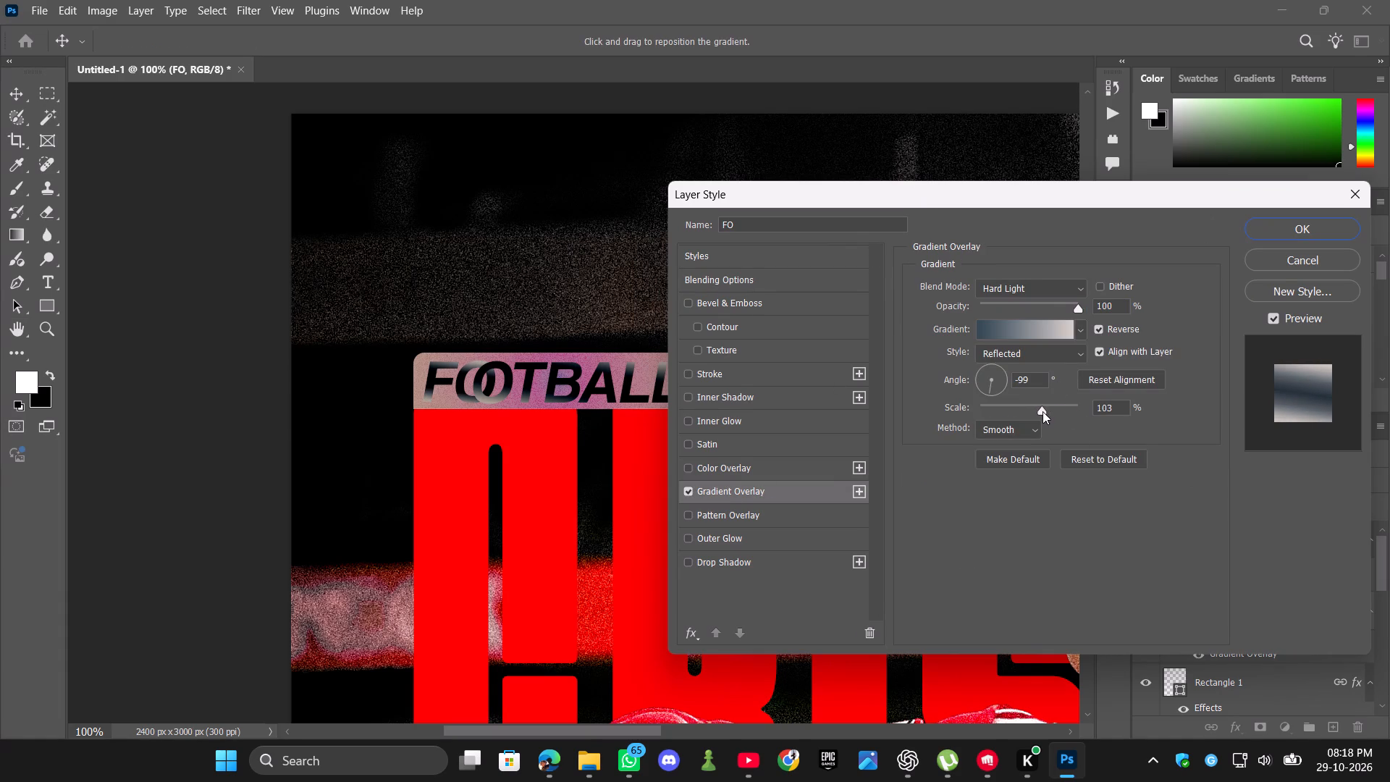
{"action": "left_click_drag", "start_coordinate": [1042, 411], "coordinate": [1048, 411]}
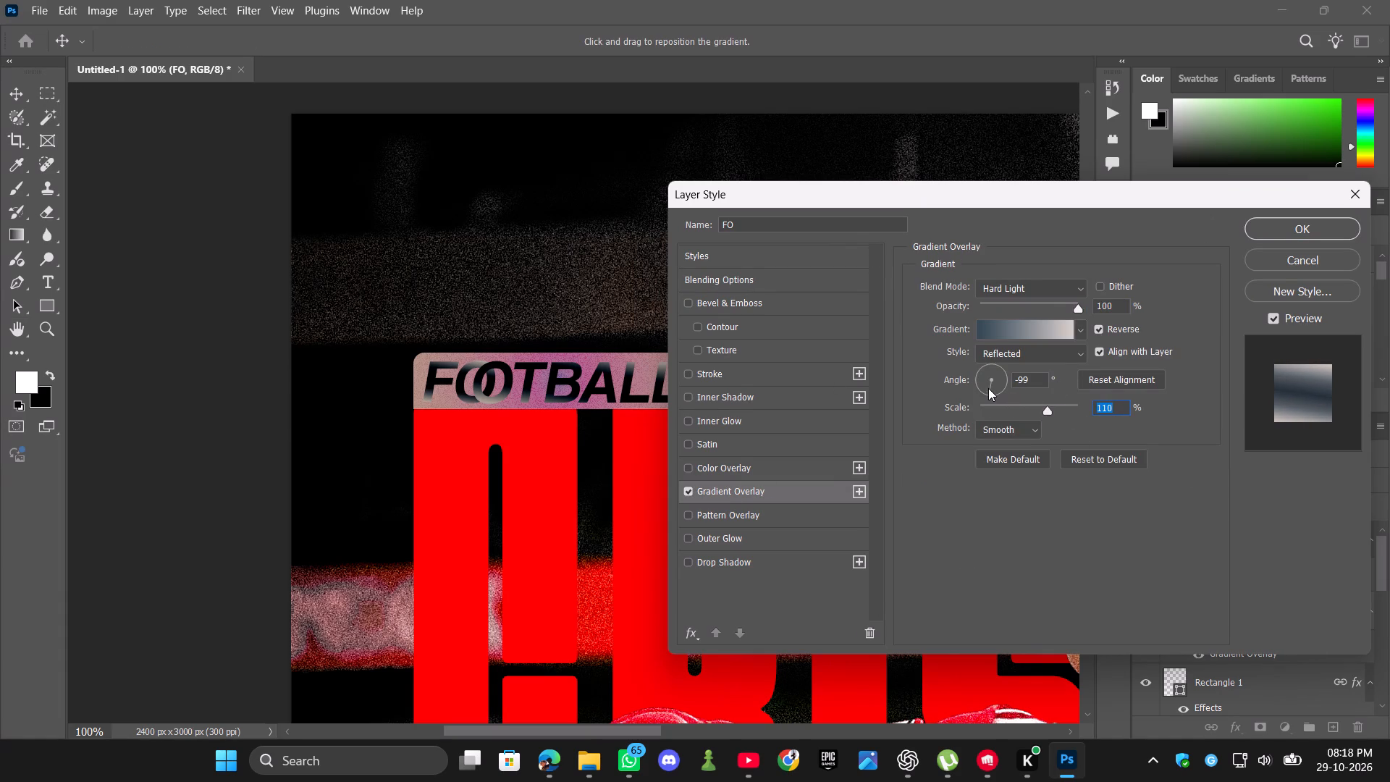
{"action": "left_click", "coordinate": [985, 388]}
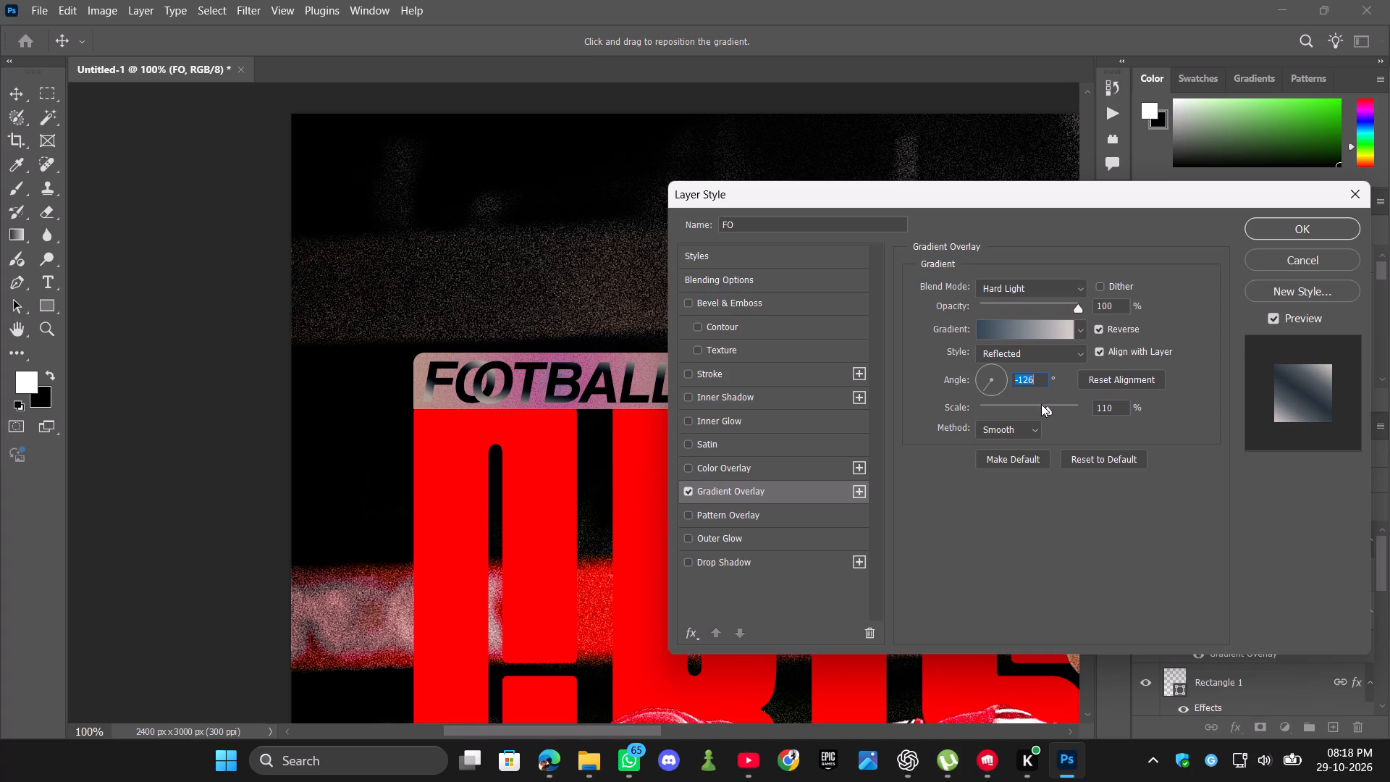
{"action": "left_click", "coordinate": [1046, 409]}
{"action": "left_click", "coordinate": [1306, 234]}
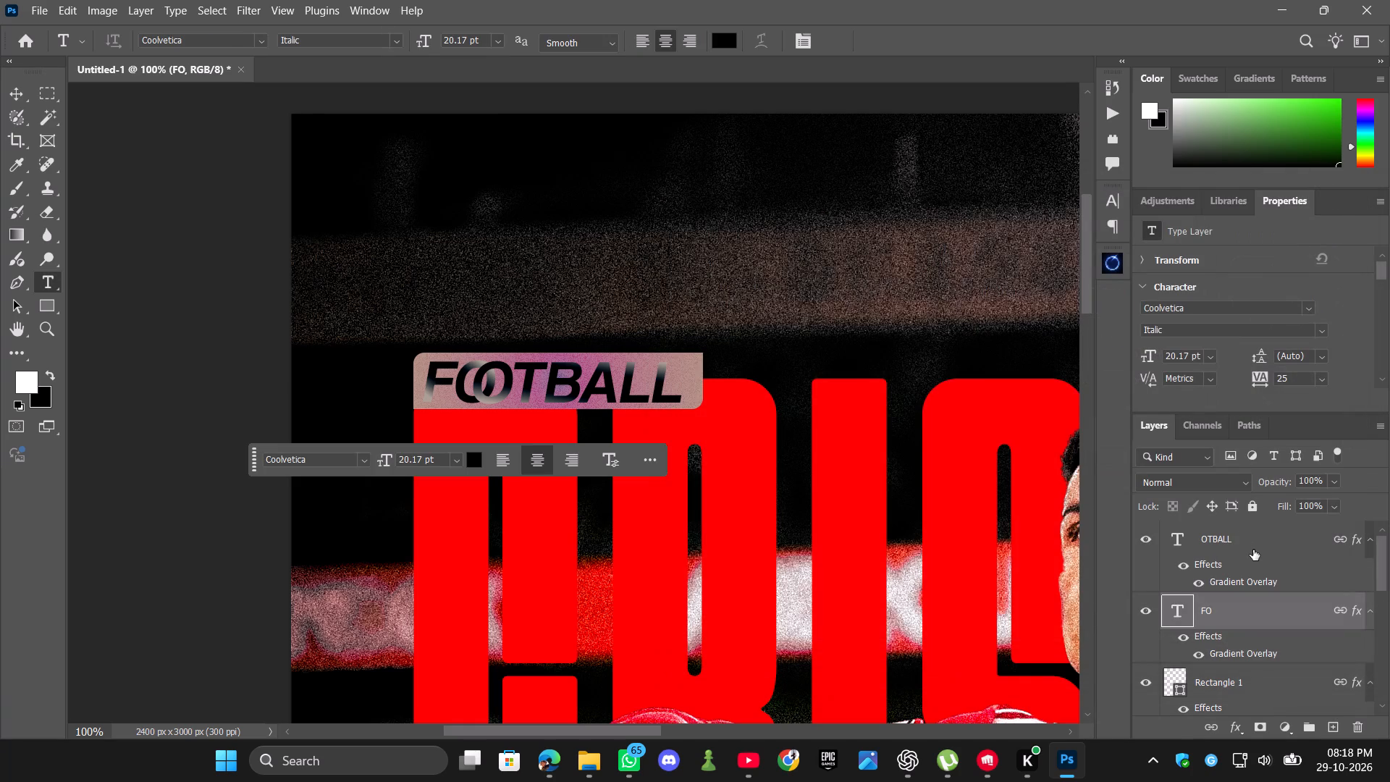
Set the OTBALL layer's gradient overlay angle to -108° and apply the style.
{"action": "left_click", "coordinate": [1253, 550]}
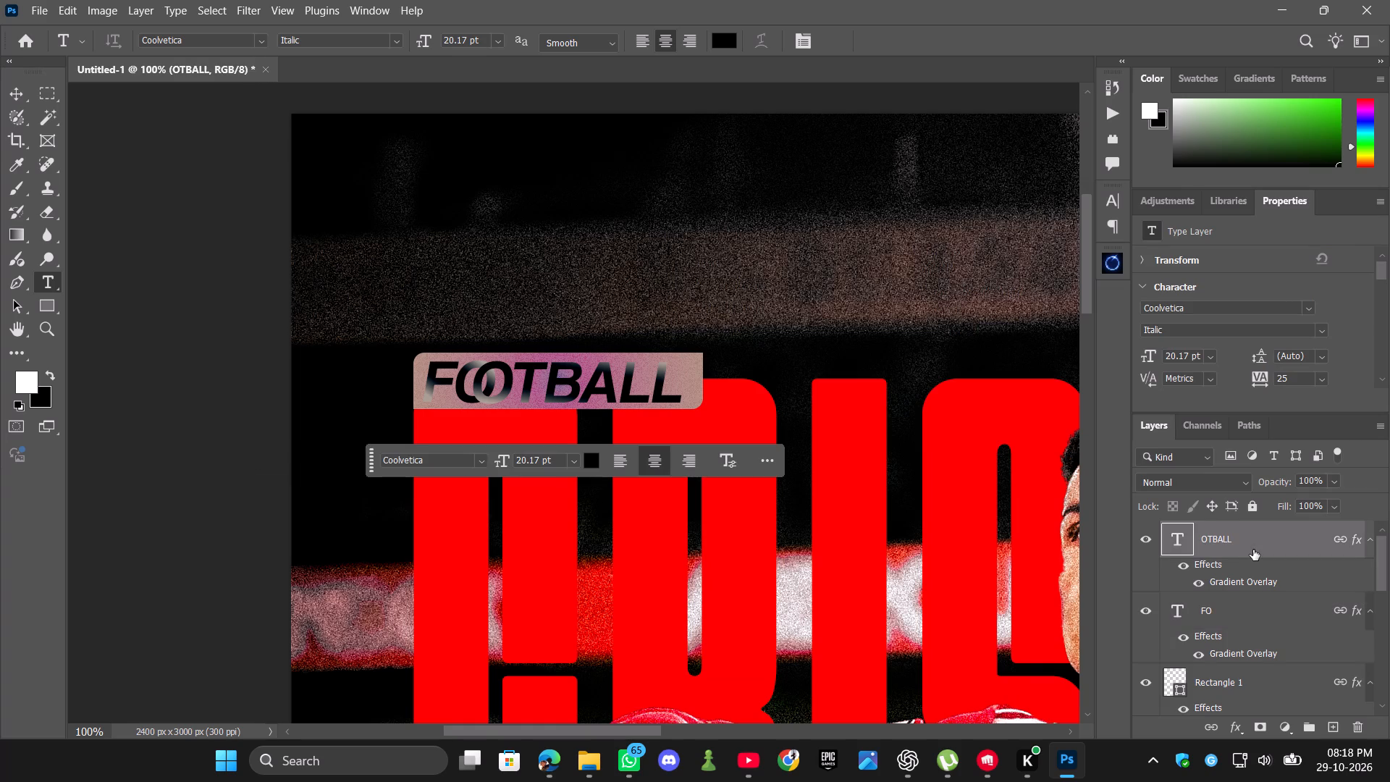
{"action": "right_click", "coordinate": [1239, 535]}
{"action": "left_click", "coordinate": [1171, 258]}
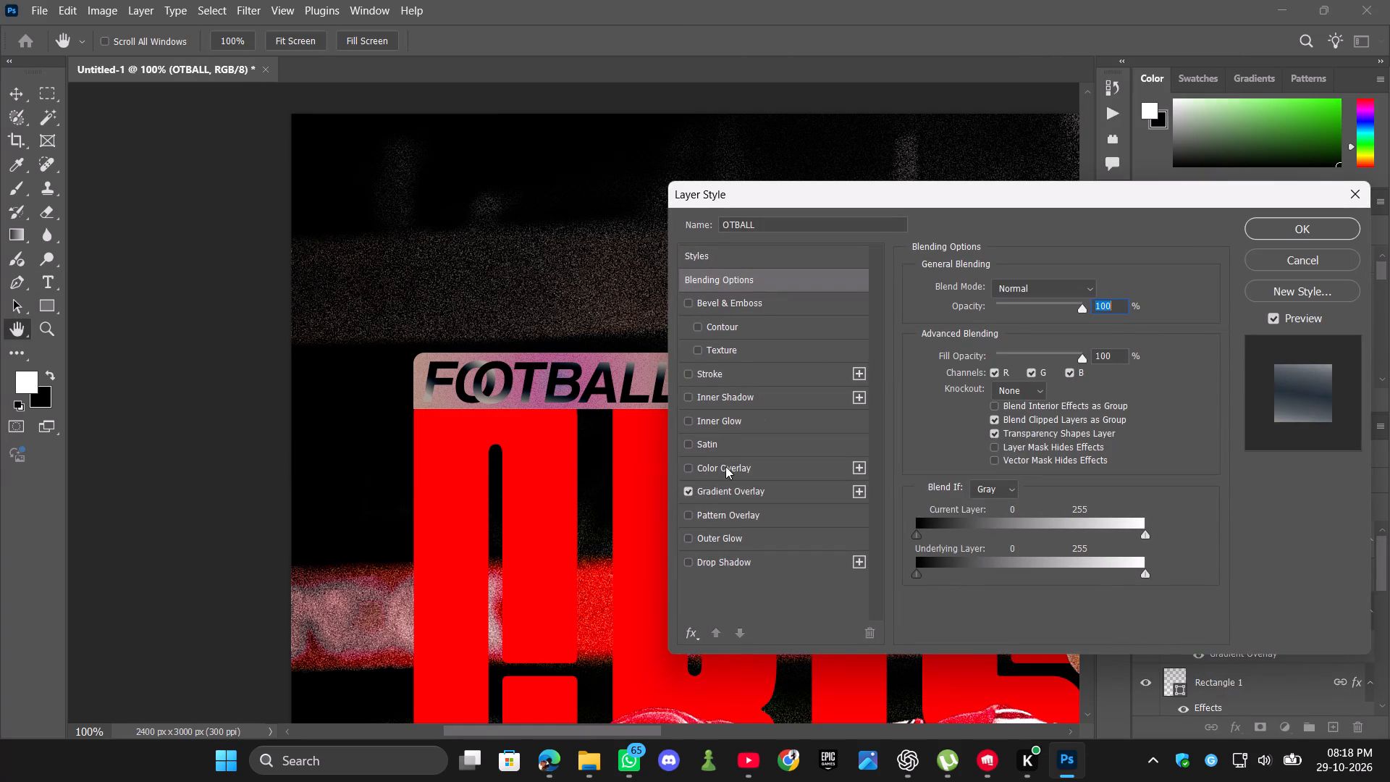
{"action": "left_click", "coordinate": [728, 487]}
{"action": "left_click_drag", "start_coordinate": [908, 197], "coordinate": [968, 197]}
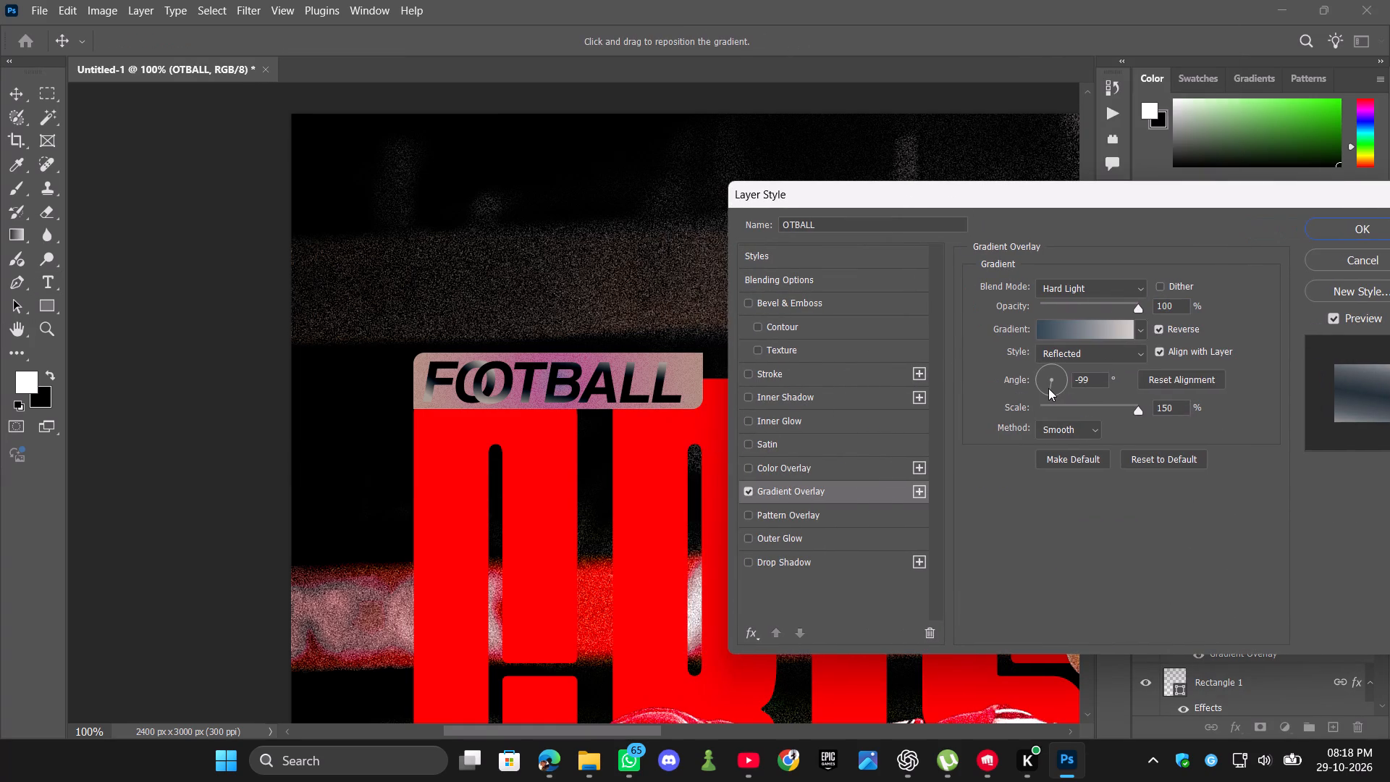
{"action": "left_click", "coordinate": [1046, 390]}
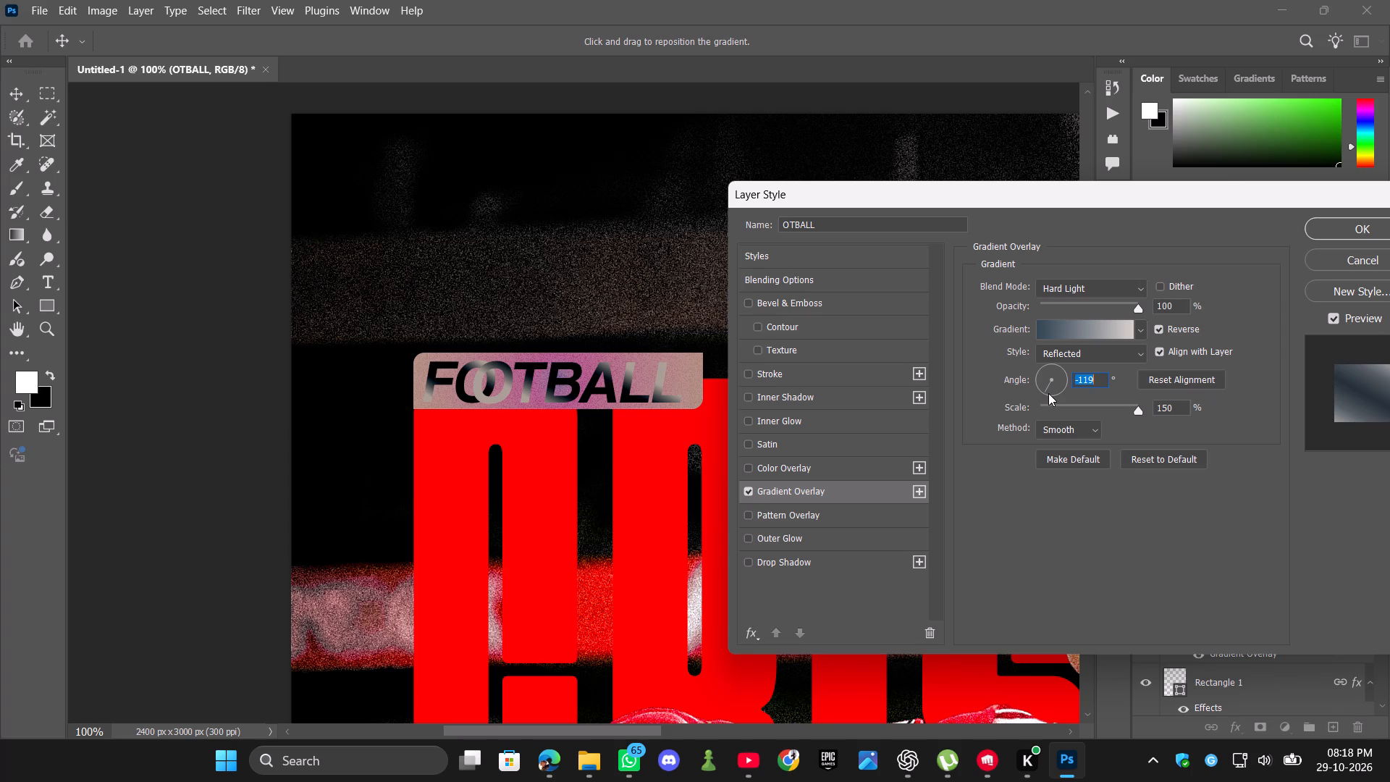
{"action": "left_click", "coordinate": [1048, 392]}
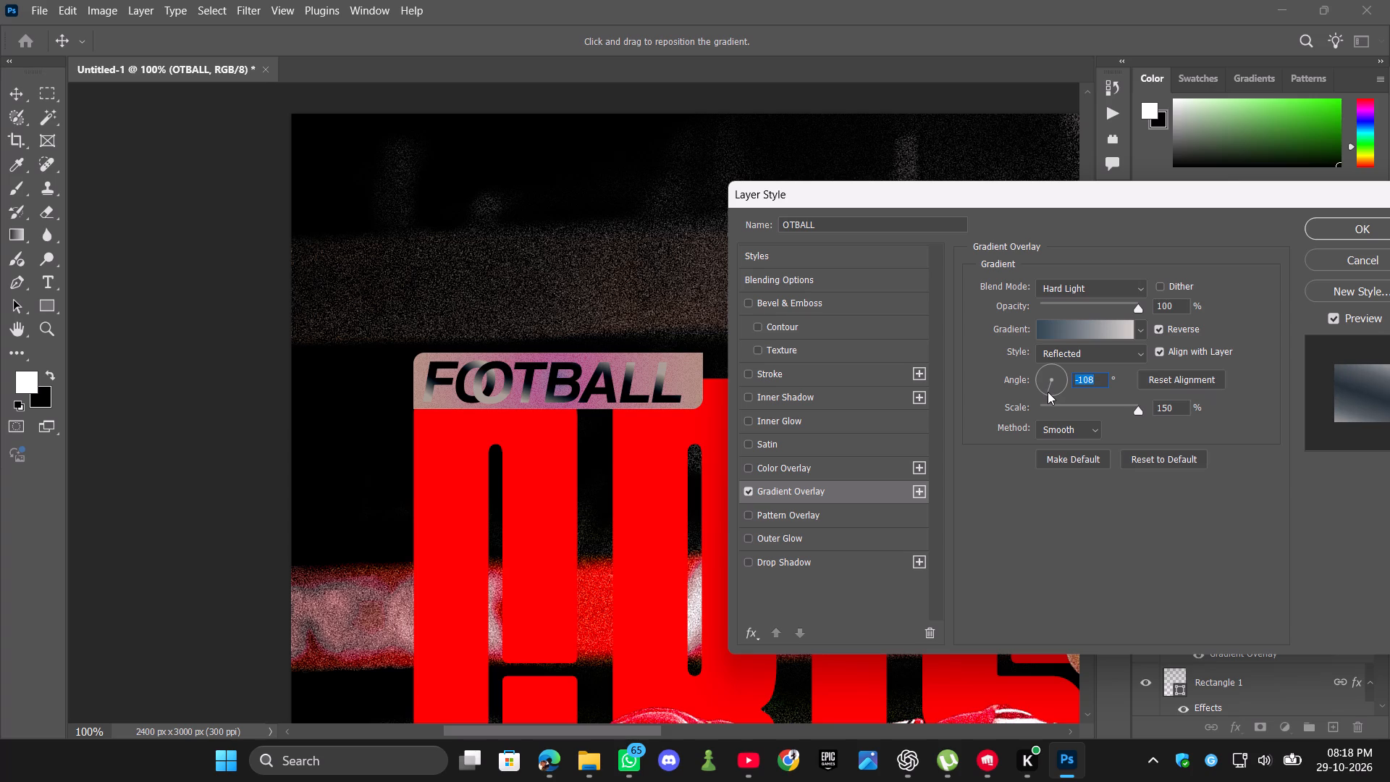
{"action": "left_click", "coordinate": [1347, 221]}
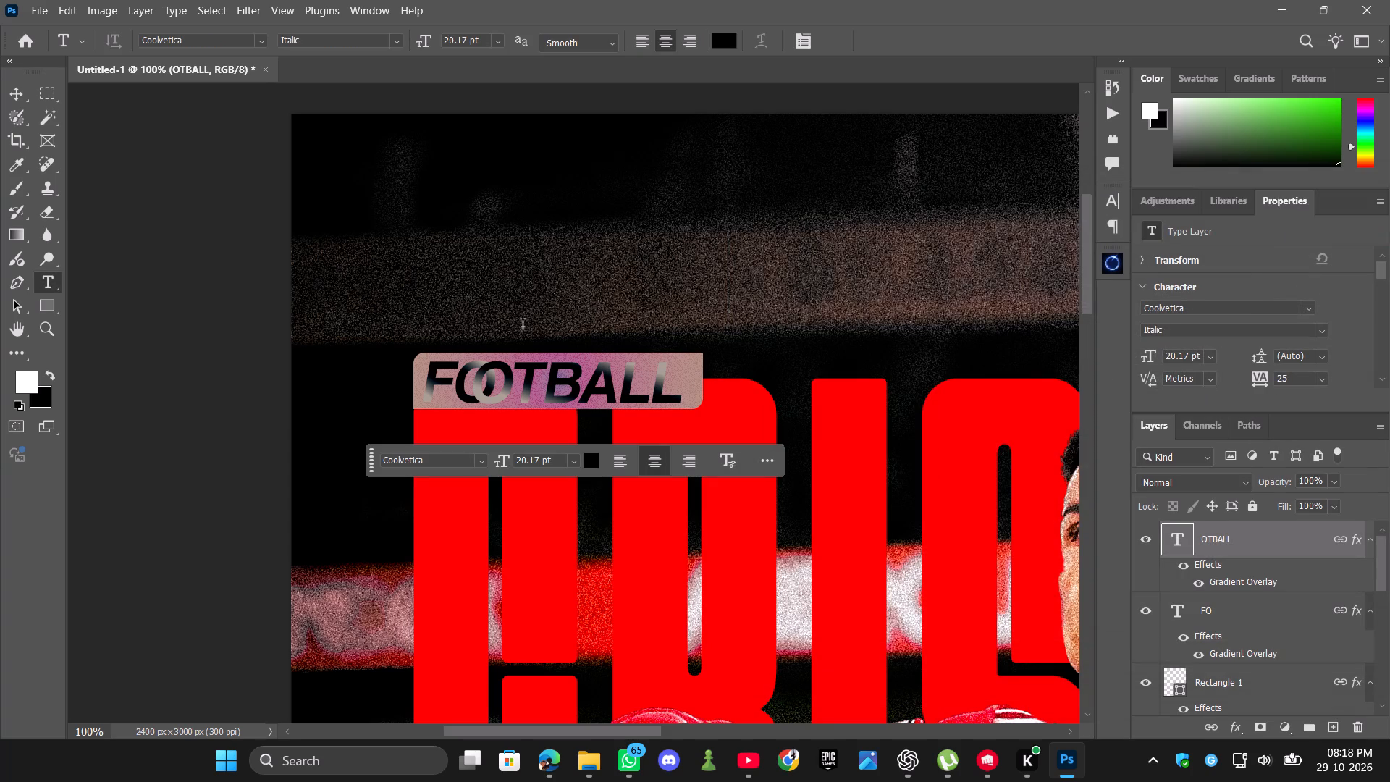
Switch to Microsoft Edge, search the web for "ruler lines png" in a new tab, and look over the results.
{"action": "left_click", "coordinate": [549, 754]}
{"action": "left_click", "coordinate": [1210, 22]}
{"action": "left_click", "coordinate": [837, 59]}
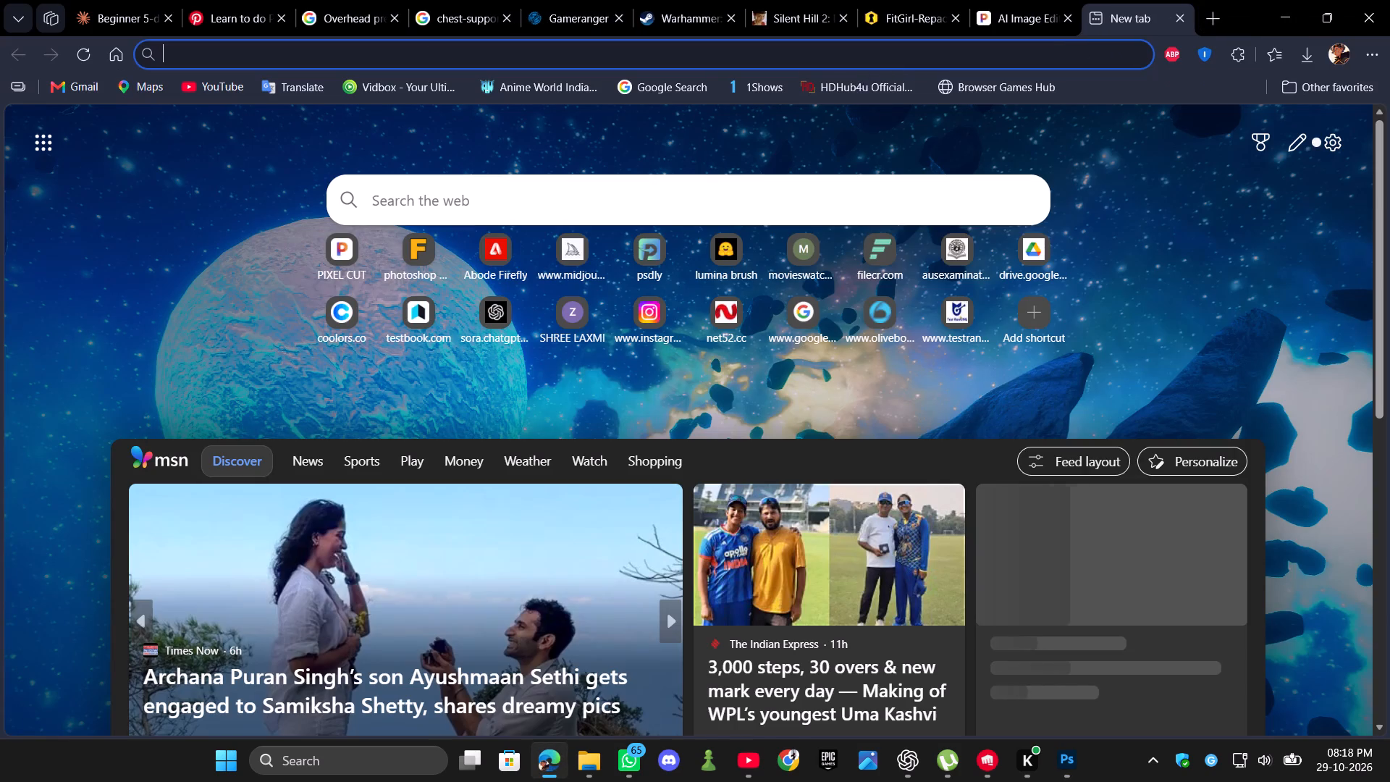
{"action": "type", "text": "ruler"}
{"action": "key", "text": "space"}
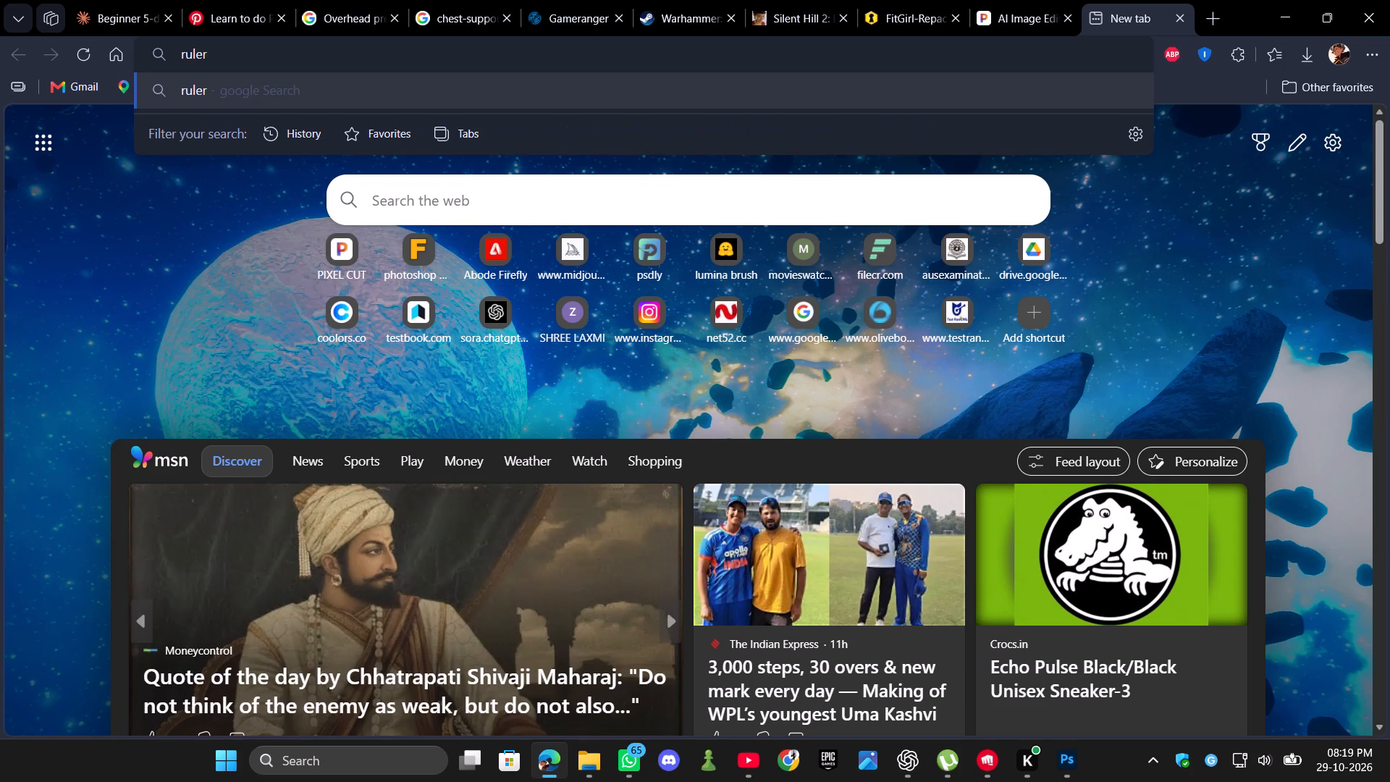
{"action": "type", "text": "llines"}
{"action": "key", "text": "space"}
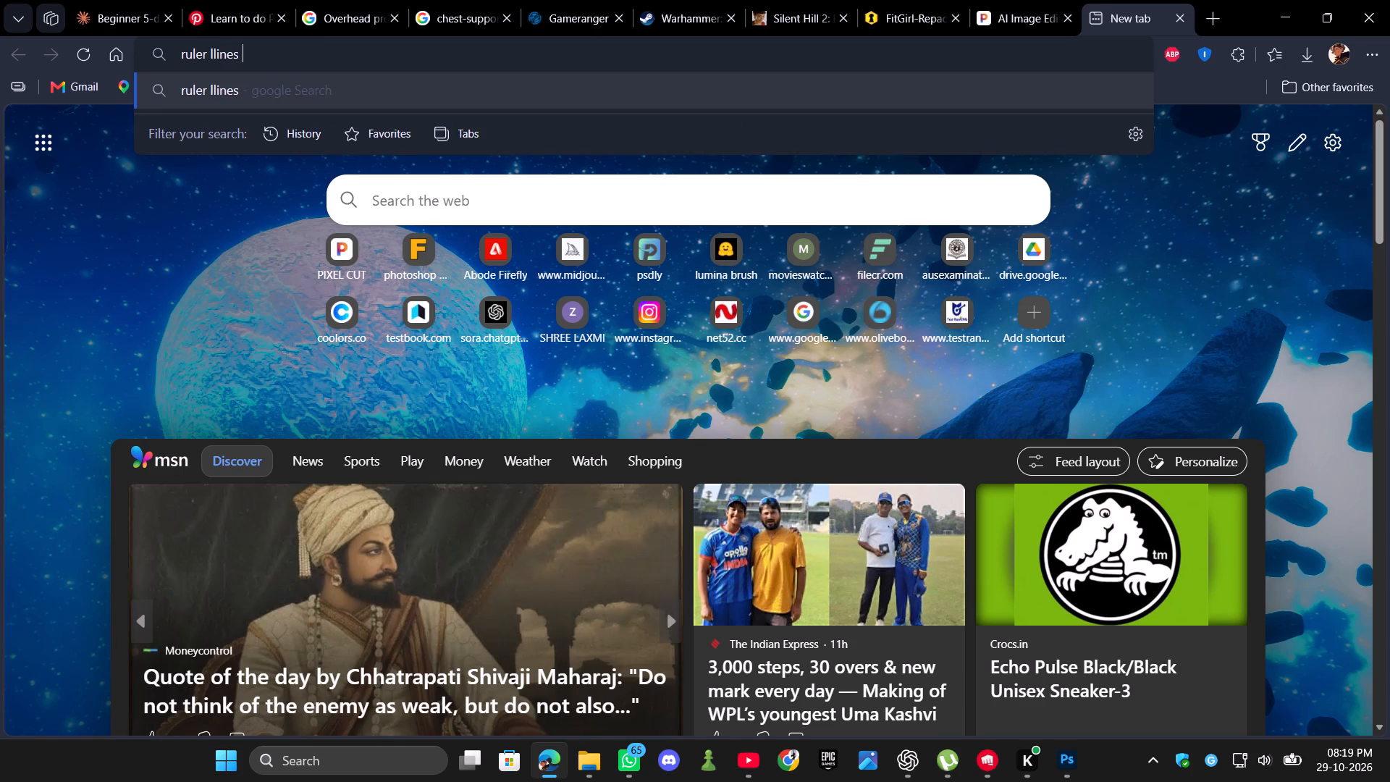
{"action": "type", "text": "png"}
{"action": "key", "text": "Return"}
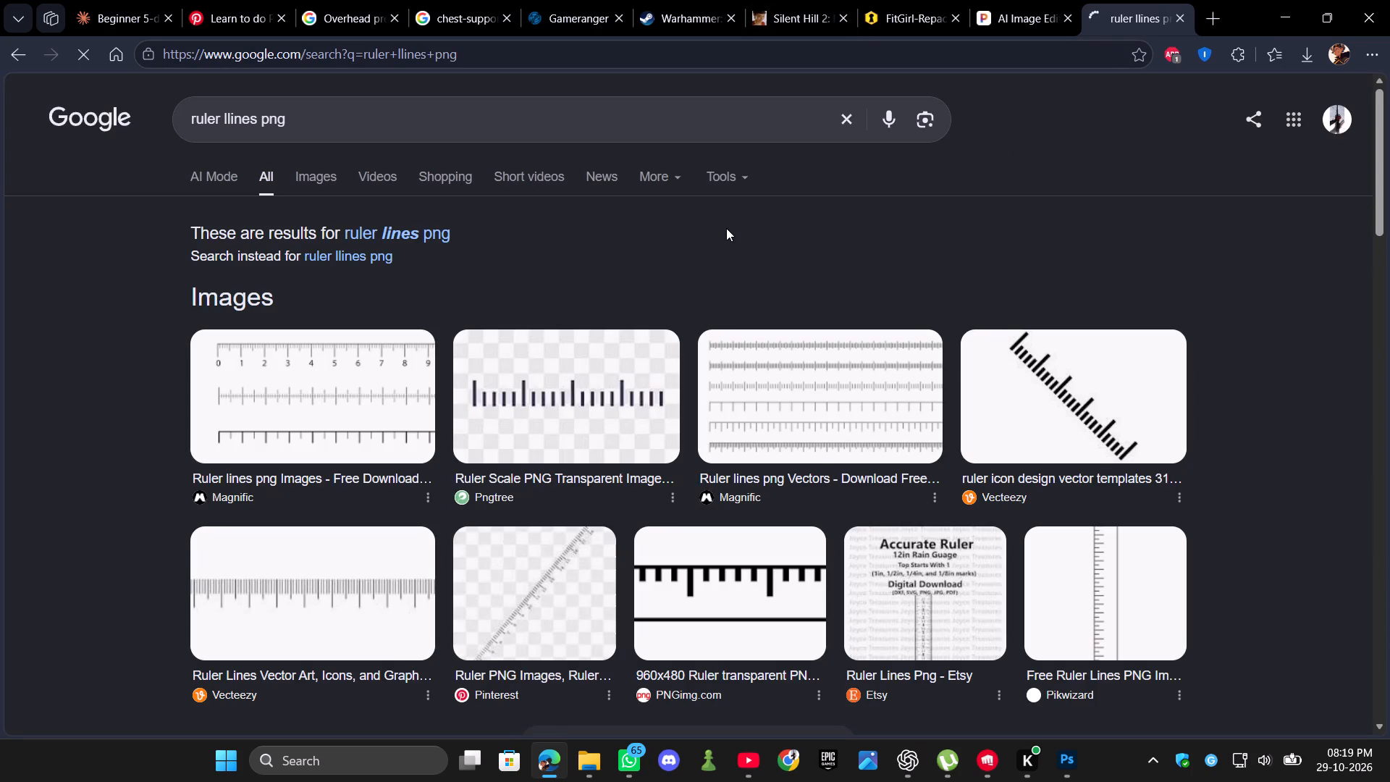
{"action": "scroll", "coordinate": [726, 228], "scroll_direction": "down", "scroll_amount": 7}
{"action": "scroll", "coordinate": [726, 228], "scroll_direction": "up", "scroll_amount": 4}
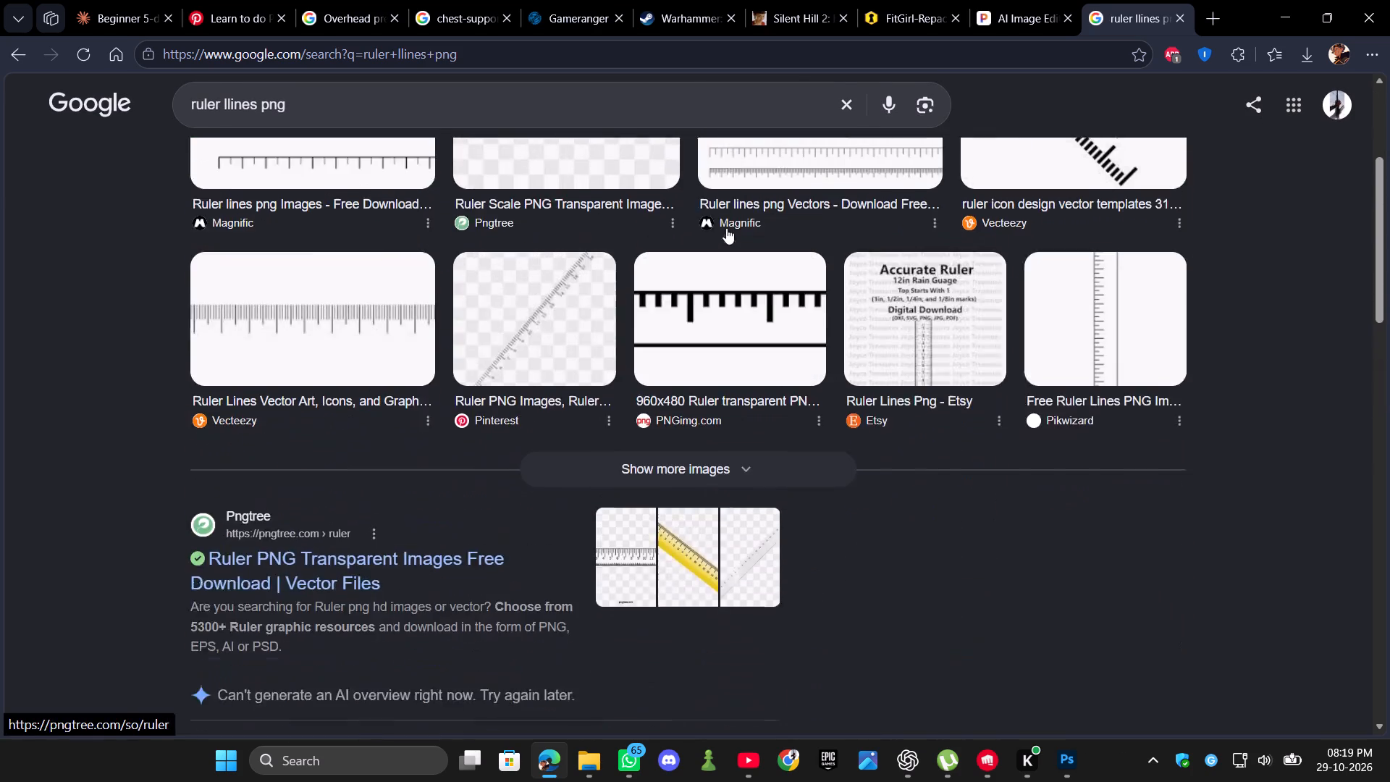
{"action": "scroll", "coordinate": [726, 228], "scroll_direction": "up", "scroll_amount": 5}
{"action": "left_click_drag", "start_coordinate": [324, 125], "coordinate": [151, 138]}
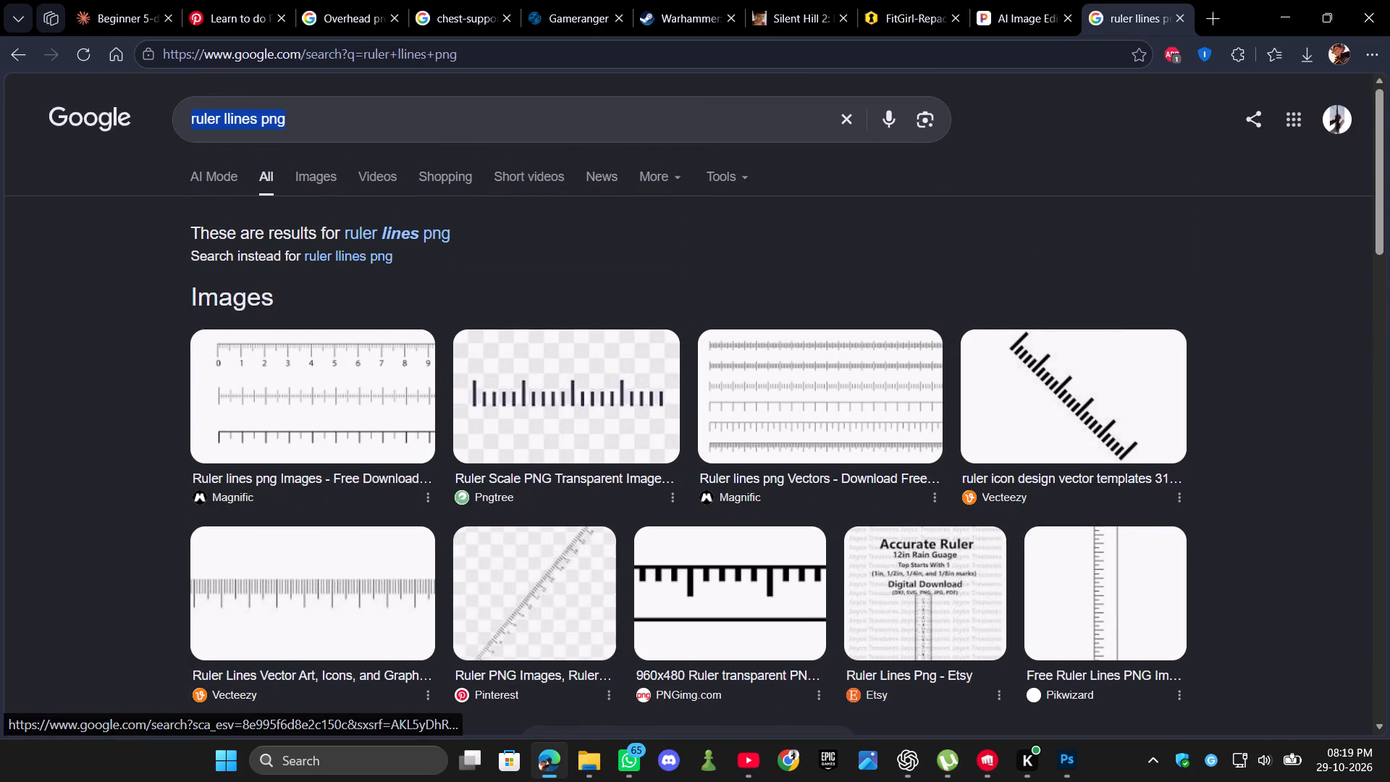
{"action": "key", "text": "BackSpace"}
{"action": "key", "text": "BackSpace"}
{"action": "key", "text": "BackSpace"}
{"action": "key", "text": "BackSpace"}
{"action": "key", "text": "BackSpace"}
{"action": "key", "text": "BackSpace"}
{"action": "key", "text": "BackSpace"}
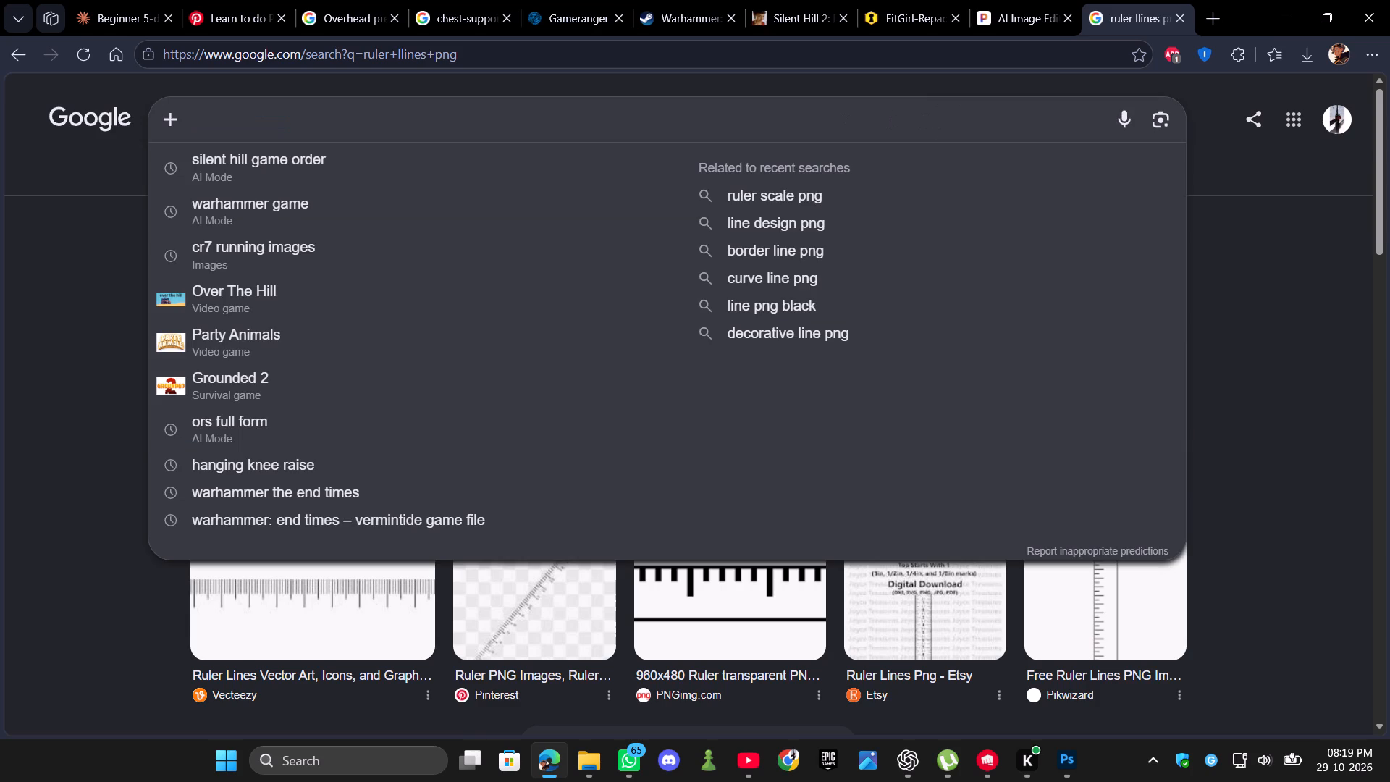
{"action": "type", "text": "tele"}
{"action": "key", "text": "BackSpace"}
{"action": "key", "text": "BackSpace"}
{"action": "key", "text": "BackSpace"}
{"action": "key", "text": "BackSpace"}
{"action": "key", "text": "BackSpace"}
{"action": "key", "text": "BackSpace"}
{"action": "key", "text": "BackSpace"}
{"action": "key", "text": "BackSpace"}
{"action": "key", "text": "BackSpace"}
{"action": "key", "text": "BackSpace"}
Search for "googles ruler png" and switch to the image results.
{"action": "type", "text": "googles scale"}
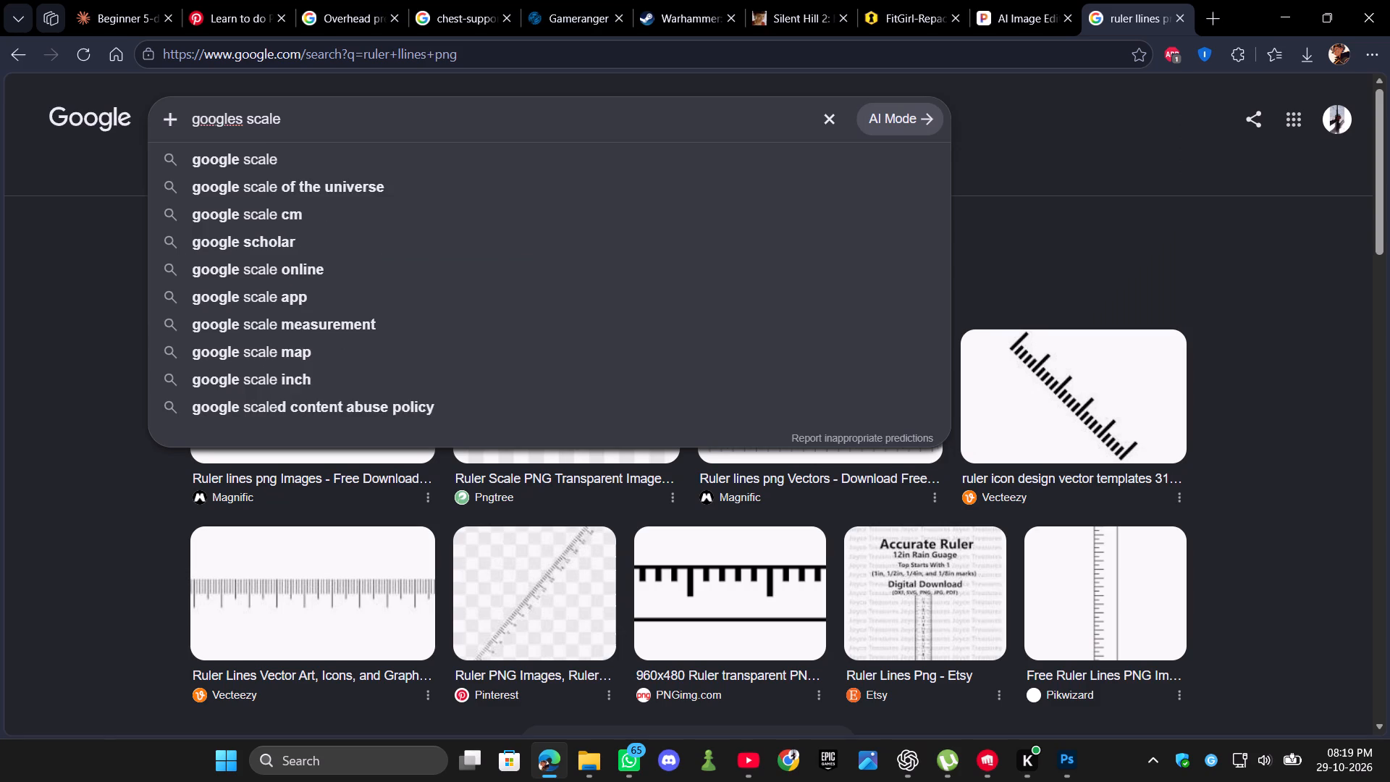
{"action": "key", "text": "BackSpace"}
{"action": "key", "text": "BackSpace"}
{"action": "key", "text": "BackSpace"}
{"action": "key", "text": "BackSpace"}
{"action": "key", "text": "BackSpace"}
{"action": "type", "text": "ruler png"}
{"action": "key", "text": "Return"}
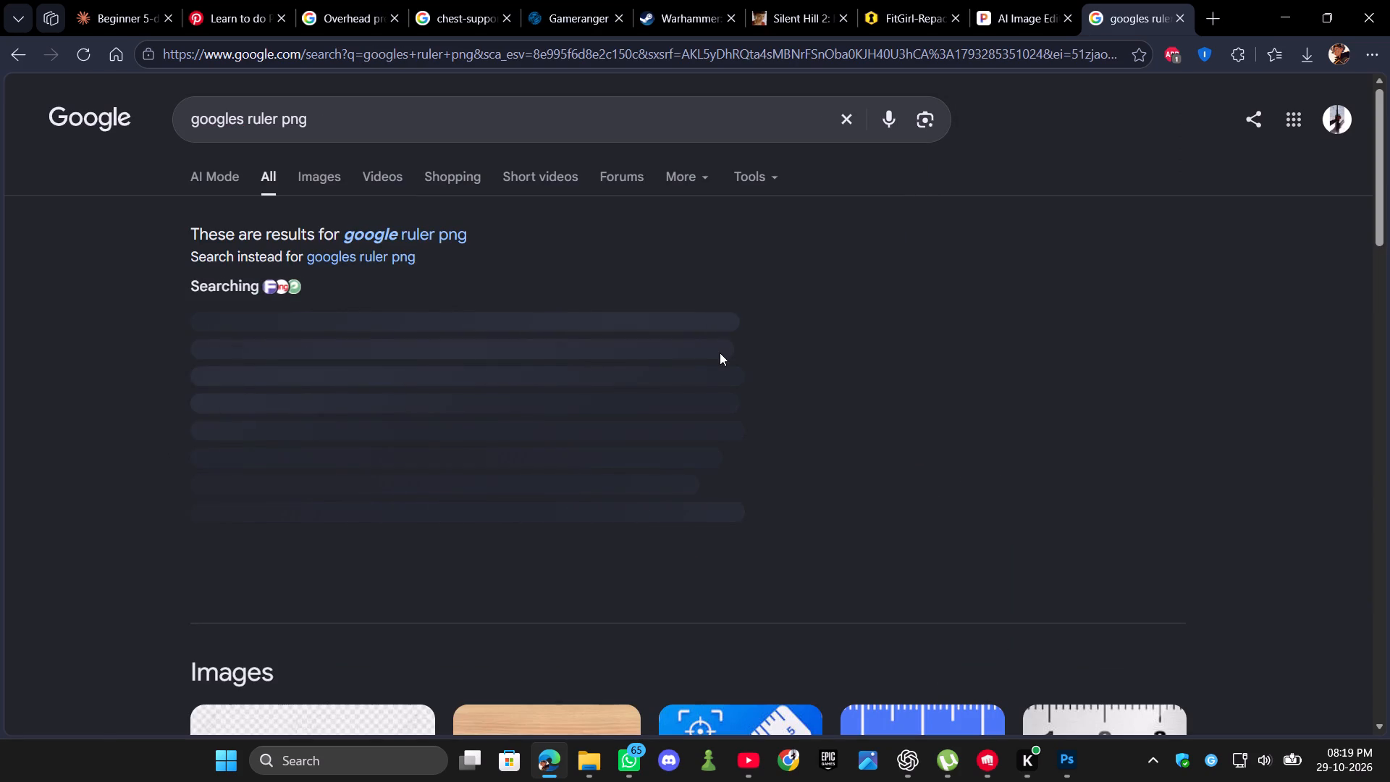
{"action": "scroll", "coordinate": [720, 353], "scroll_direction": "down", "scroll_amount": 4}
{"action": "scroll", "coordinate": [720, 353], "scroll_direction": "up", "scroll_amount": 5}
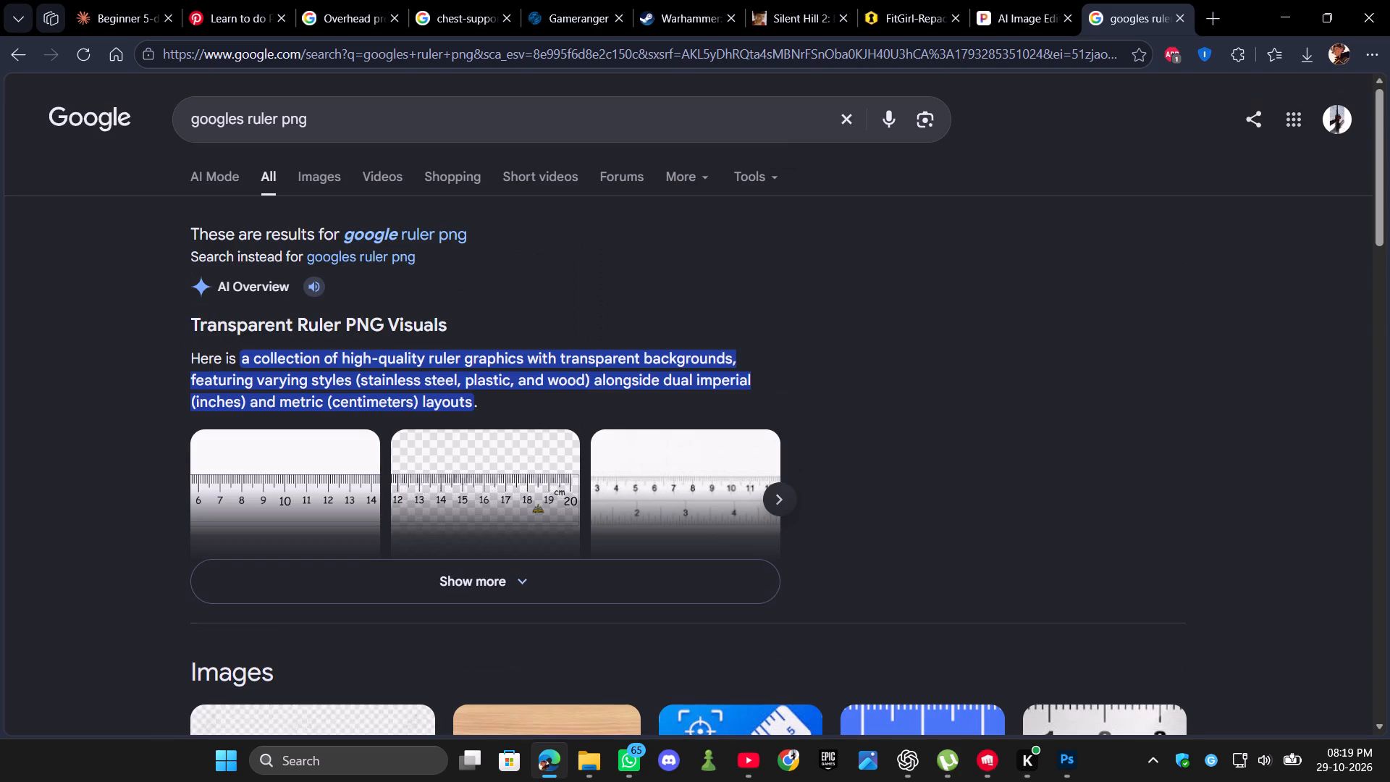
{"action": "scroll", "coordinate": [720, 353], "scroll_direction": "down", "scroll_amount": 5}
{"action": "scroll", "coordinate": [858, 377], "scroll_direction": "up", "scroll_amount": 5}
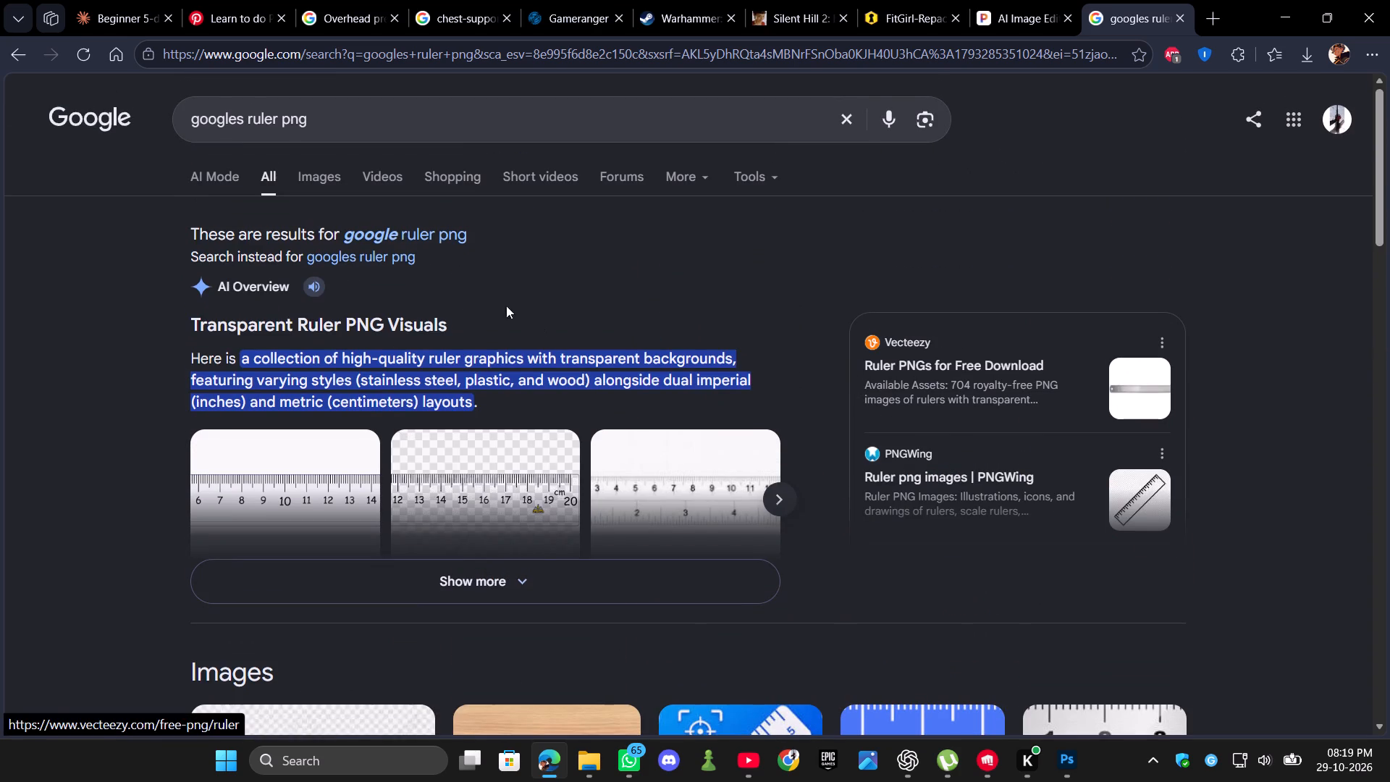
{"action": "left_click", "coordinate": [313, 177]}
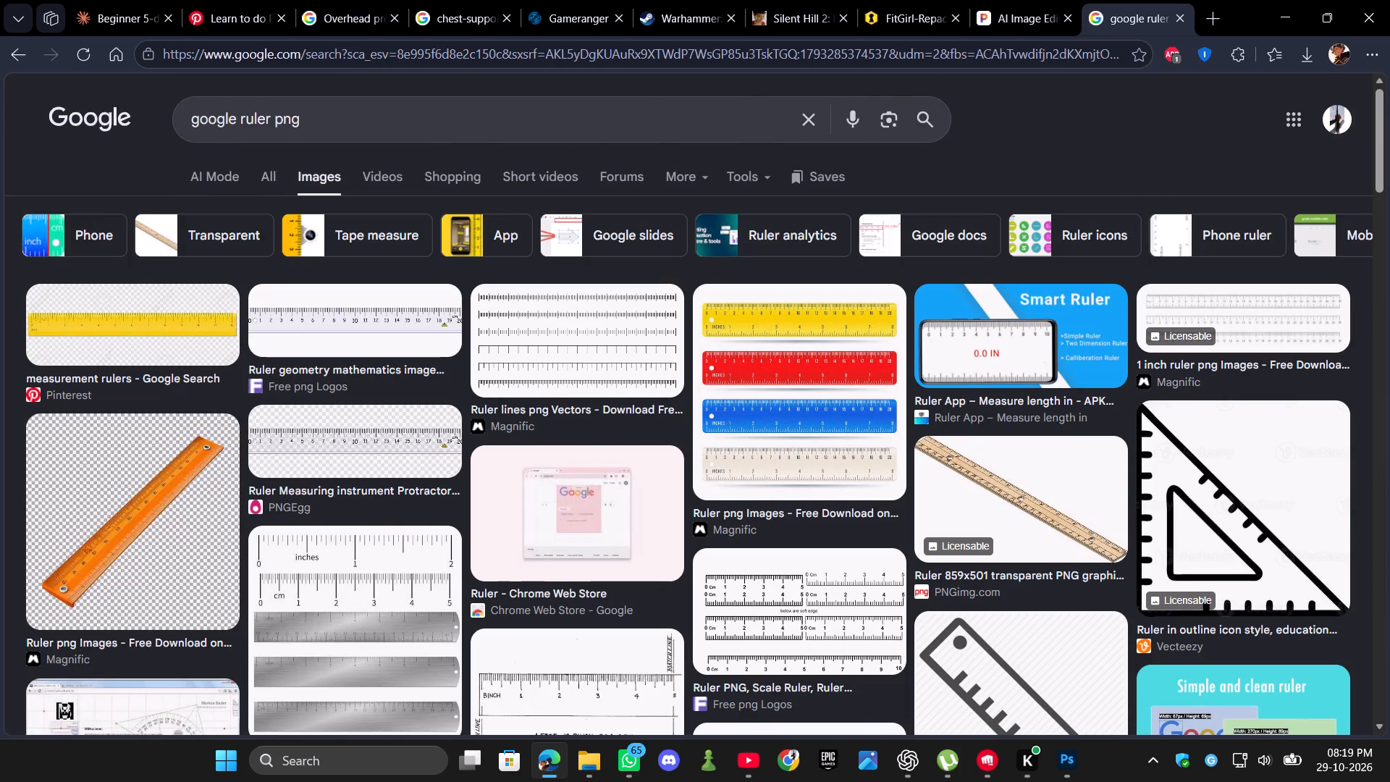
Change the image search to "goggle ruler png" and look through the results for a usable ruler graphic.
{"action": "left_click", "coordinate": [215, 121]}
{"action": "key", "text": "BackSpace"}
{"action": "key", "text": "g"}
{"action": "key", "text": "Return"}
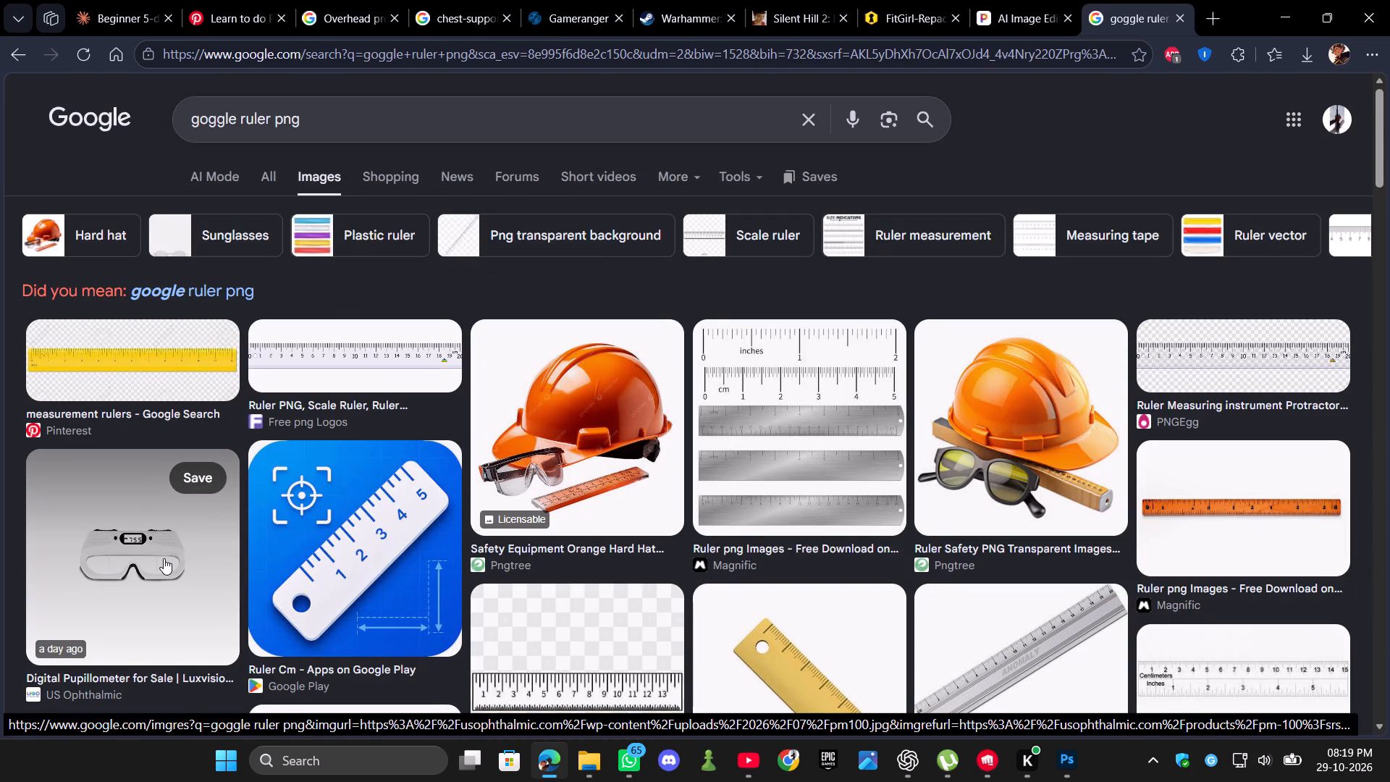
{"action": "scroll", "coordinate": [164, 558], "scroll_direction": "down", "scroll_amount": 4}
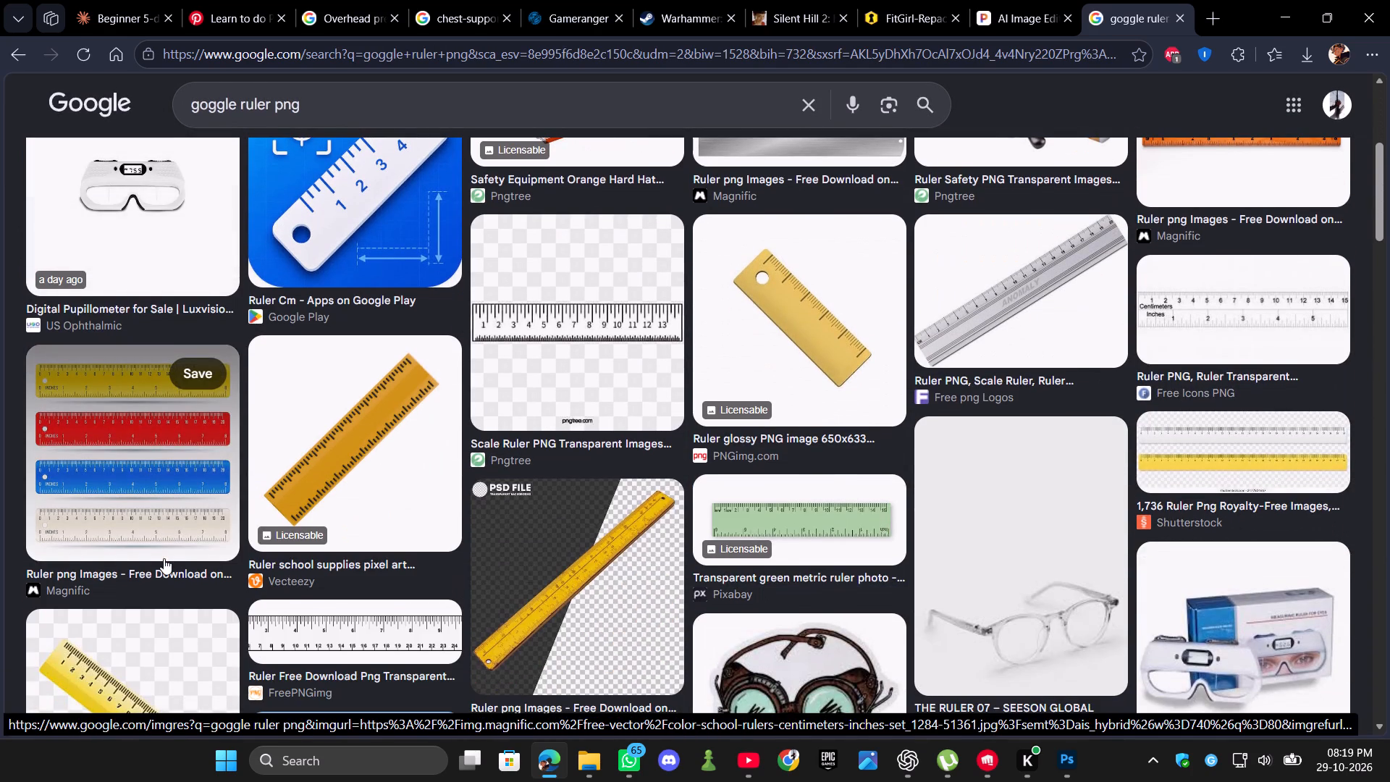
{"action": "scroll", "coordinate": [164, 558], "scroll_direction": "up", "scroll_amount": 7}
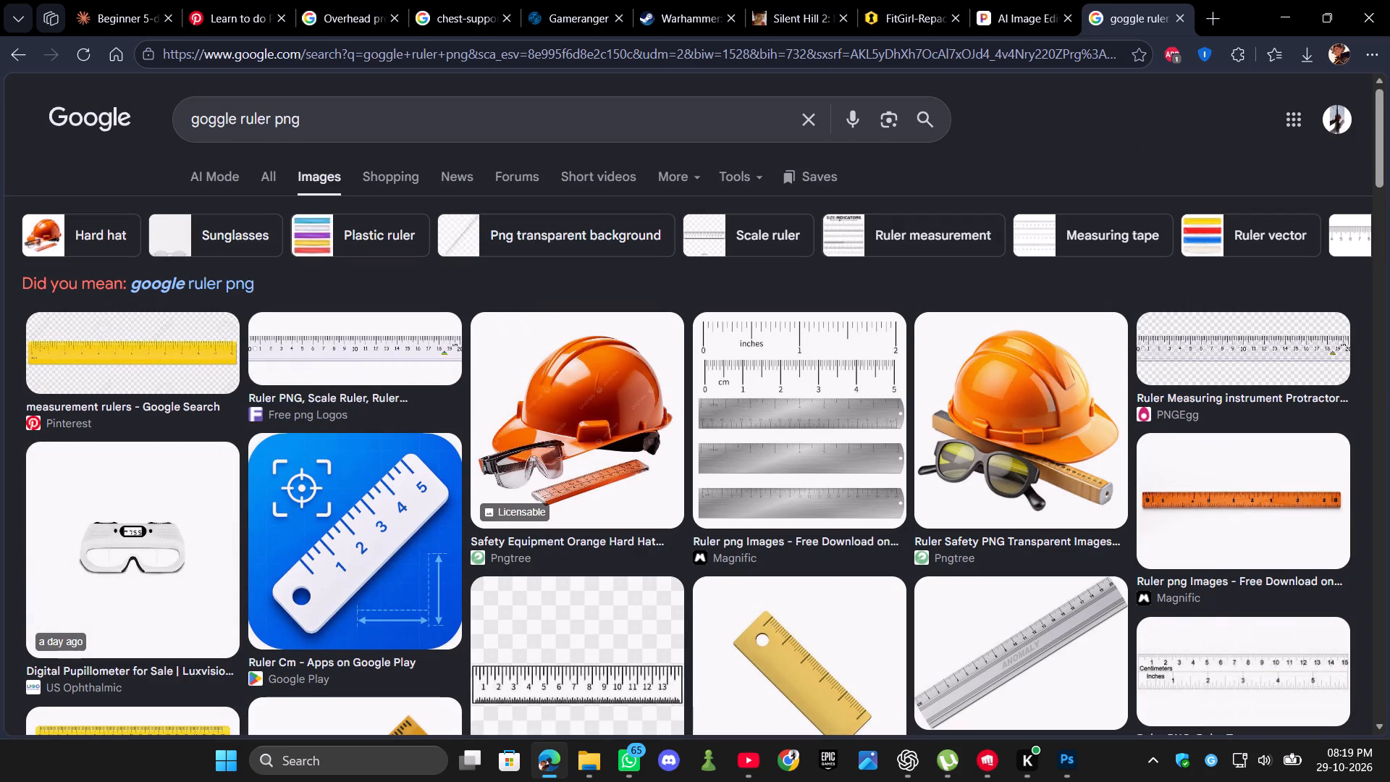
Search the images for "pupillometer scale png".
{"action": "left_click_drag", "start_coordinate": [334, 114], "coordinate": [201, 135]}
{"action": "key", "text": "BackSpace"}
{"action": "key", "text": "BackSpace"}
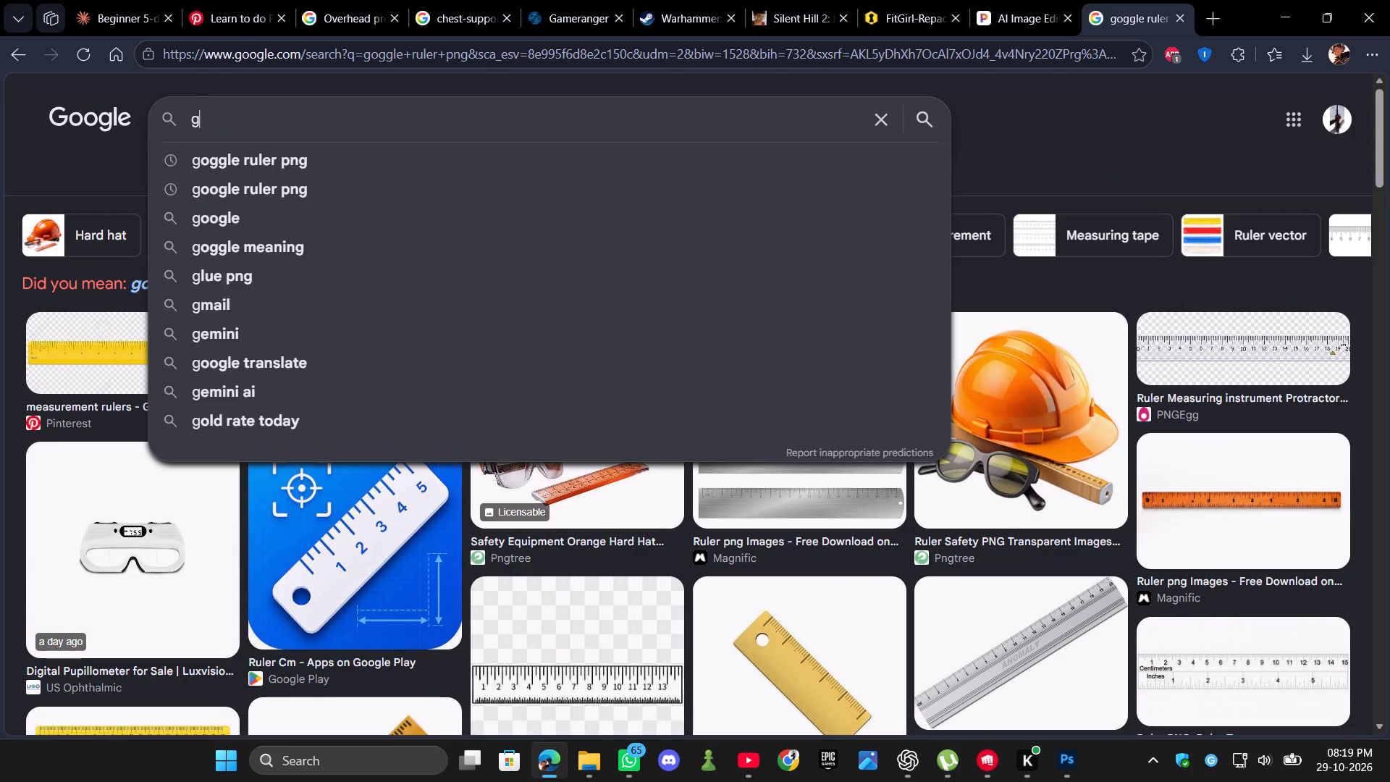
{"action": "type", "text": "puppliometer"}
{"action": "key", "text": "space"}
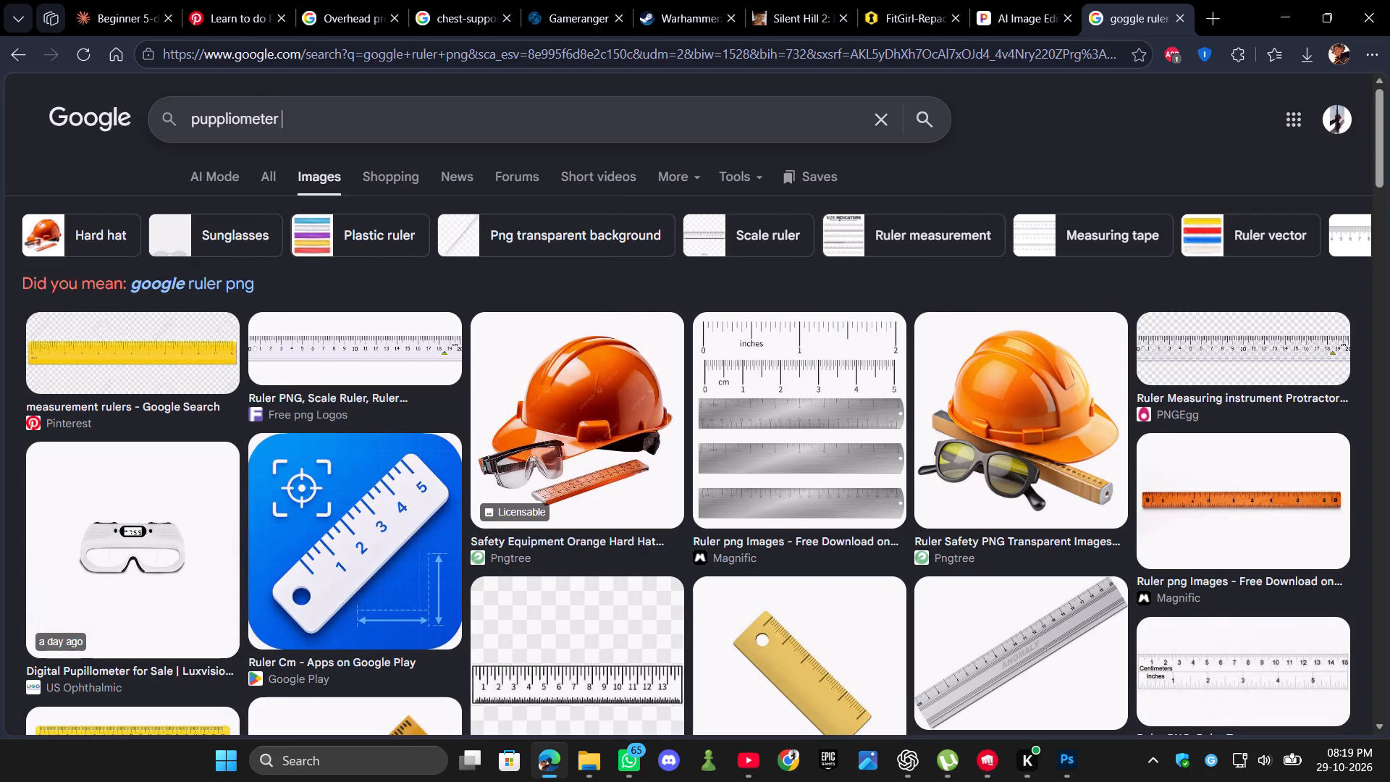
{"action": "type", "text": "sclae"}
{"action": "key", "text": "space"}
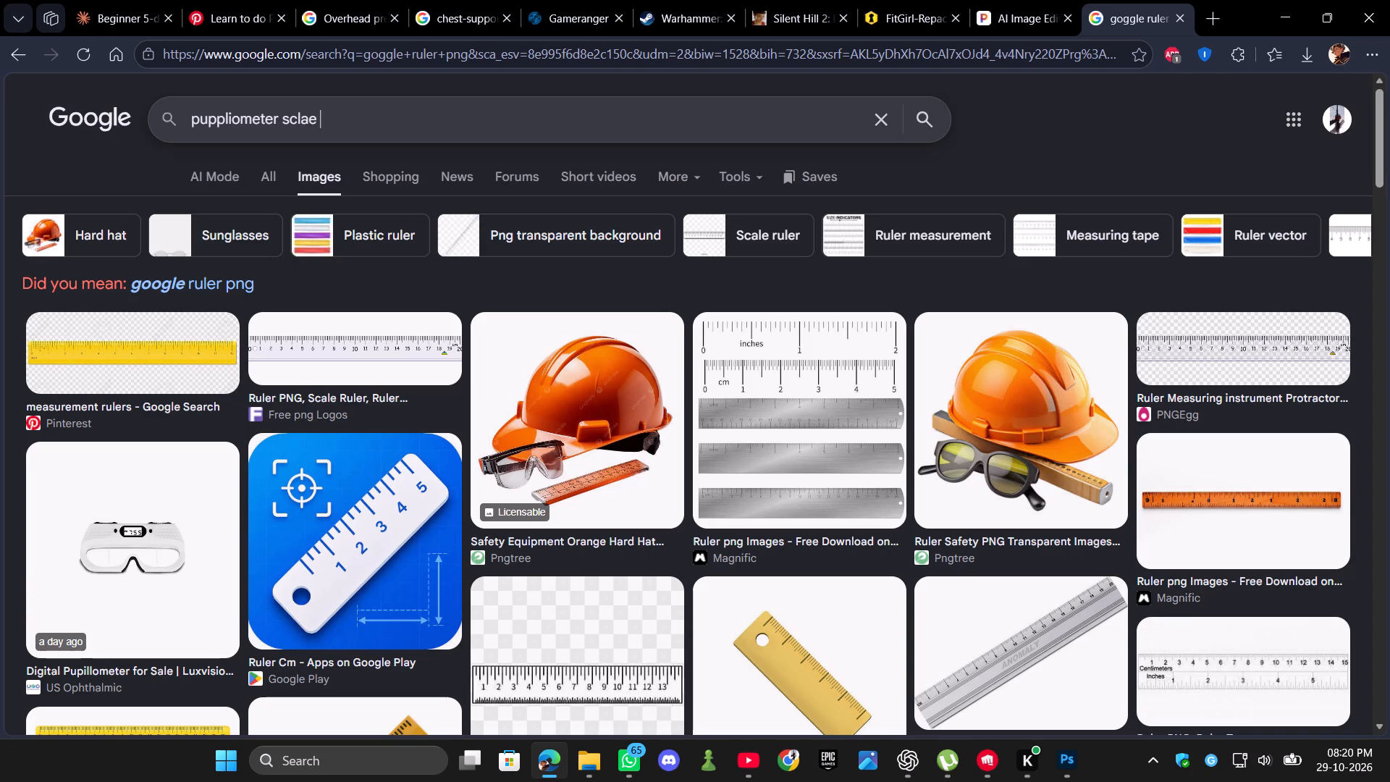
{"action": "type", "text": "png"}
{"action": "key", "text": "Return"}
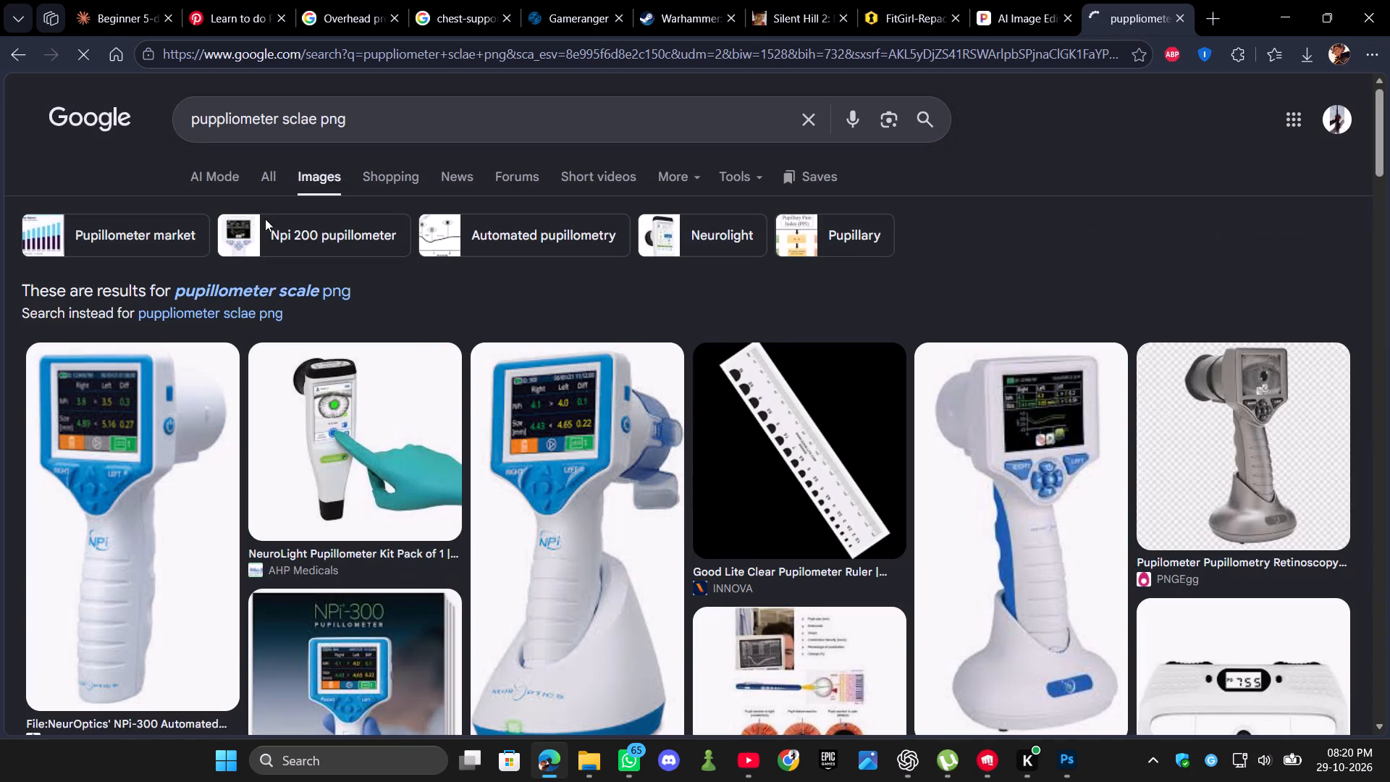
Replace the image search with "ruler png" and look through the ruler graphics.
{"action": "left_click_drag", "start_coordinate": [370, 125], "coordinate": [222, 120]}
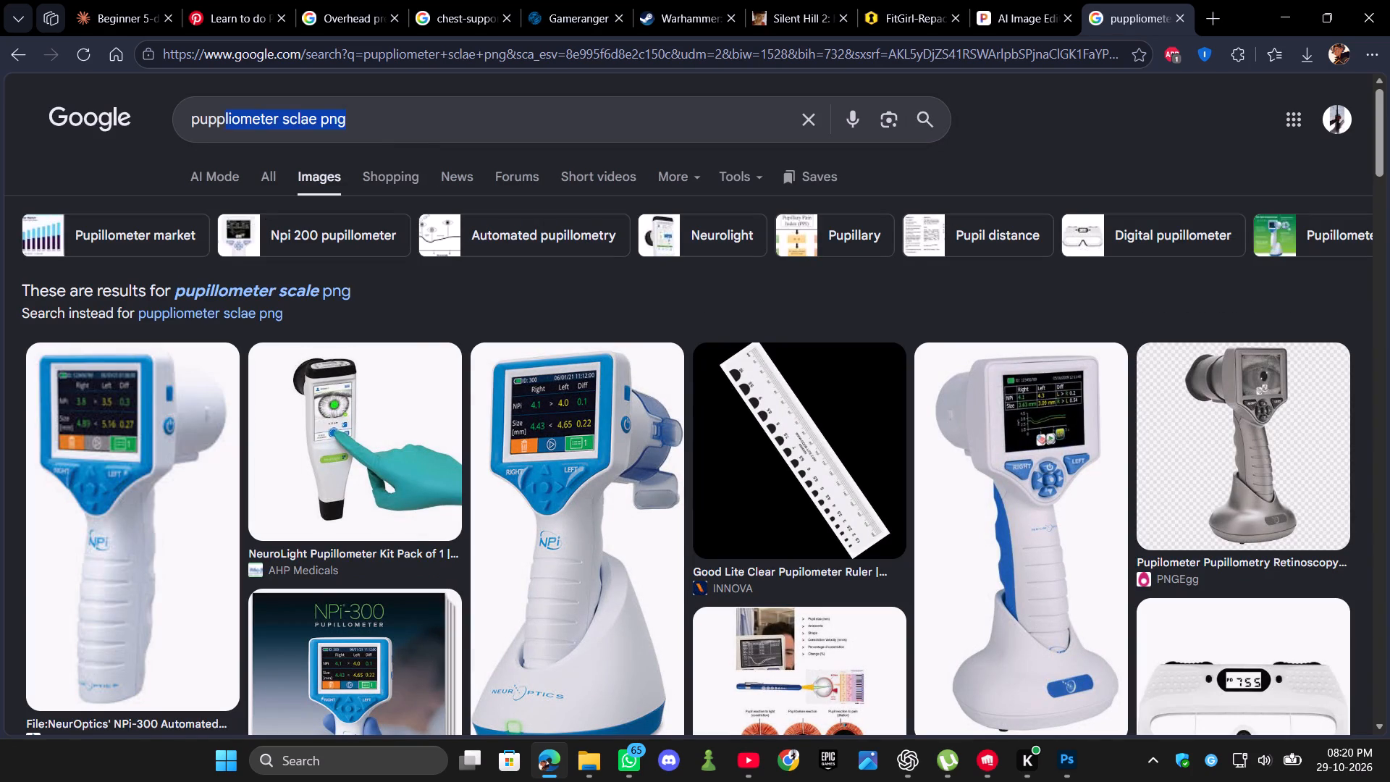
{"action": "left_click_drag", "start_coordinate": [222, 120], "coordinate": [165, 115]}
{"action": "key", "text": "BackSpace"}
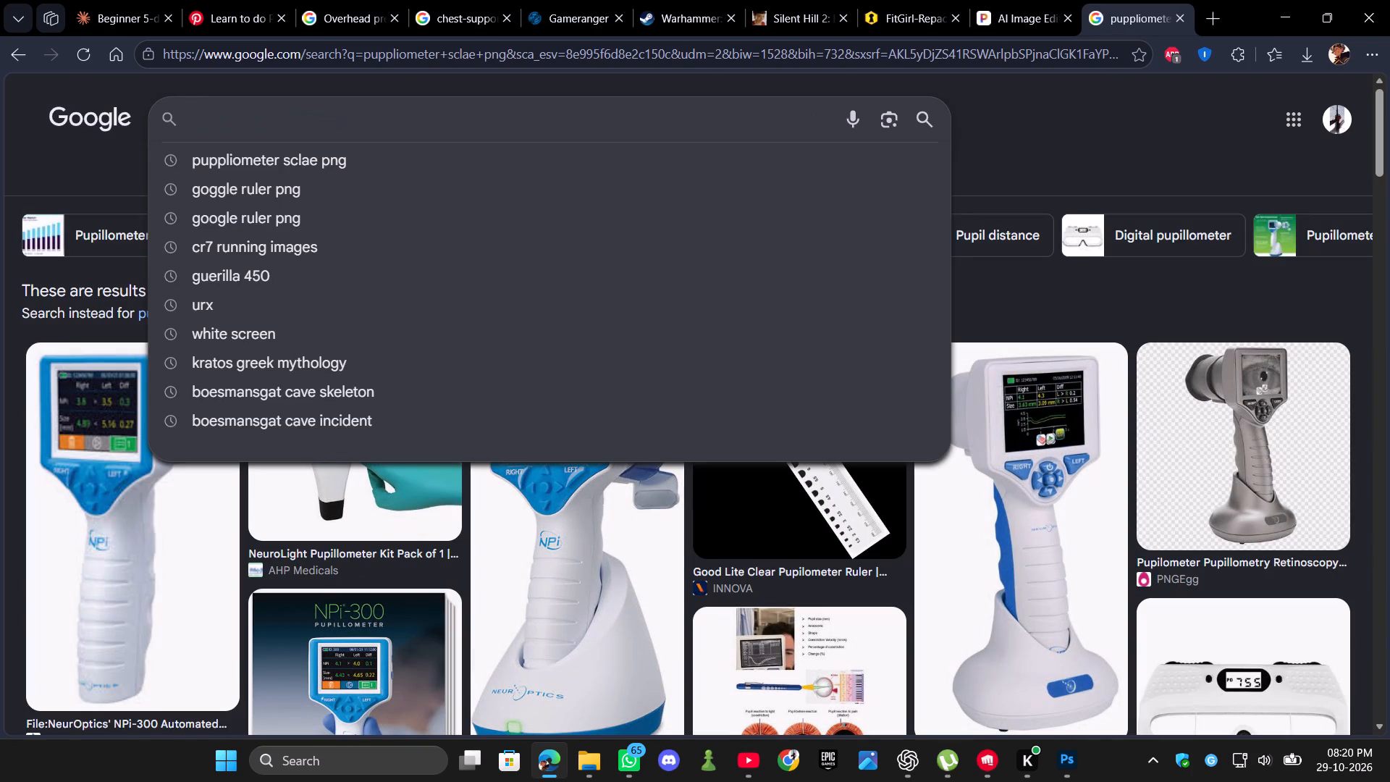
{"action": "left_click", "coordinate": [265, 122]}
{"action": "type", "text": "ruler"}
{"action": "key", "text": "space"}
{"action": "key", "text": "p"}
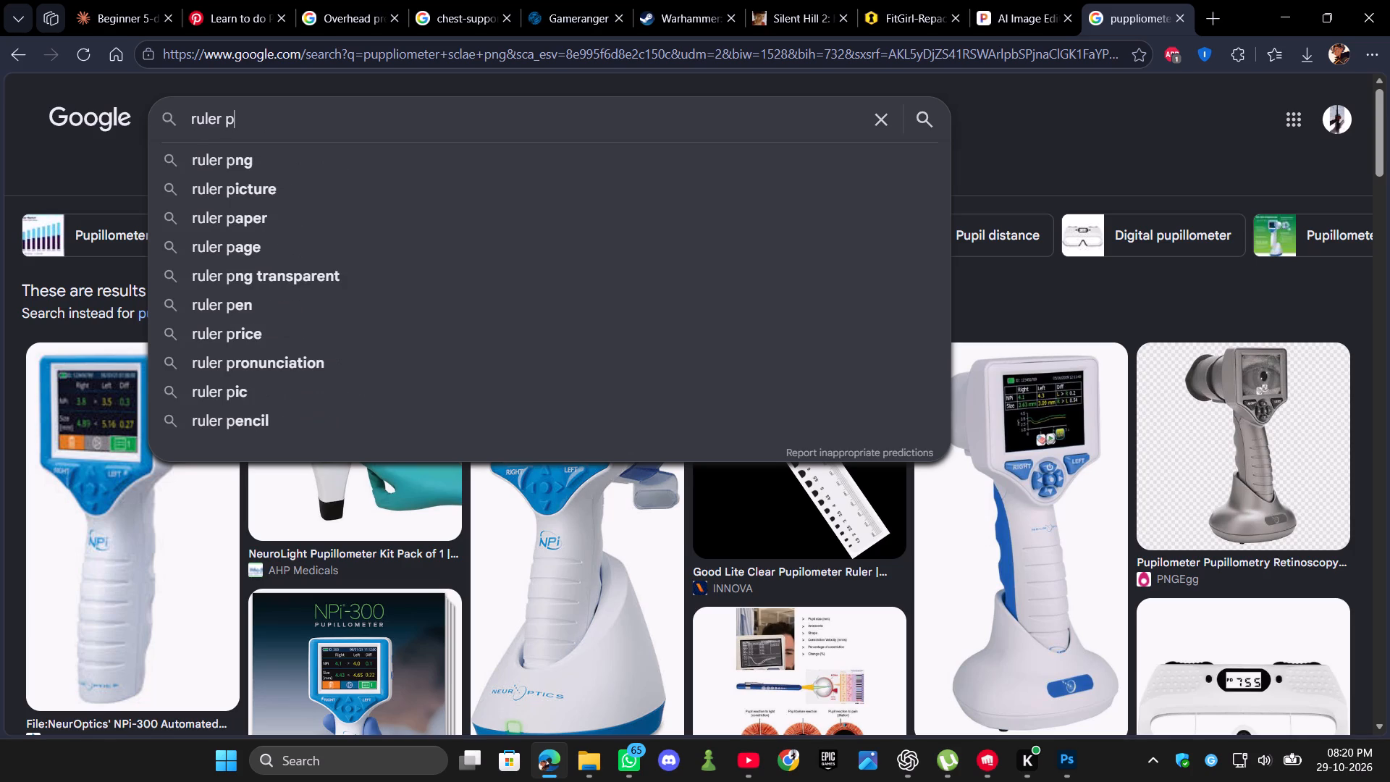
{"action": "type", "text": "ng"}
{"action": "key", "text": "Return"}
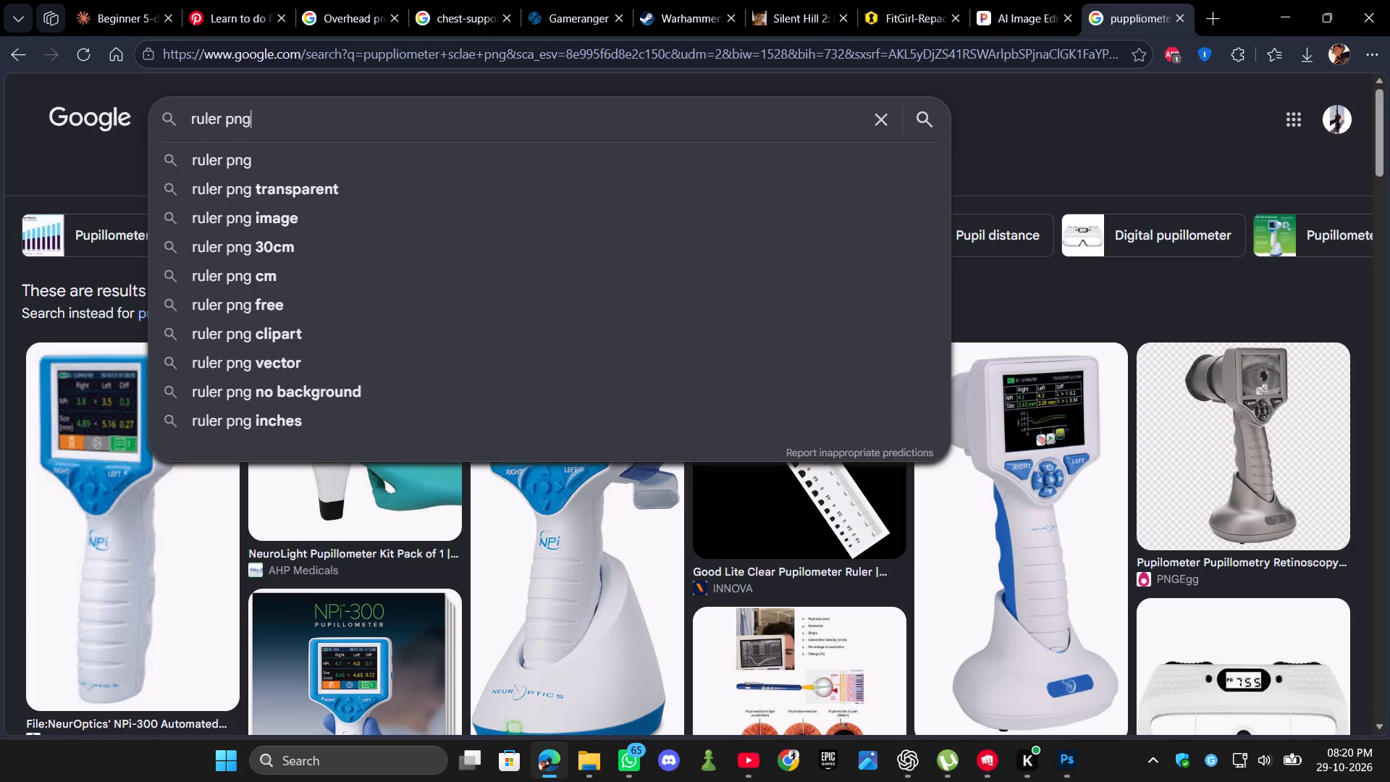
{"action": "scroll", "coordinate": [411, 325], "scroll_direction": "down", "scroll_amount": 4}
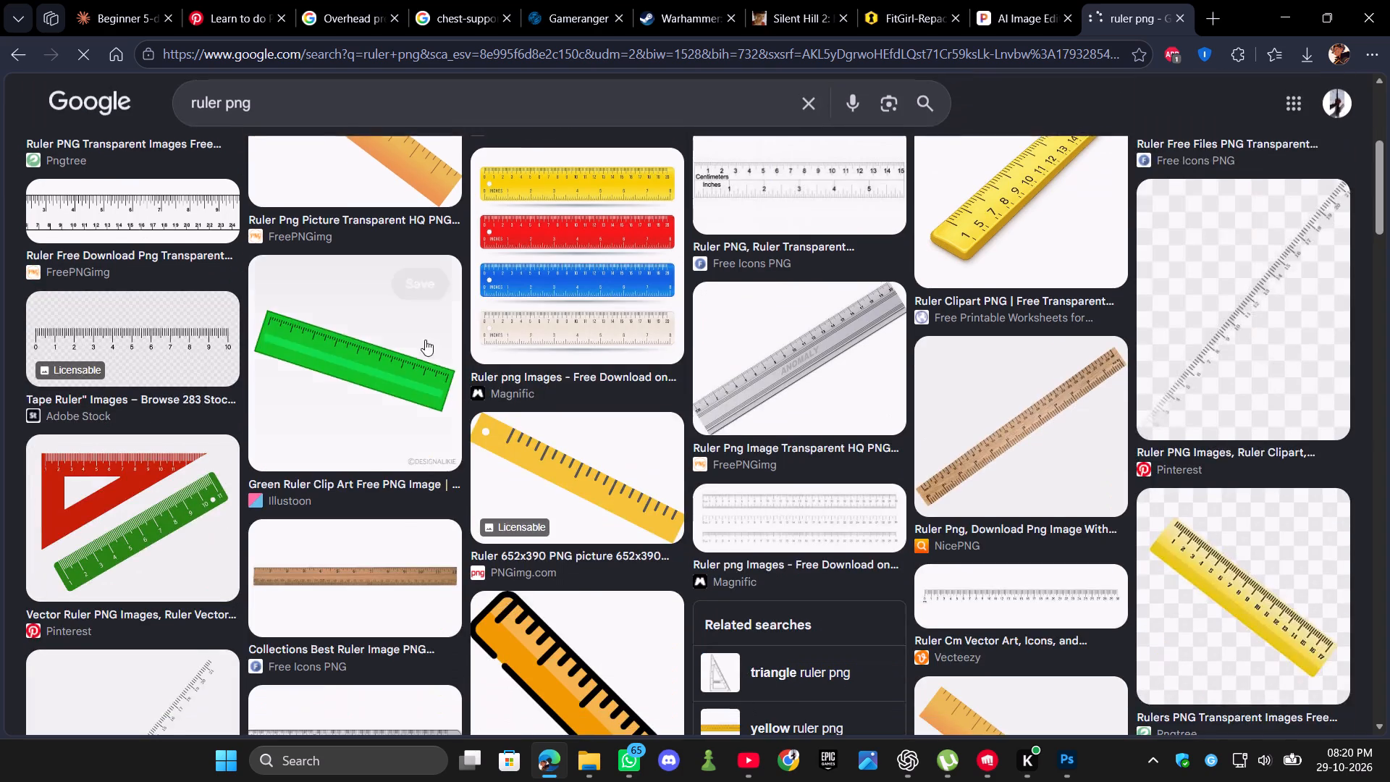
{"action": "scroll", "coordinate": [450, 361], "scroll_direction": "up", "scroll_amount": 4}
Change the image search to "ruler length png".
{"action": "left_click", "coordinate": [300, 113]}
{"action": "key", "text": "BackSpace"}
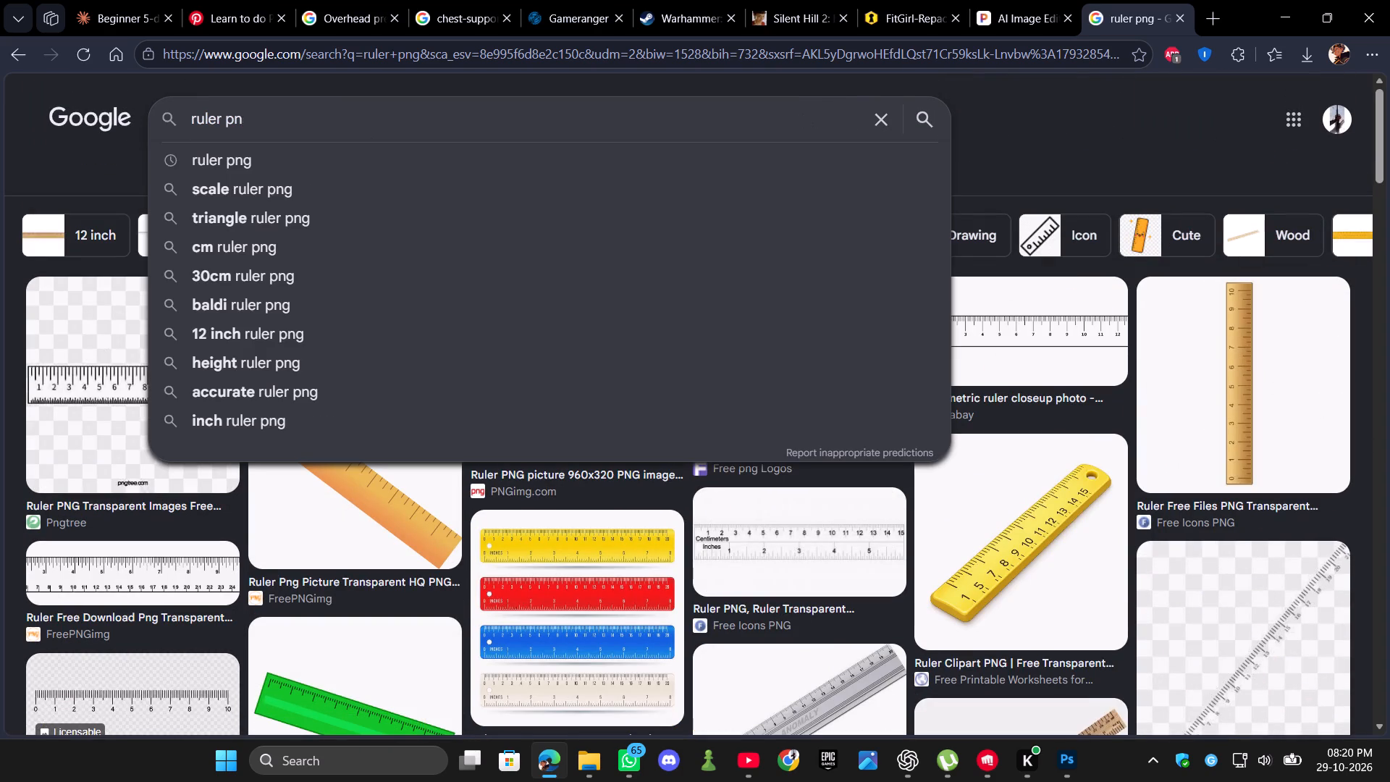
{"action": "key", "text": "BackSpace"}
{"action": "key", "text": "BackSpace"}
{"action": "type", "text": "lent"}
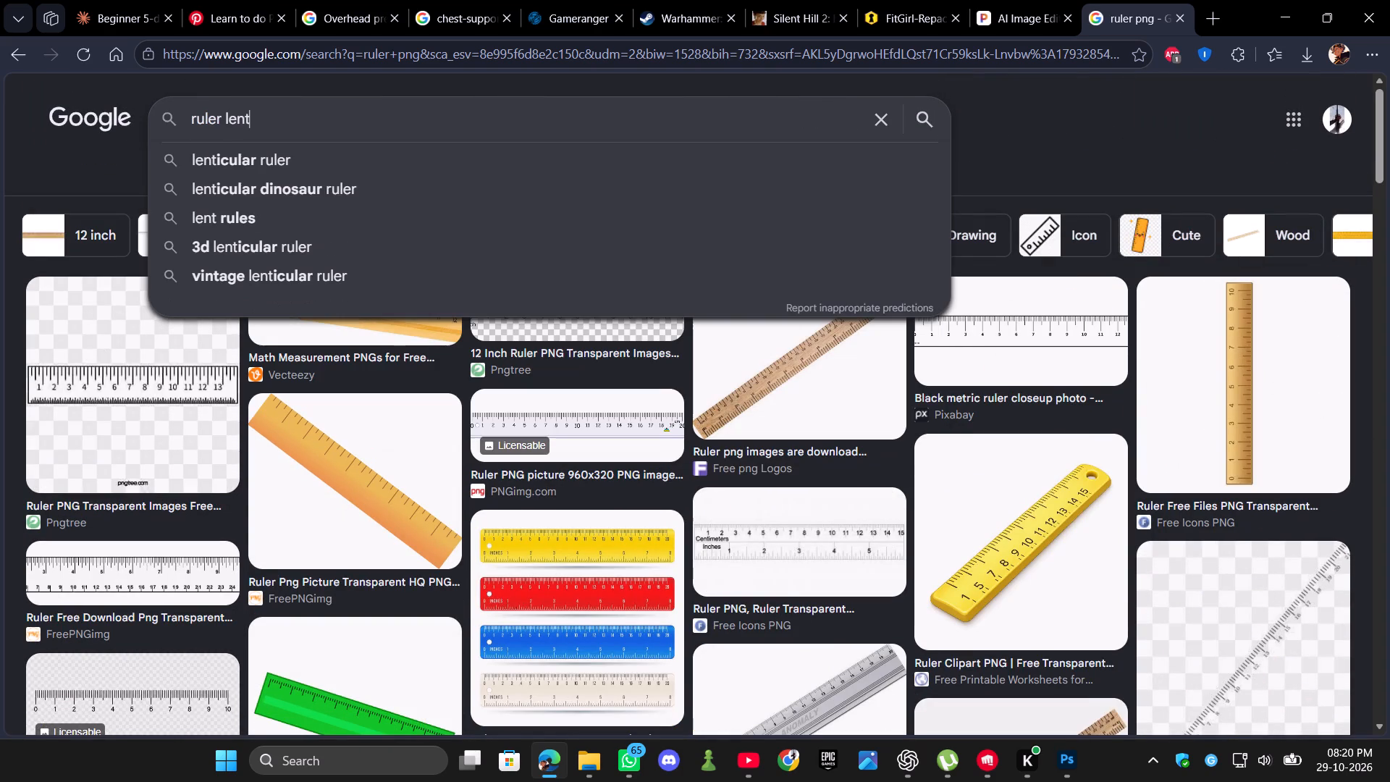
{"action": "key", "text": "BackSpace"}
{"action": "type", "text": "gth png"}
{"action": "key", "text": "Return"}
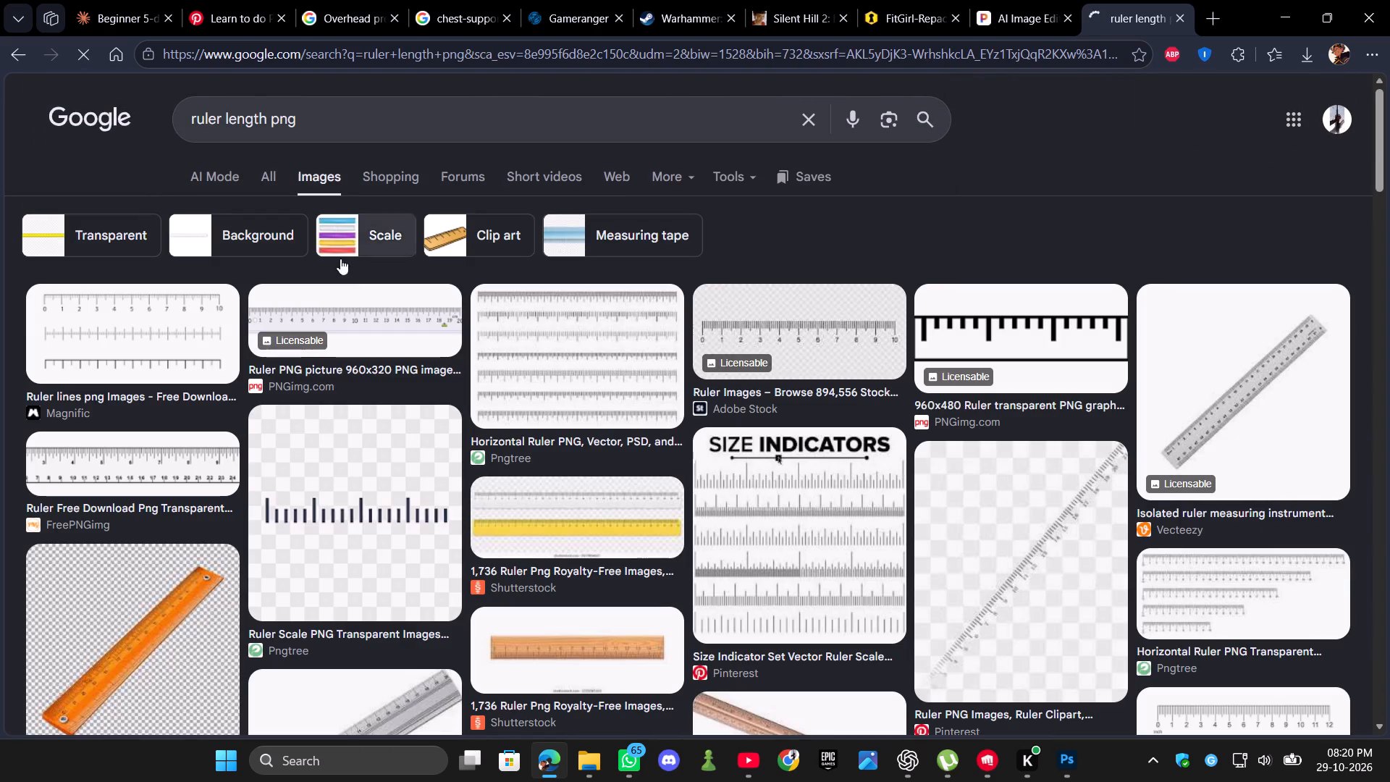
Refine the image search to "professional ruler length png" and look through the ruler graphics.
{"action": "scroll", "coordinate": [395, 306], "scroll_direction": "down", "scroll_amount": 4}
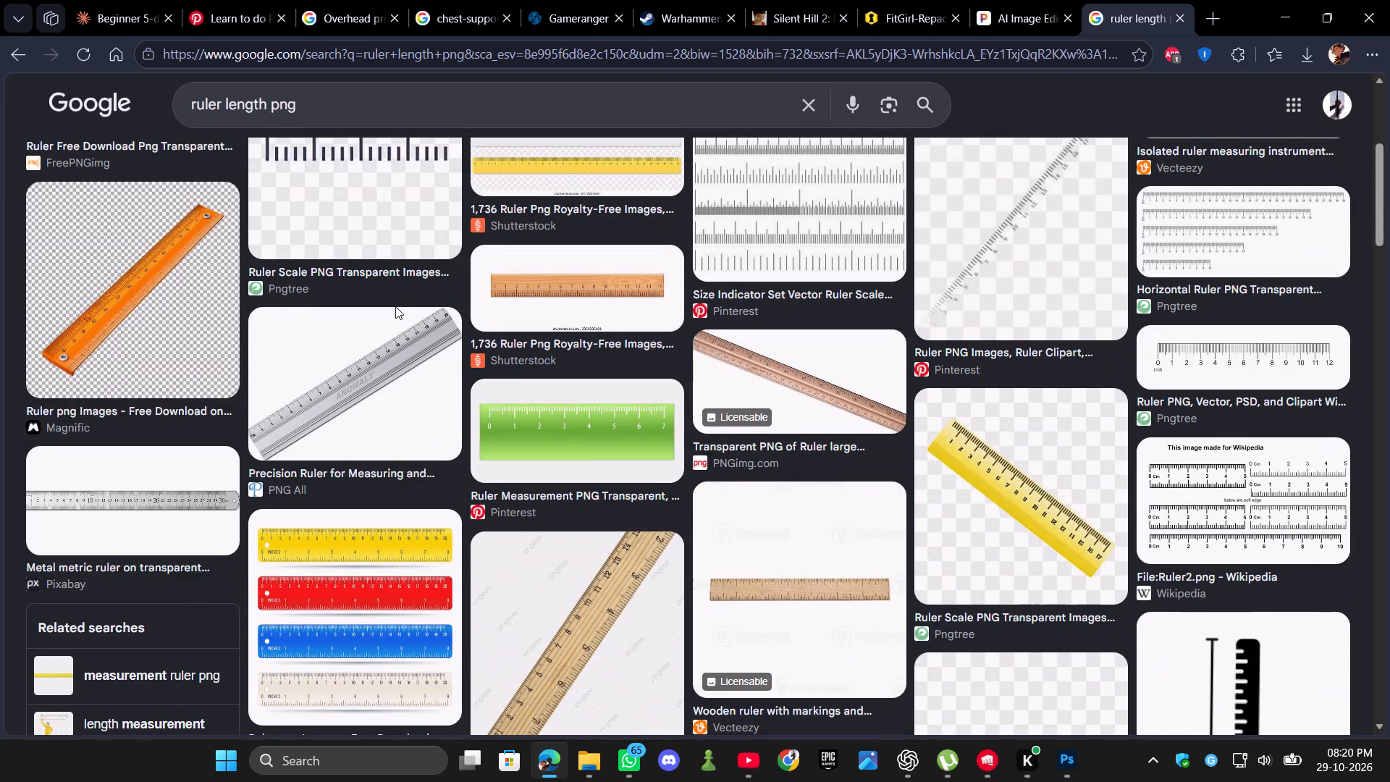
{"action": "scroll", "coordinate": [395, 306], "scroll_direction": "down", "scroll_amount": 4}
{"action": "scroll", "coordinate": [395, 306], "scroll_direction": "up", "scroll_amount": 8}
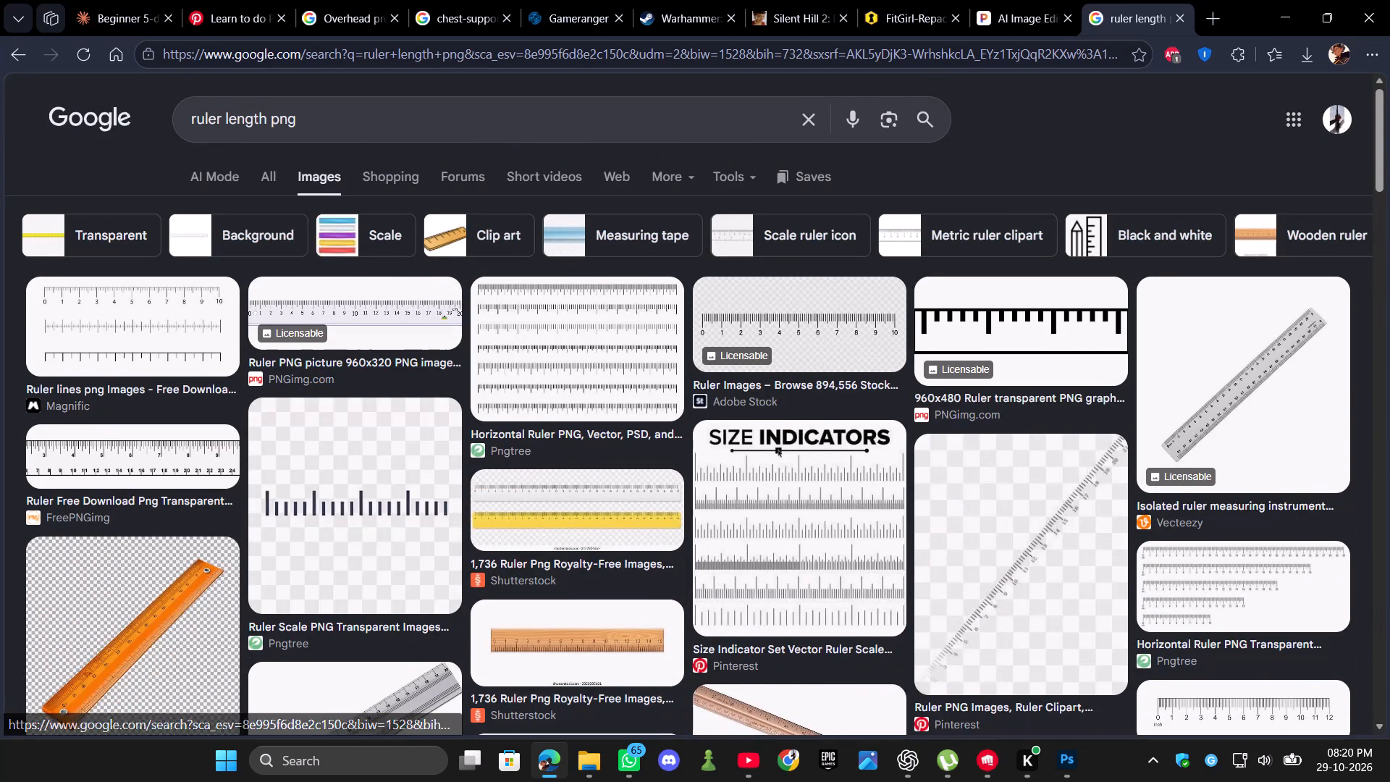
{"action": "left_click", "coordinate": [193, 117]}
{"action": "type", "text": "professional"}
{"action": "key", "text": "space"}
{"action": "key", "text": "Return"}
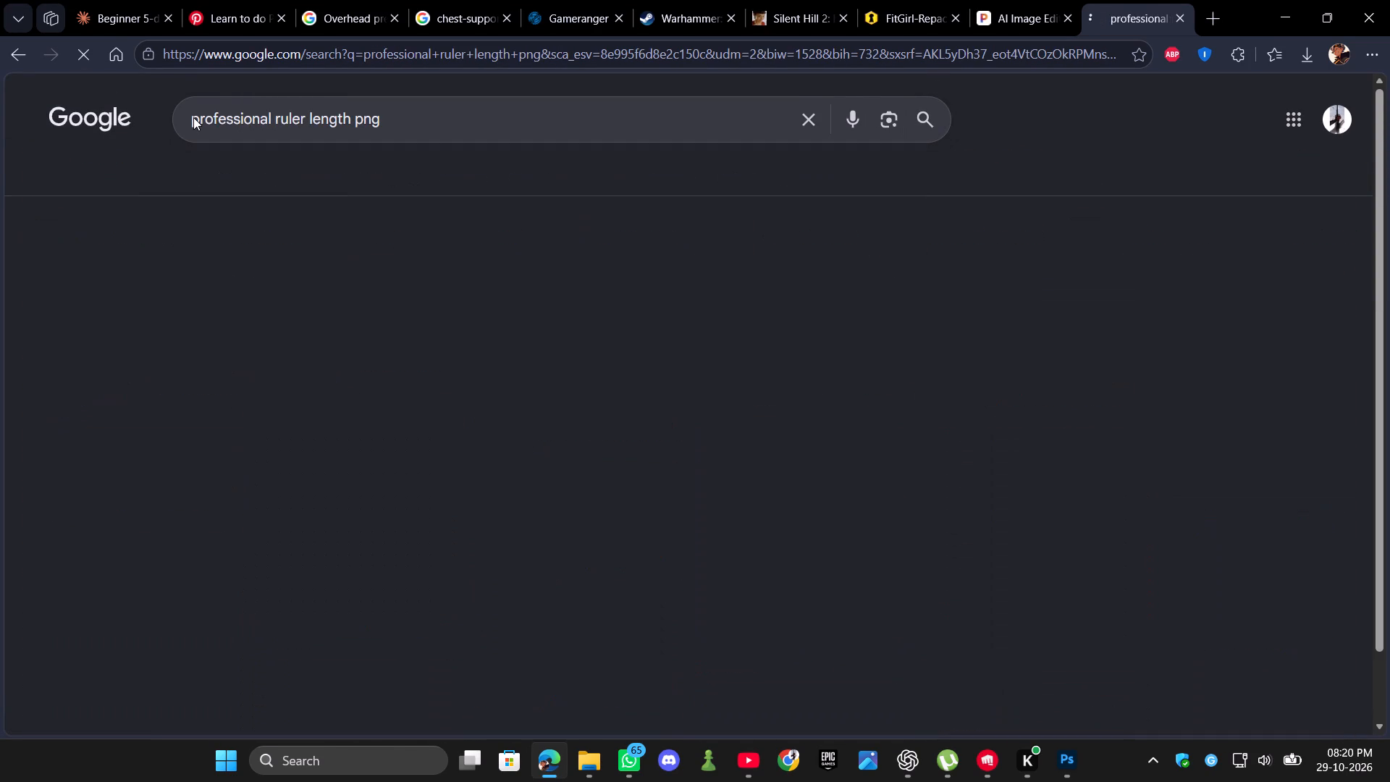
{"action": "scroll", "coordinate": [400, 295], "scroll_direction": "down", "scroll_amount": 4}
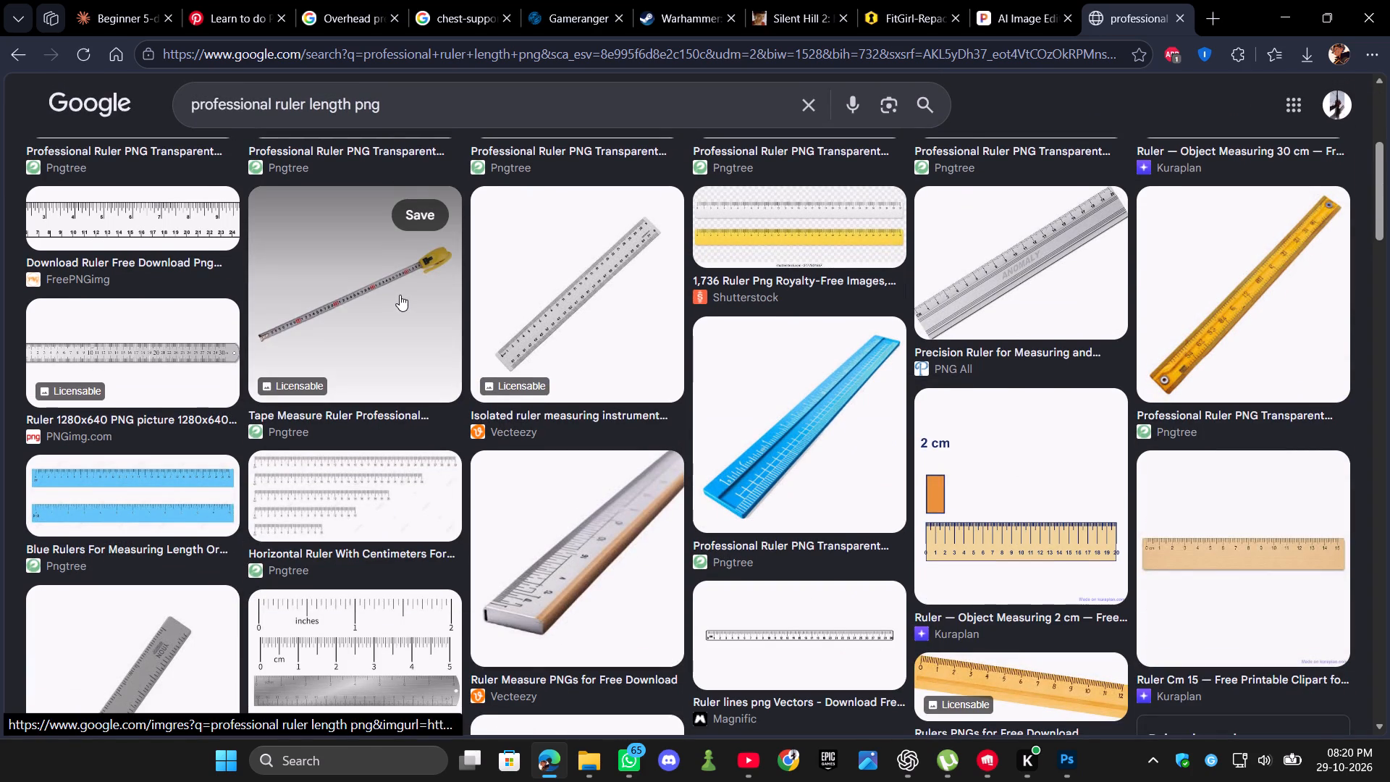
{"action": "scroll", "coordinate": [400, 295], "scroll_direction": "up", "scroll_amount": 8}
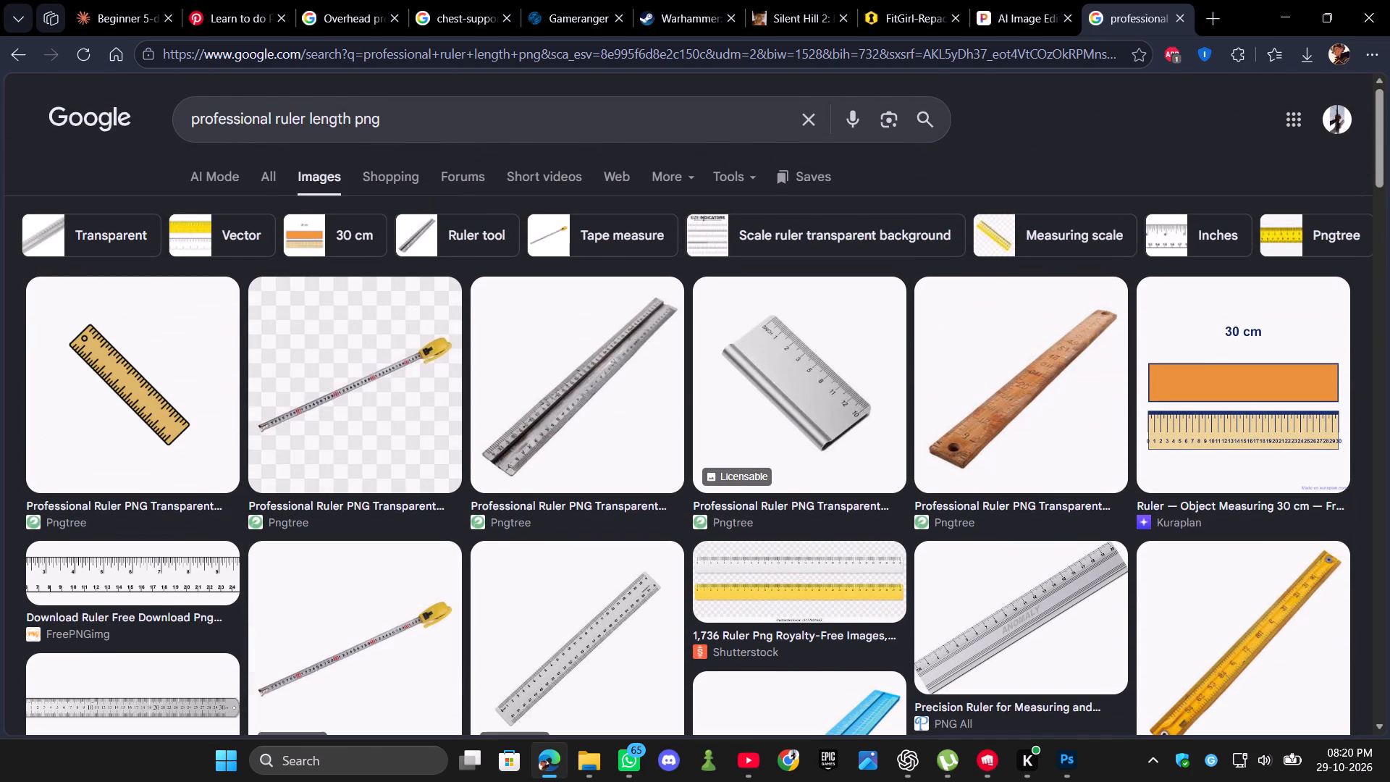
Replace the image search with "submarine scale png" and look through the results for a usable scale graphic.
{"action": "left_click", "coordinate": [268, 117]}
{"action": "left_click", "coordinate": [271, 117]}
{"action": "left_click_drag", "start_coordinate": [437, 123], "coordinate": [138, 122]}
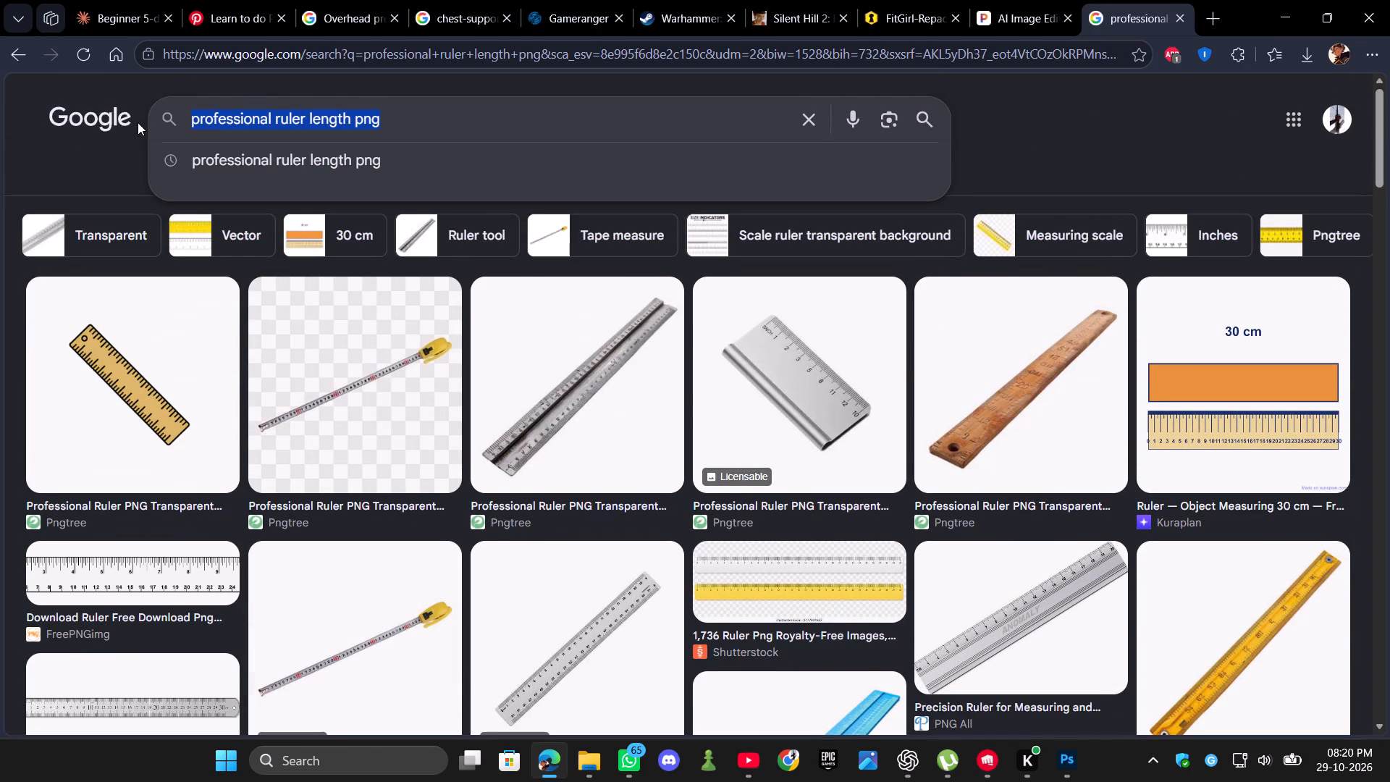
{"action": "key", "text": "BackSpace"}
{"action": "type", "text": "sea"}
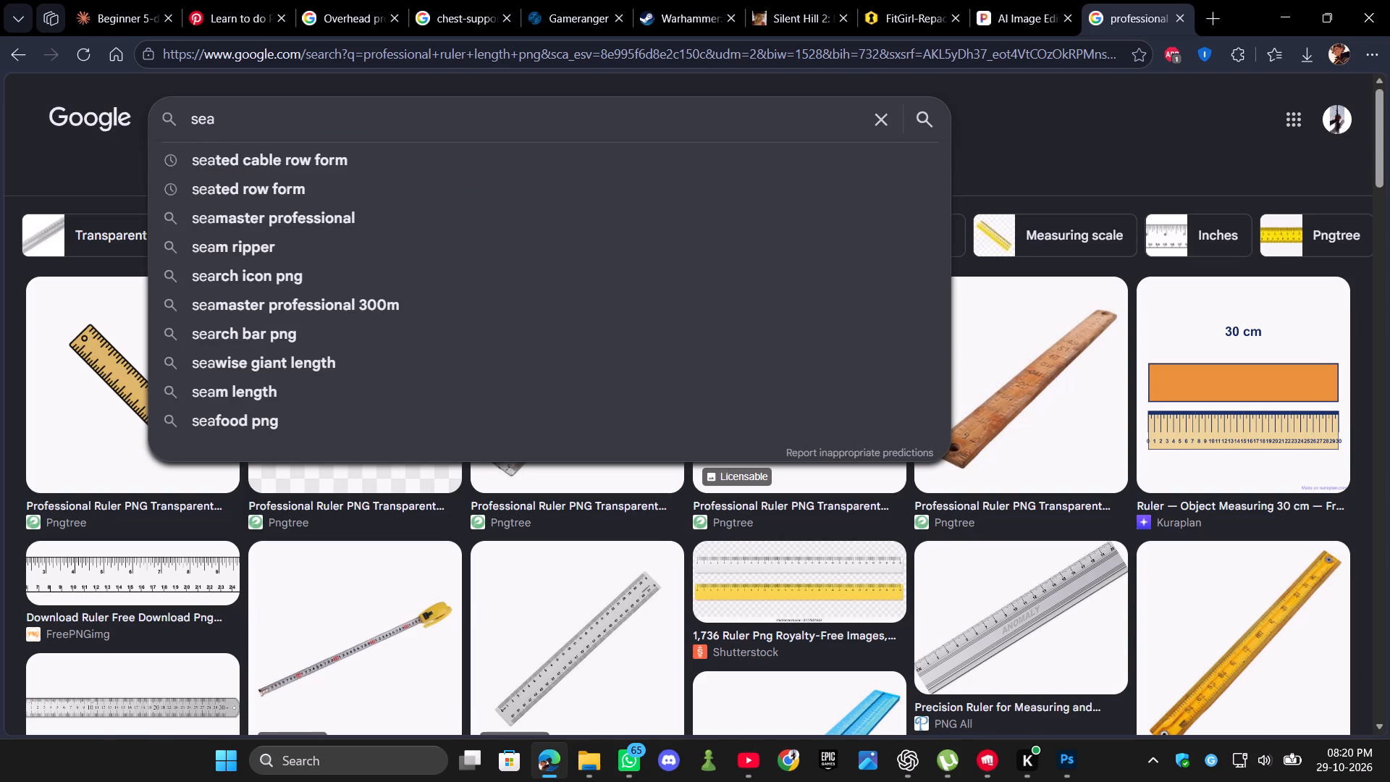
{"action": "key", "text": "BackSpace"}
{"action": "key", "text": "BackSpace"}
{"action": "key", "text": "BackSpace"}
{"action": "key", "text": "BackSpace"}
{"action": "key", "text": "BackSpace"}
{"action": "key", "text": "BackSpace"}
{"action": "key", "text": "BackSpace"}
{"action": "key", "text": "BackSpace"}
{"action": "key", "text": "BackSpace"}
{"action": "key", "text": "BackSpace"}
{"action": "type", "text": "submarine"}
{"action": "key", "text": "space"}
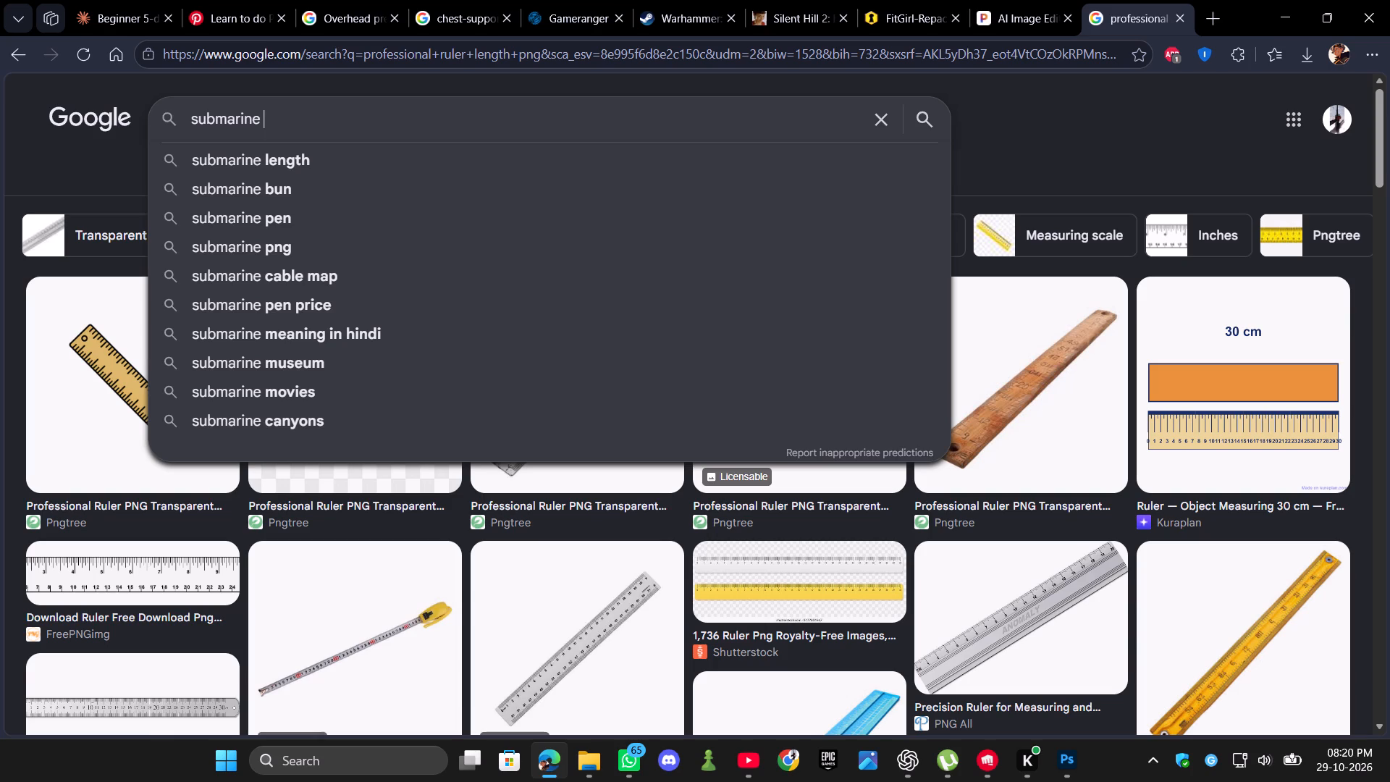
{"action": "type", "text": "scale png"}
{"action": "key", "text": "Return"}
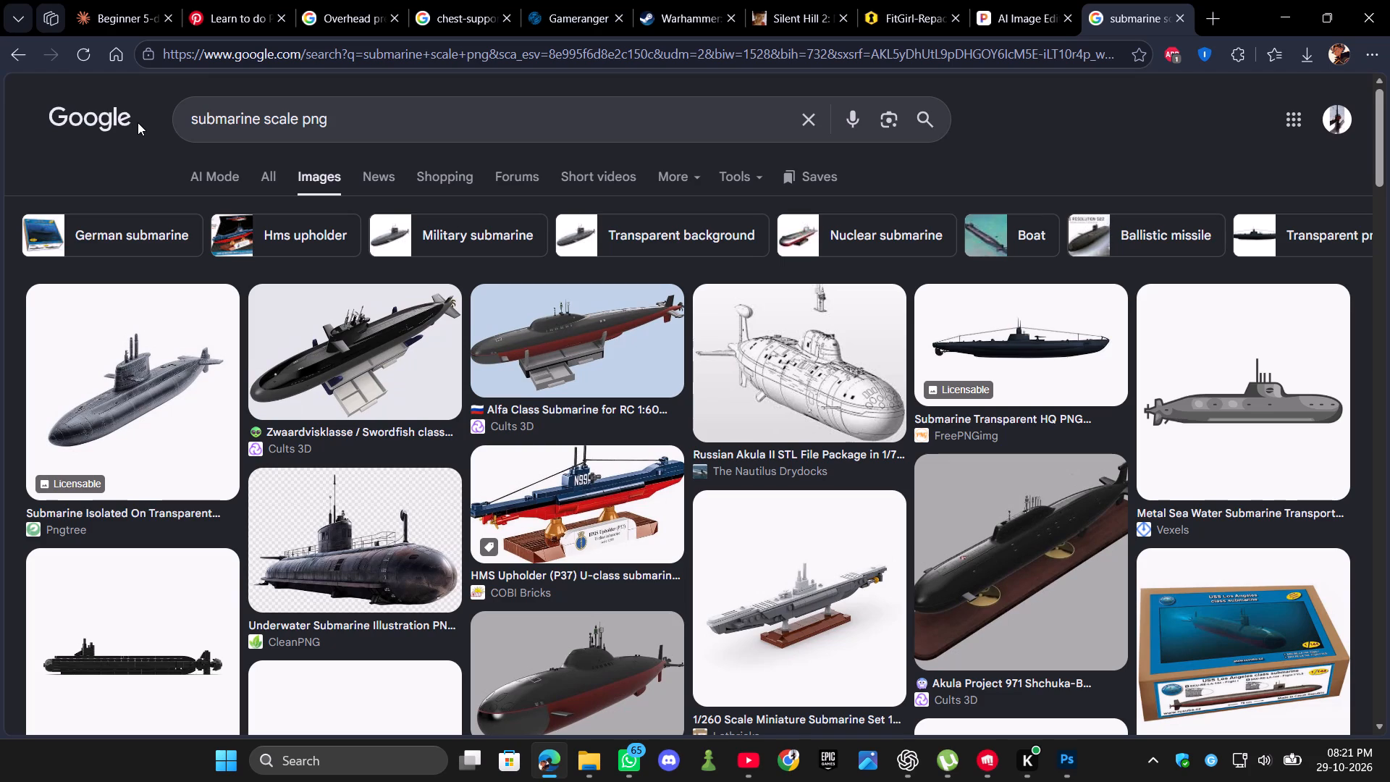
{"action": "scroll", "coordinate": [308, 235], "scroll_direction": "down", "scroll_amount": 4}
{"action": "scroll", "coordinate": [443, 387], "scroll_direction": "up", "scroll_amount": 4}
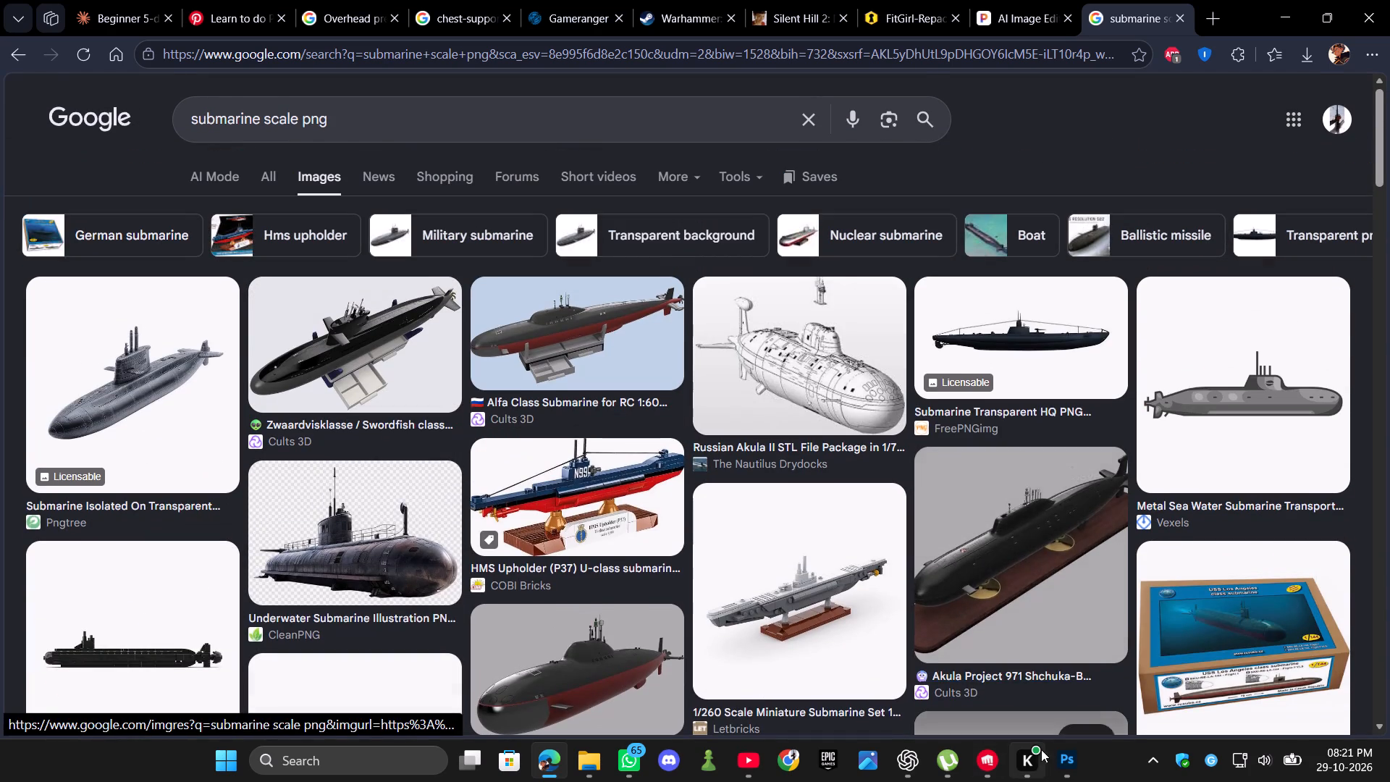
Switch to Photoshop and nudge the CRISTIANO title slightly to the left on the poster.
{"action": "left_click", "coordinate": [1067, 765]}
{"action": "scroll", "coordinate": [723, 454], "scroll_direction": "down", "scroll_amount": 3}
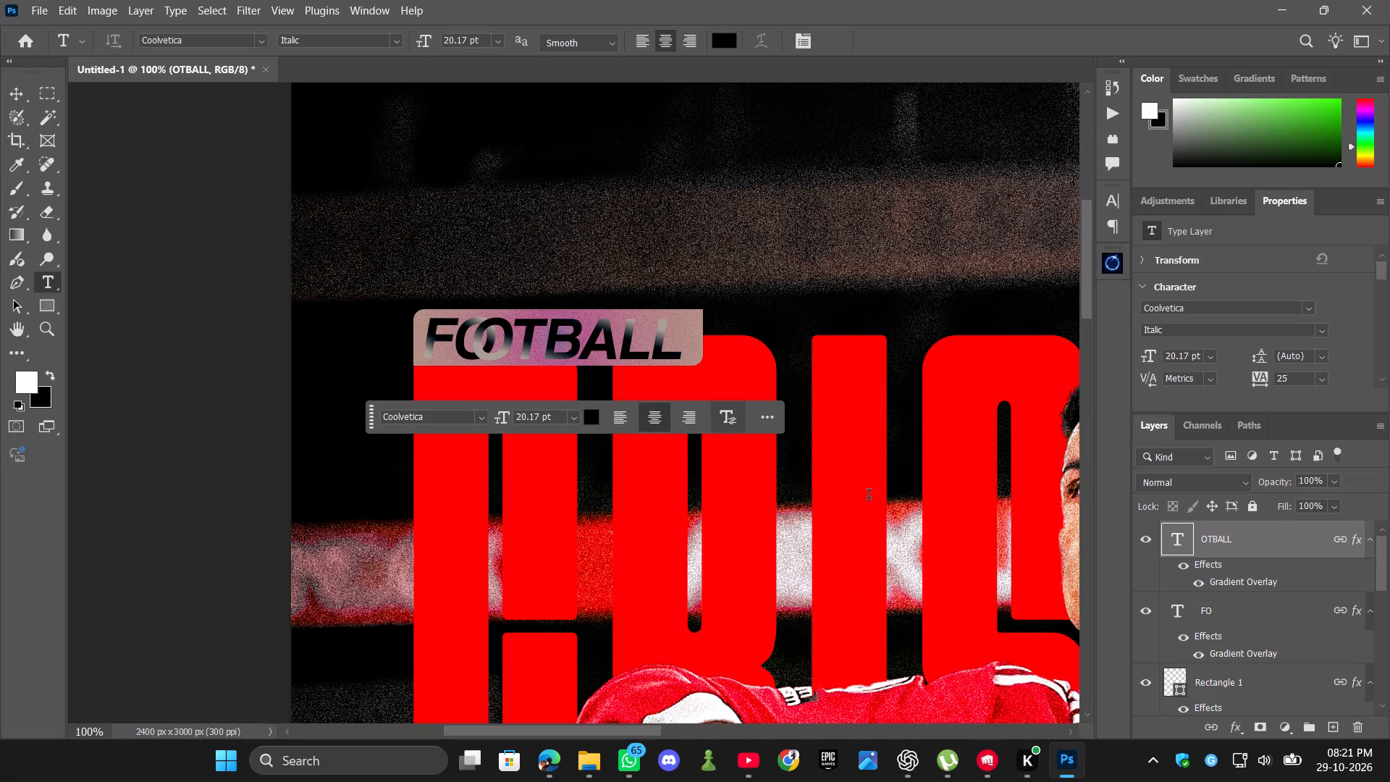
{"action": "key", "text": "ctrl+minus"}
{"action": "key", "text": "ctrl+minus"}
{"action": "key", "text": "ctrl+minus"}
{"action": "key", "text": "ctrl+minus"}
{"action": "key", "text": "ctrl+minus"}
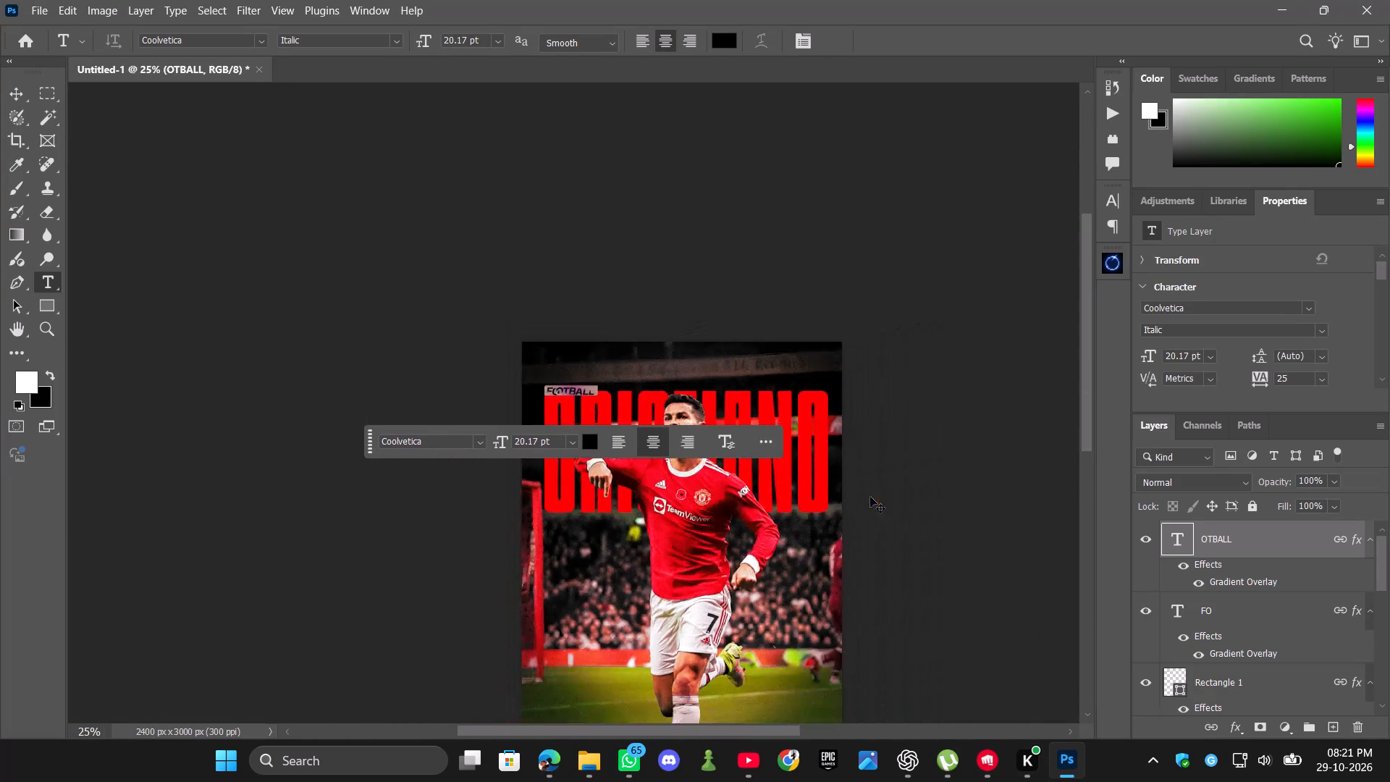
{"action": "scroll", "coordinate": [870, 497], "scroll_direction": "down", "scroll_amount": 4}
{"action": "key", "text": "ctrl+plus"}
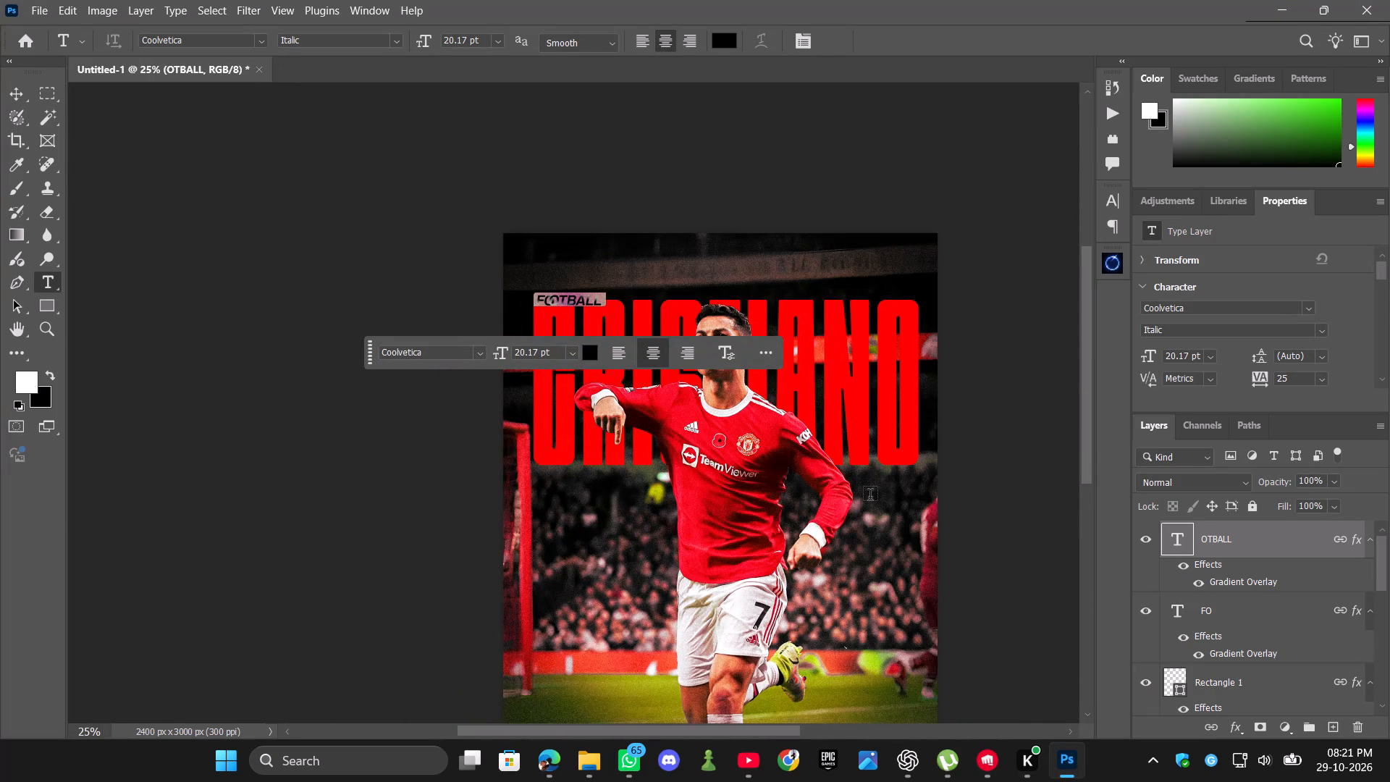
{"action": "left_click", "coordinate": [14, 95]}
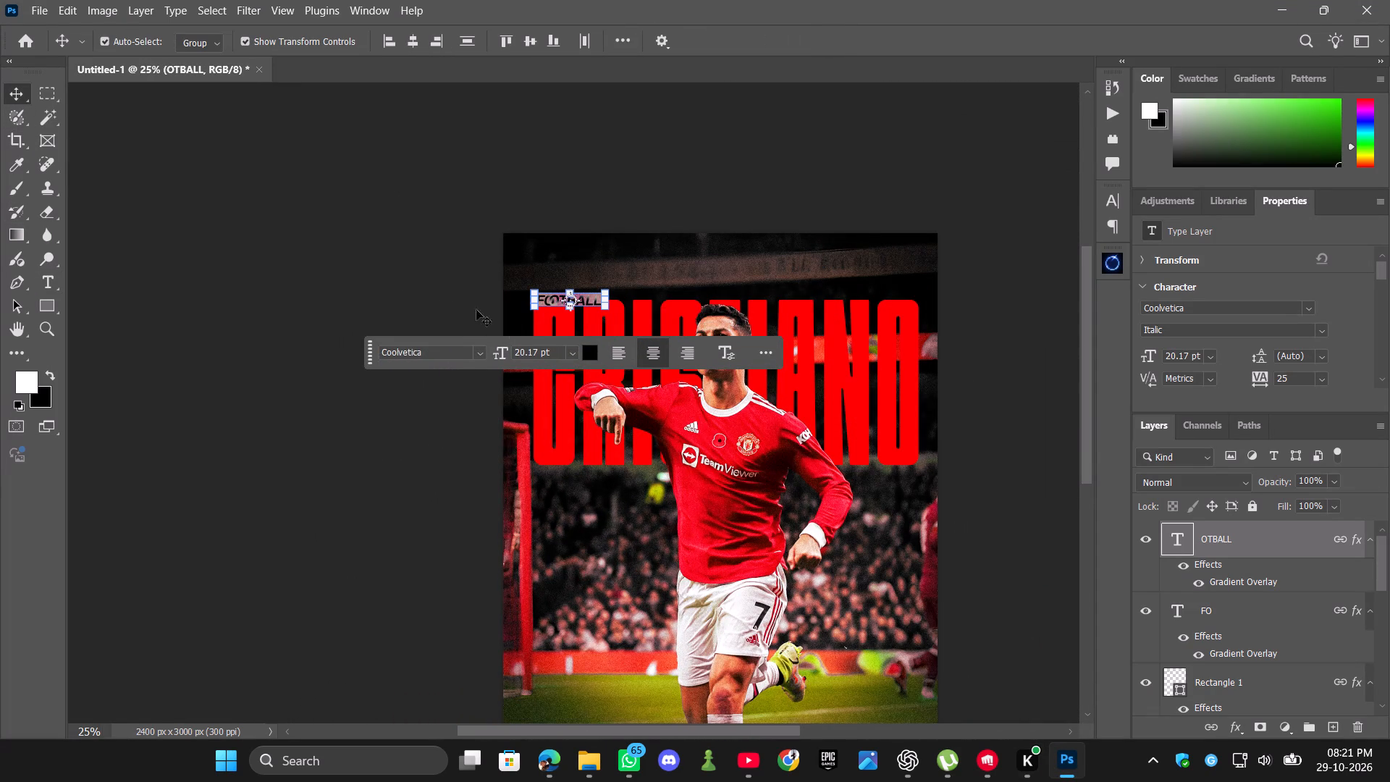
{"action": "left_click", "coordinate": [592, 438]}
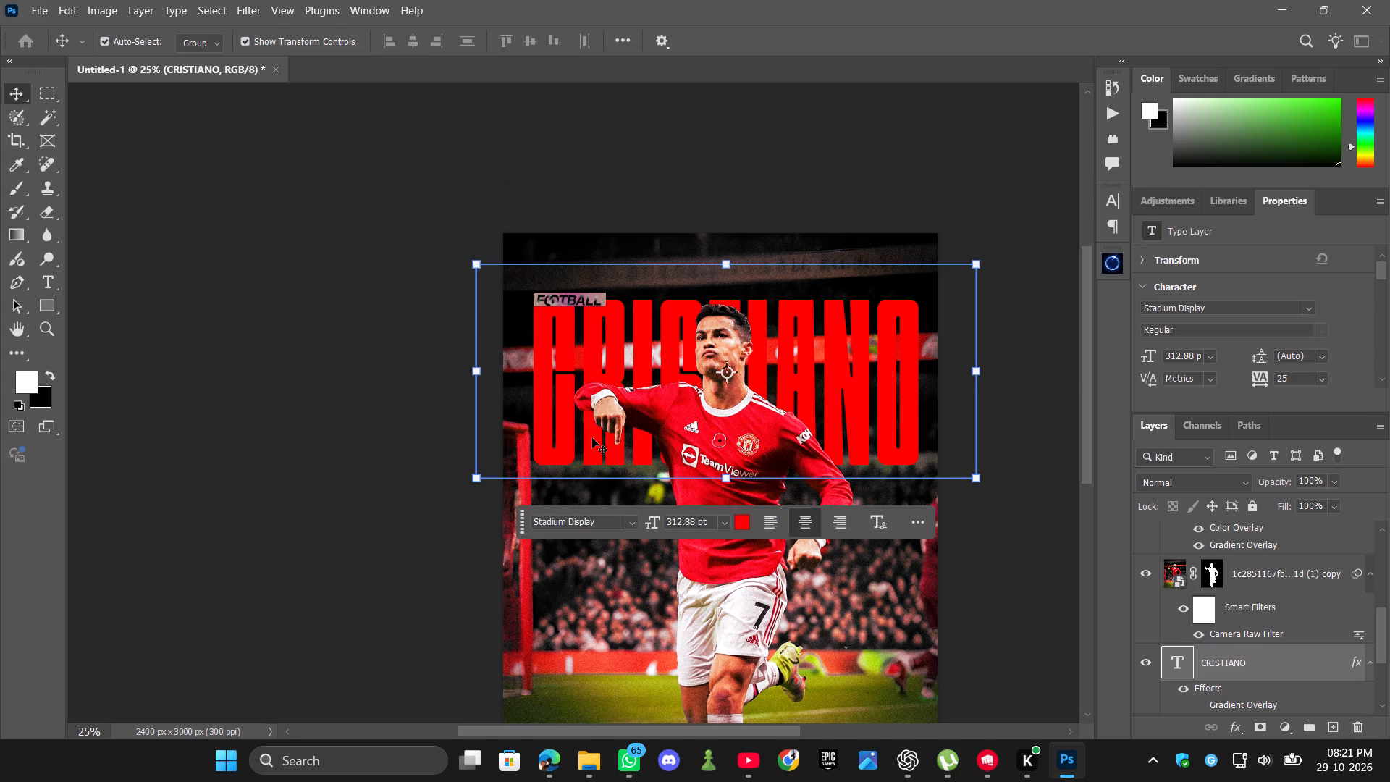
{"action": "key", "text": "Left"}
{"action": "key", "text": "Left"}
{"action": "key", "text": "Left"}
{"action": "key", "text": "Left"}
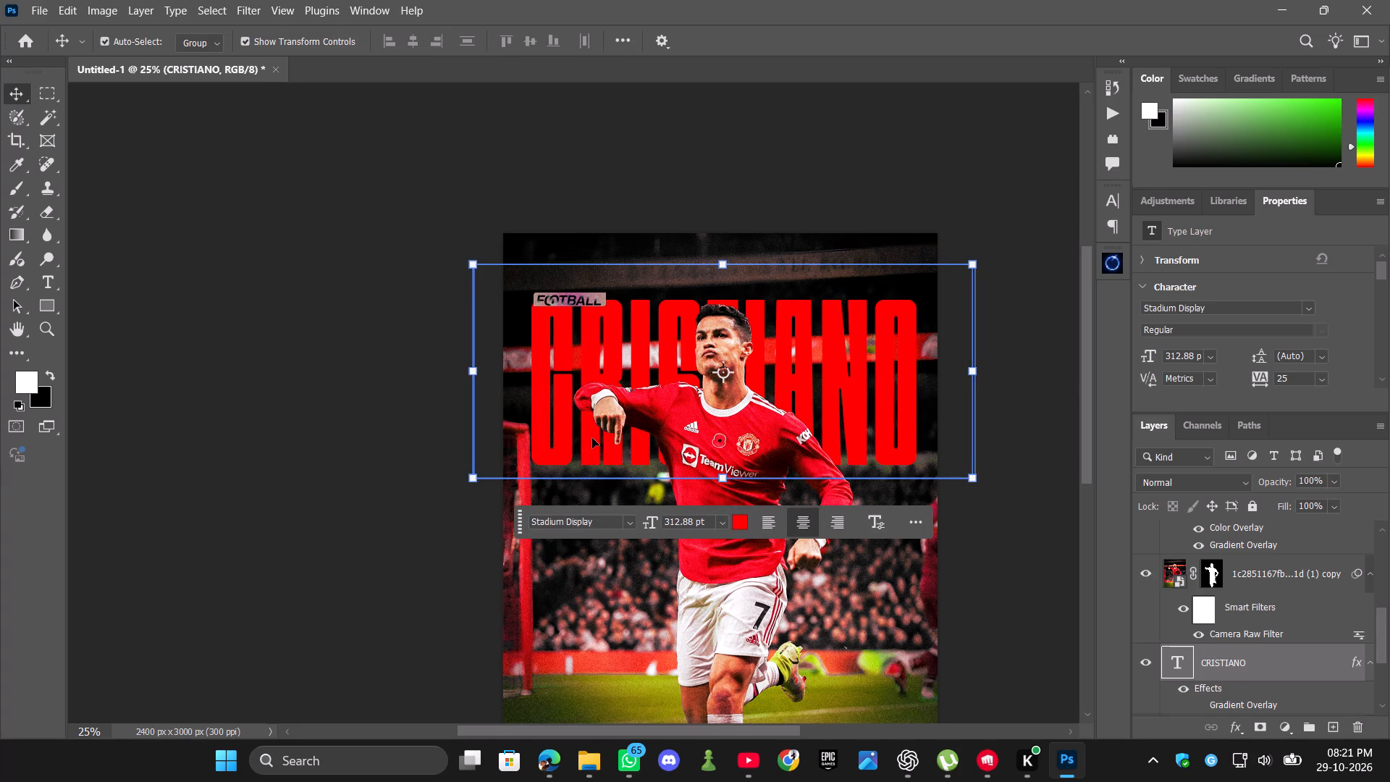
{"action": "key", "text": "Left"}
{"action": "key", "text": "Right"}
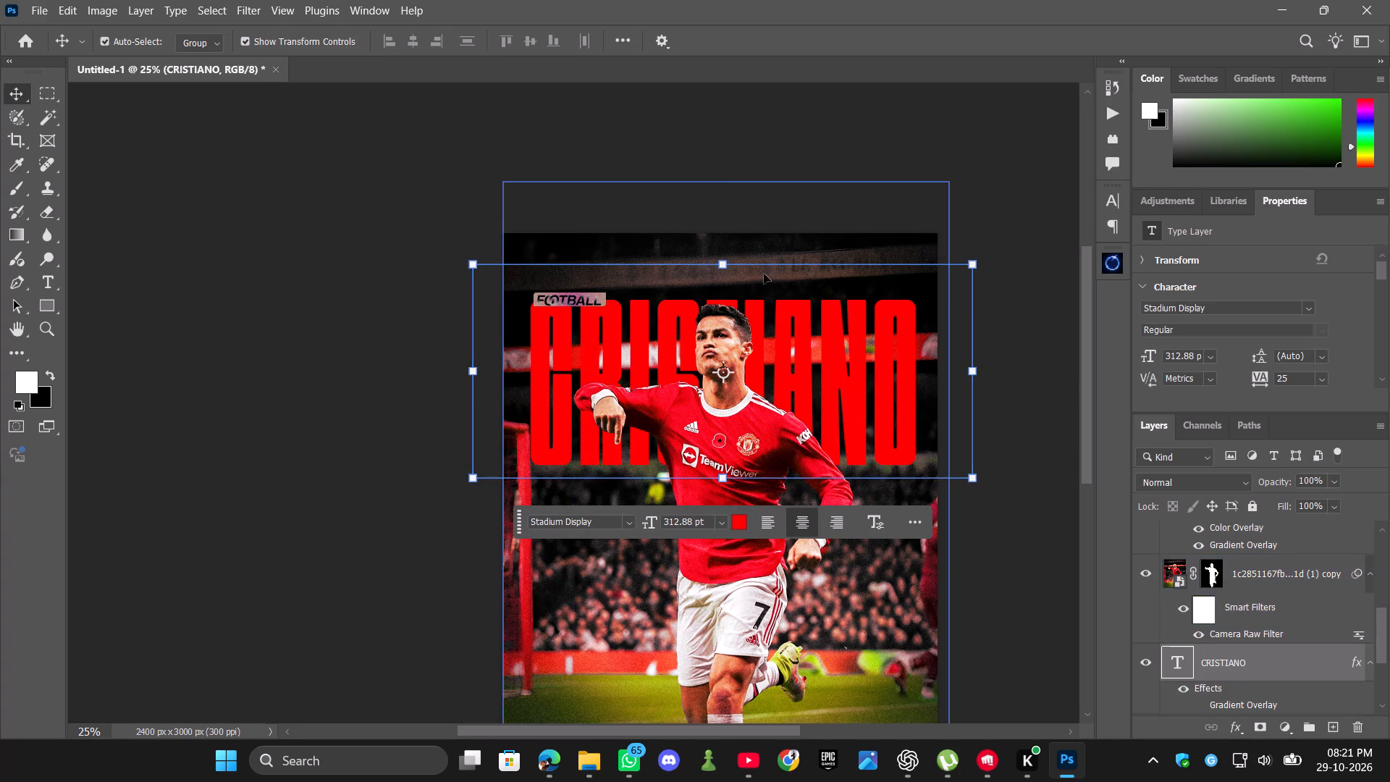
{"action": "left_click", "coordinate": [764, 274]}
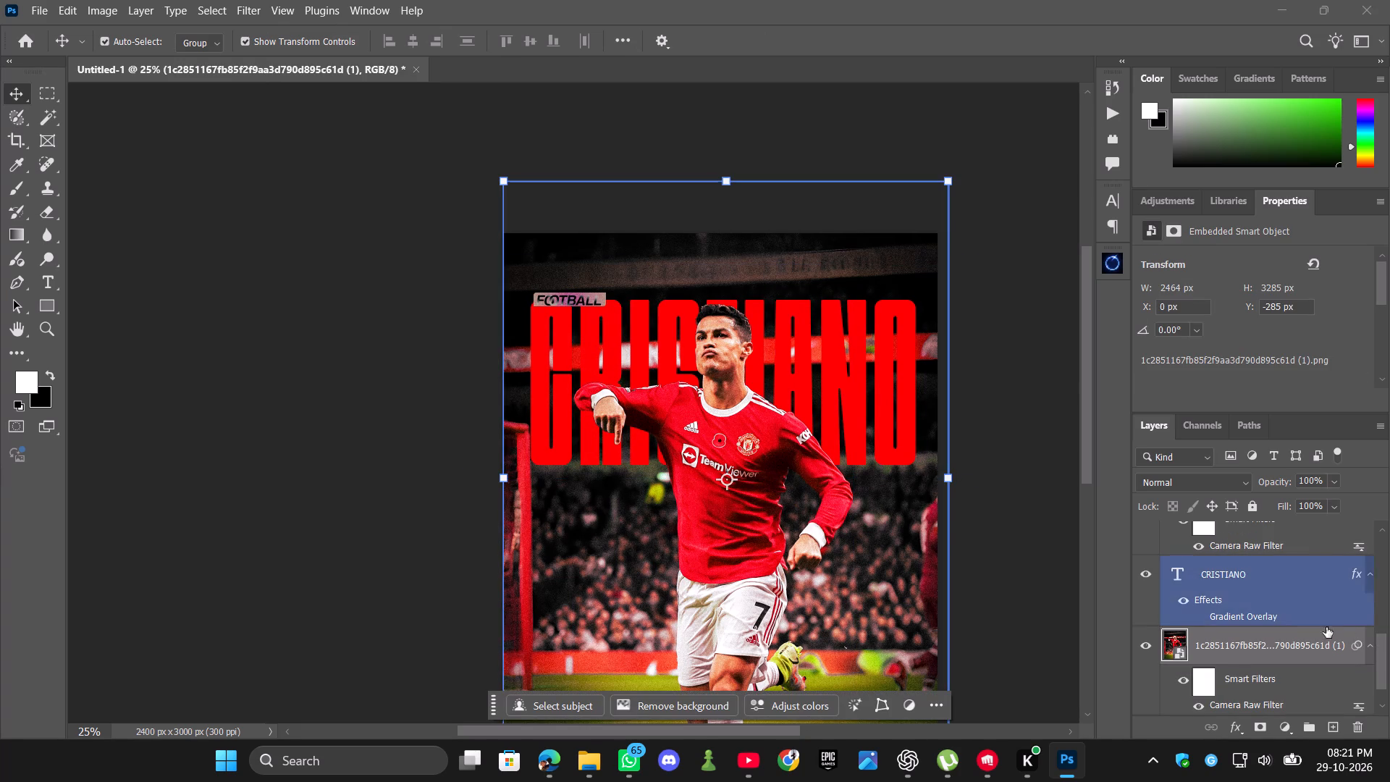
{"action": "left_click", "coordinate": [1297, 593]}
{"action": "left_click", "coordinate": [1290, 585]}
{"action": "left_click", "coordinate": [1290, 585]}
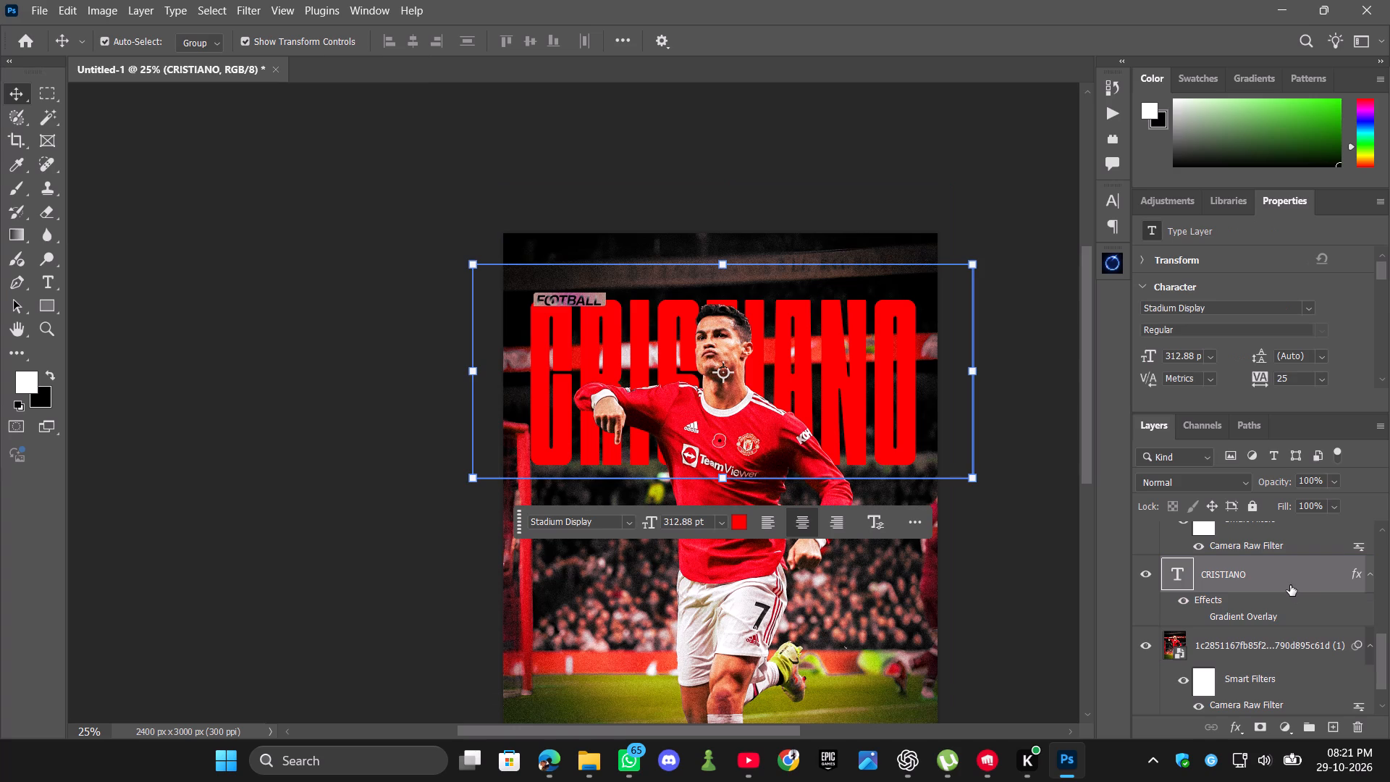
{"action": "key", "text": "Left"}
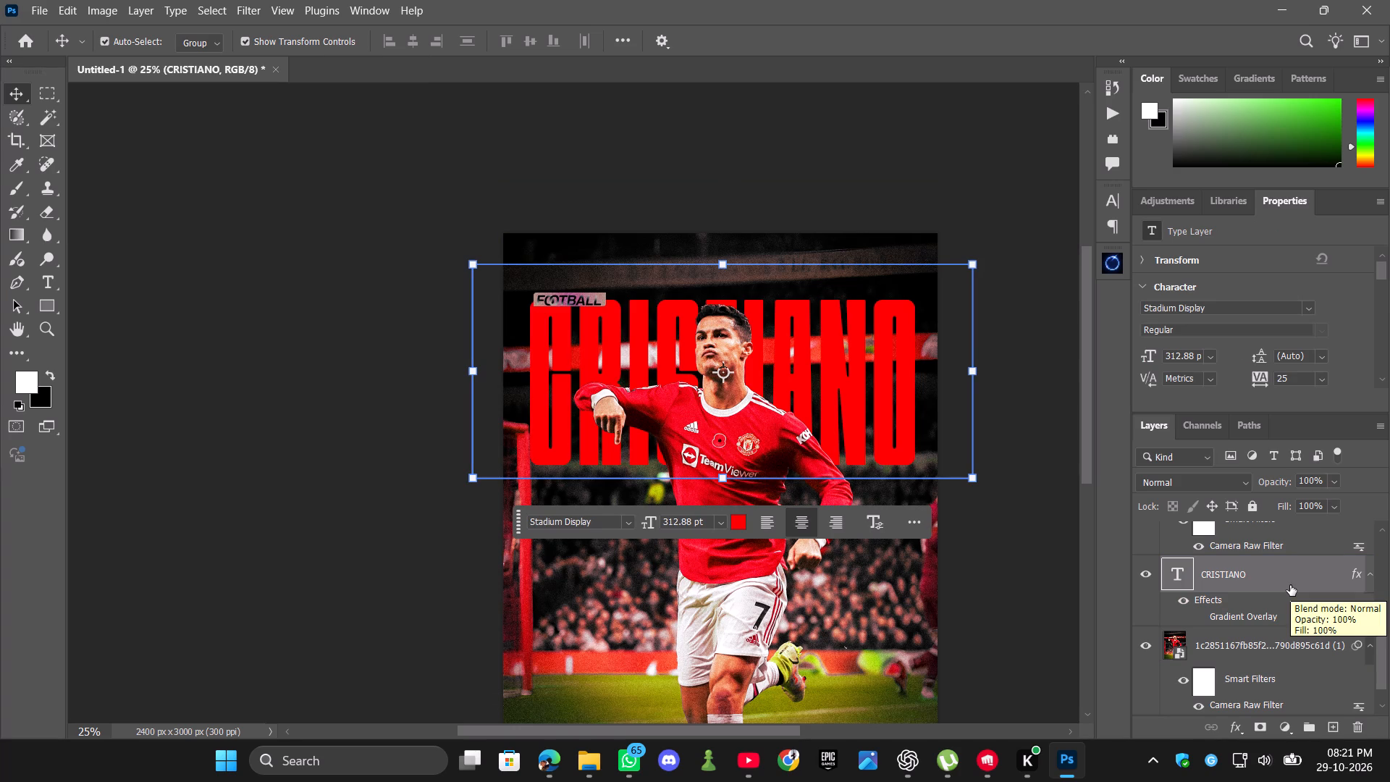
{"action": "key", "text": "Left"}
{"action": "key", "text": "Left"}
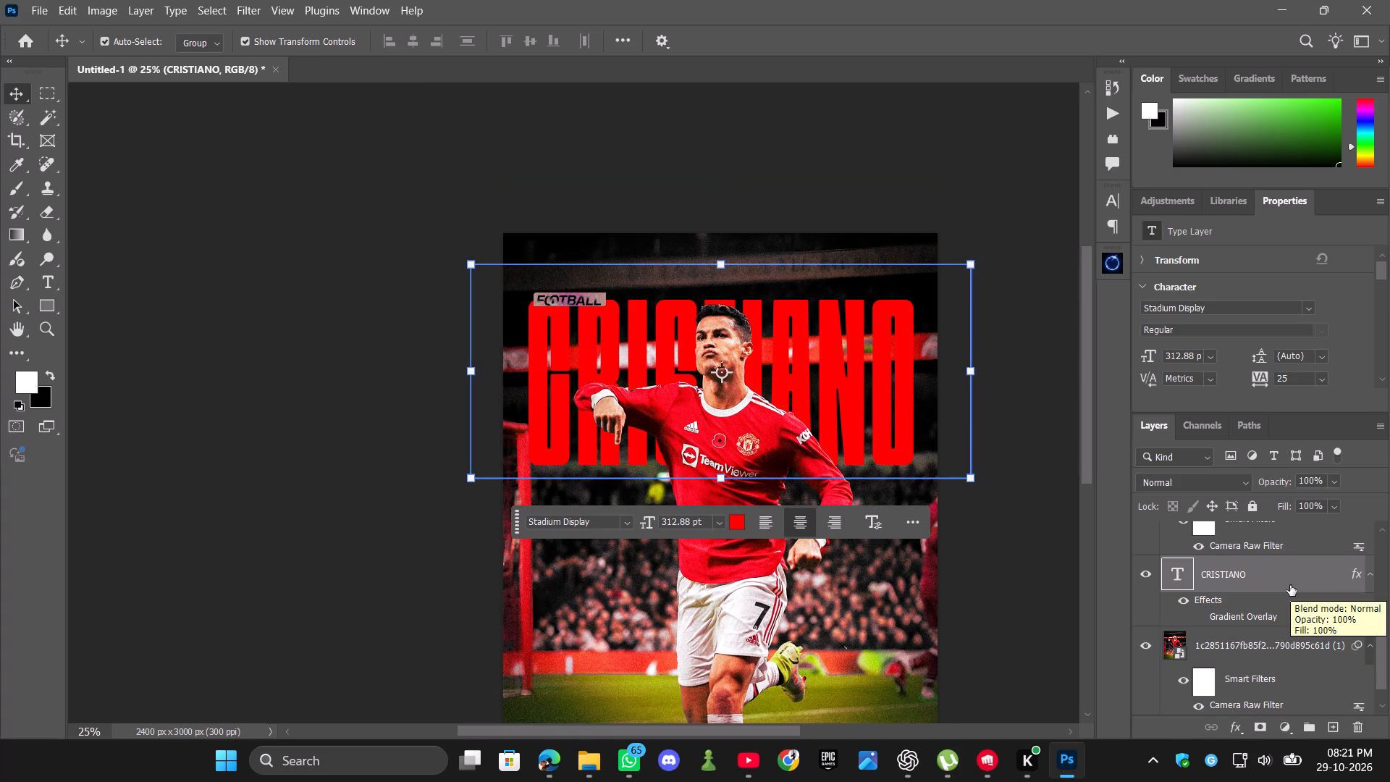
Nudge the FOOTBALL label's OTBALL, FO and Rectangle 1 layers left together, placing the rectangle at X about 145 px.
{"action": "scroll", "coordinate": [1267, 570], "scroll_direction": "up", "scroll_amount": 8}
{"action": "left_click", "coordinate": [1275, 555]}
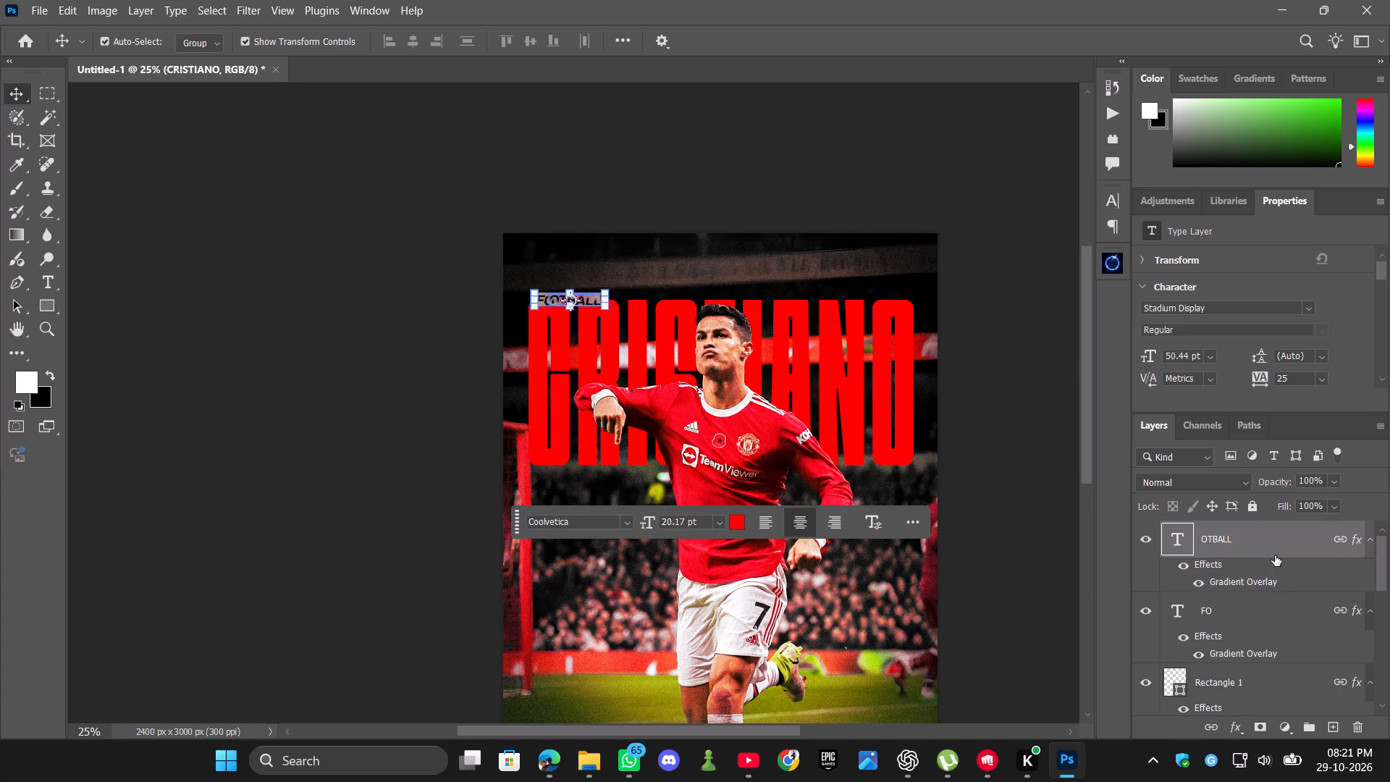
{"action": "left_click", "coordinate": [1276, 615], "text": "ctrl"}
{"action": "left_click", "coordinate": [1284, 683], "text": "ctrl"}
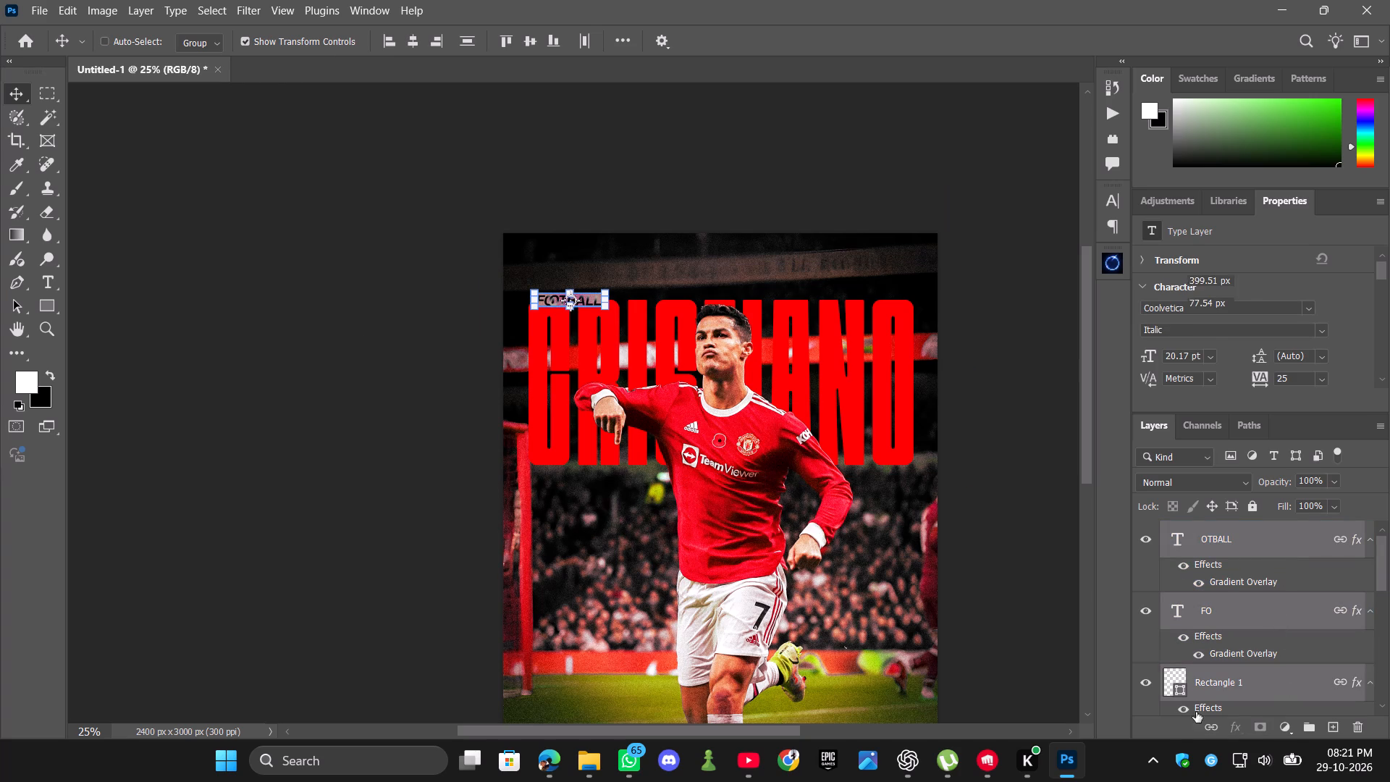
{"action": "left_click", "coordinate": [1208, 728]}
{"action": "left_click", "coordinate": [1208, 728]}
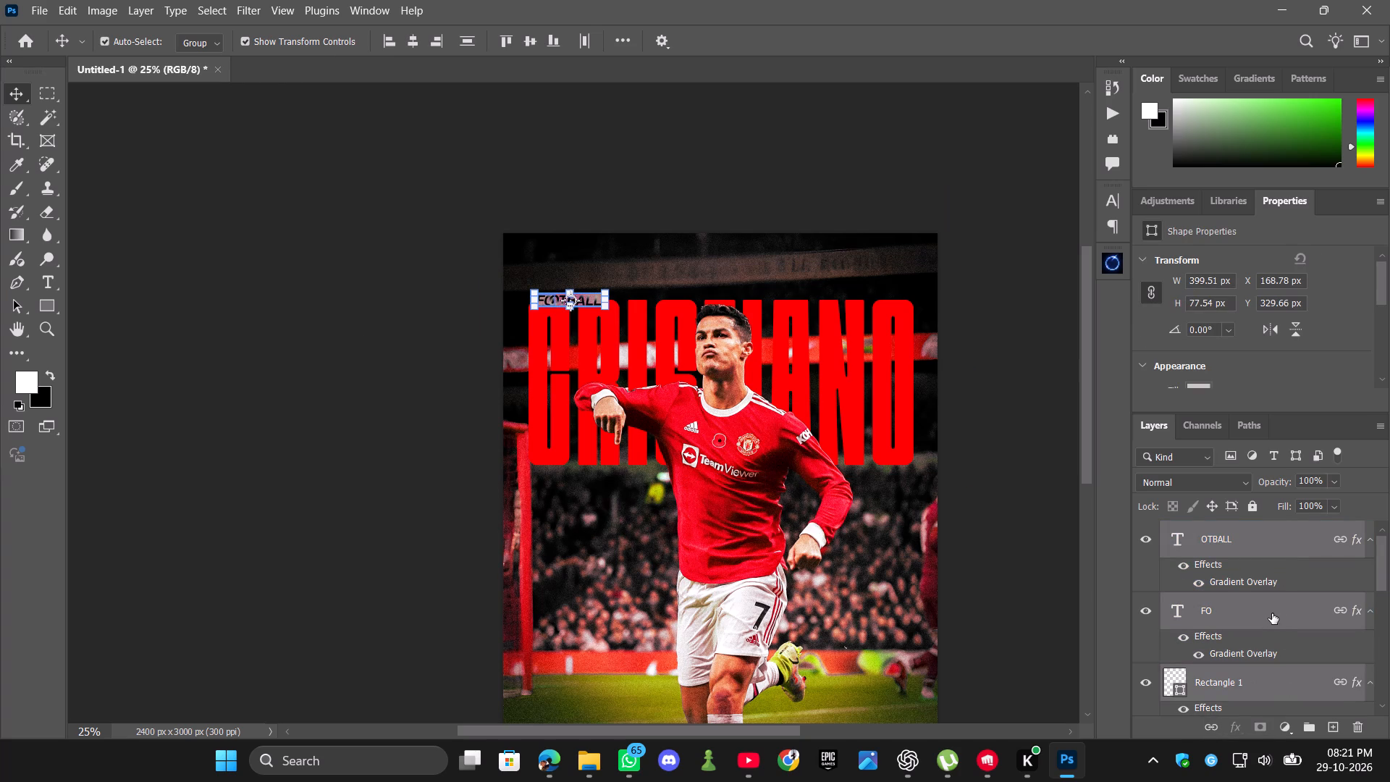
{"action": "key", "text": "Left"}
{"action": "key", "text": "Left"}
{"action": "key", "text": "Left"}
{"action": "key", "text": "Left"}
{"action": "key", "text": "Left"}
{"action": "key", "text": "Left"}
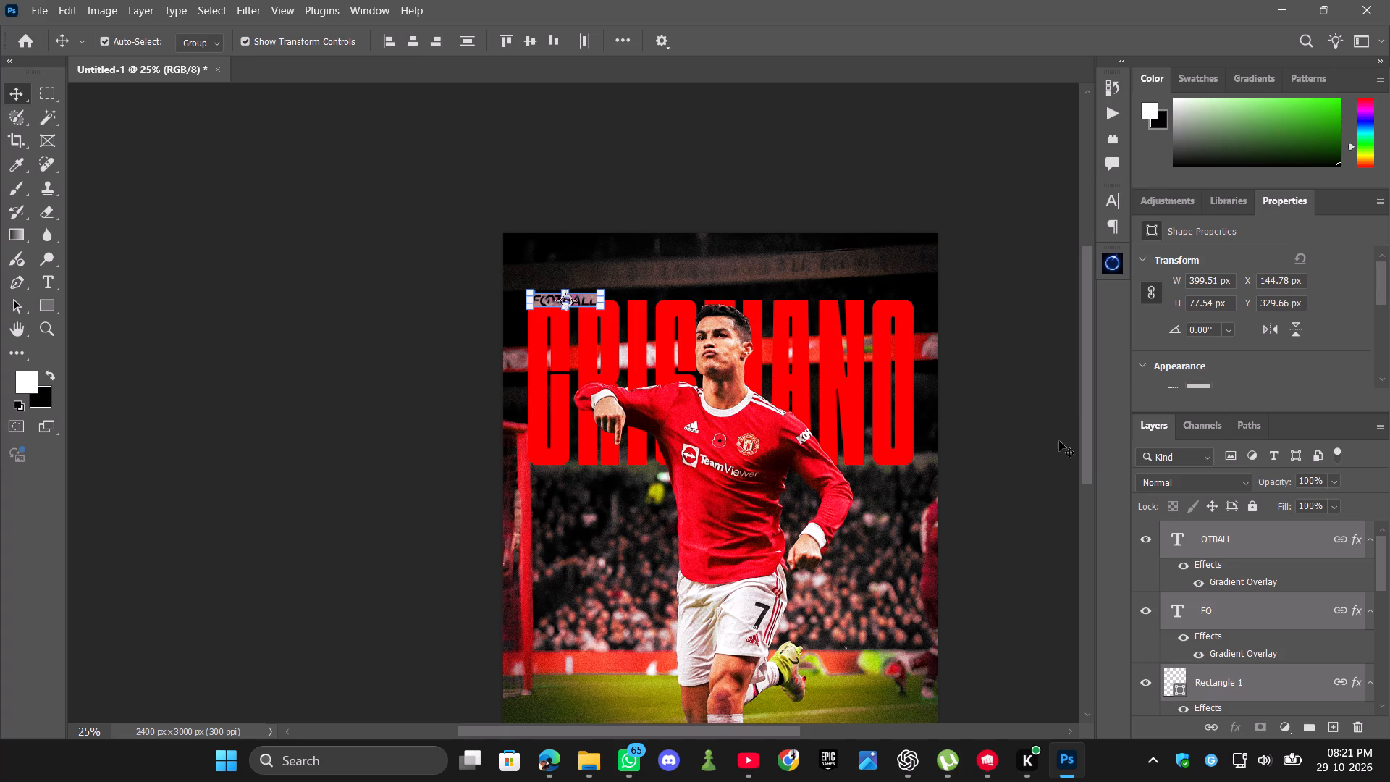
{"action": "left_click", "coordinate": [1014, 363]}
{"action": "key", "text": "Left"}
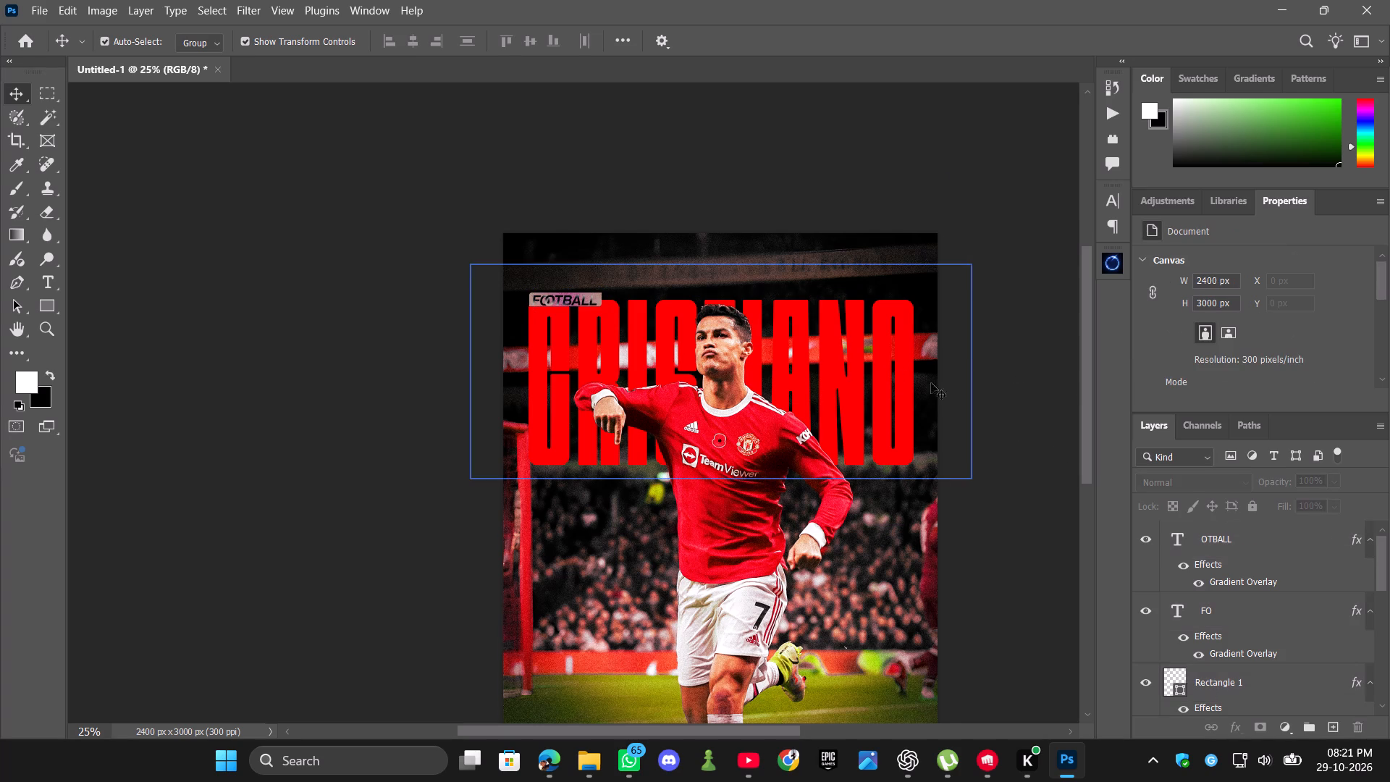
Fine-tune the linked FOOTBALL label's position to X about 141 px, lining it up with the C of CRISTIANO.
{"action": "left_click", "coordinate": [1285, 558]}
{"action": "key", "text": "Left"}
{"action": "key", "text": "Left"}
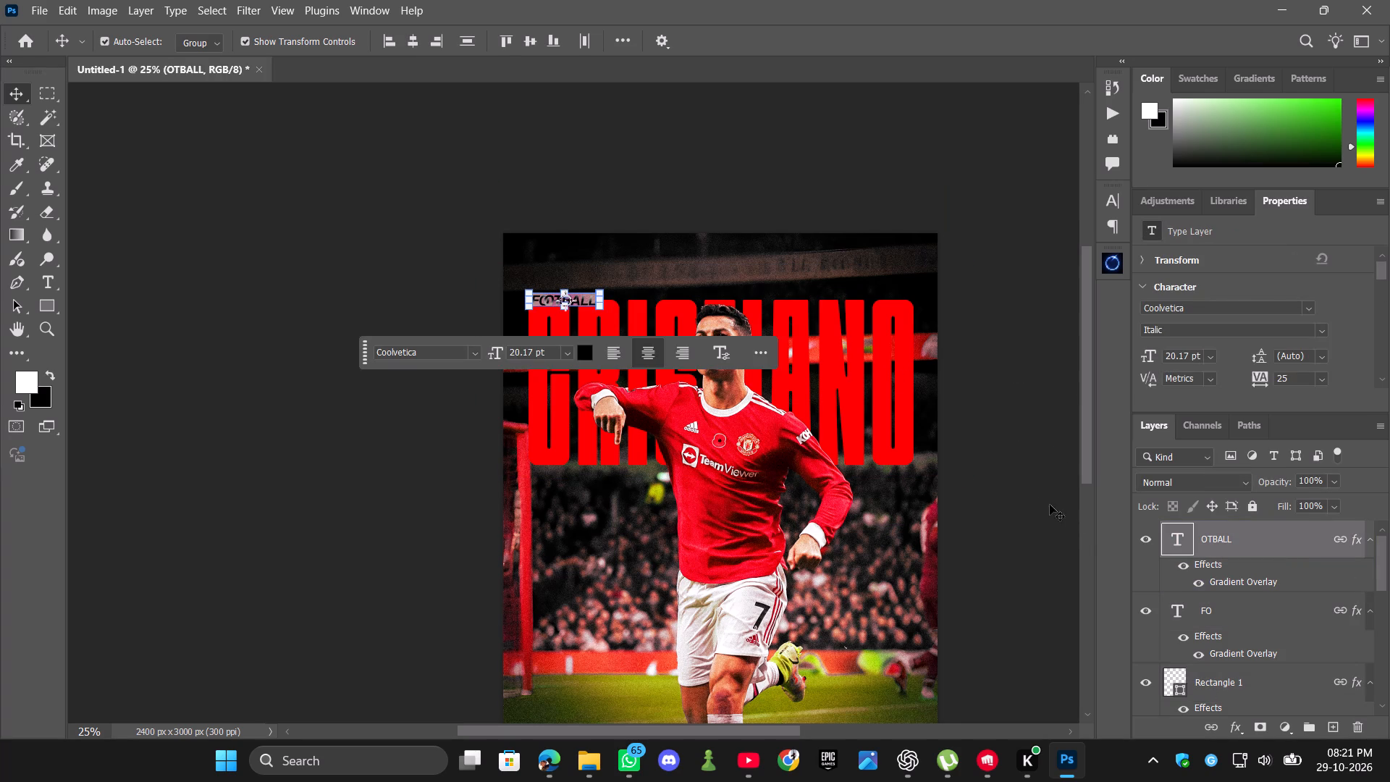
{"action": "left_click", "coordinate": [1032, 494]}
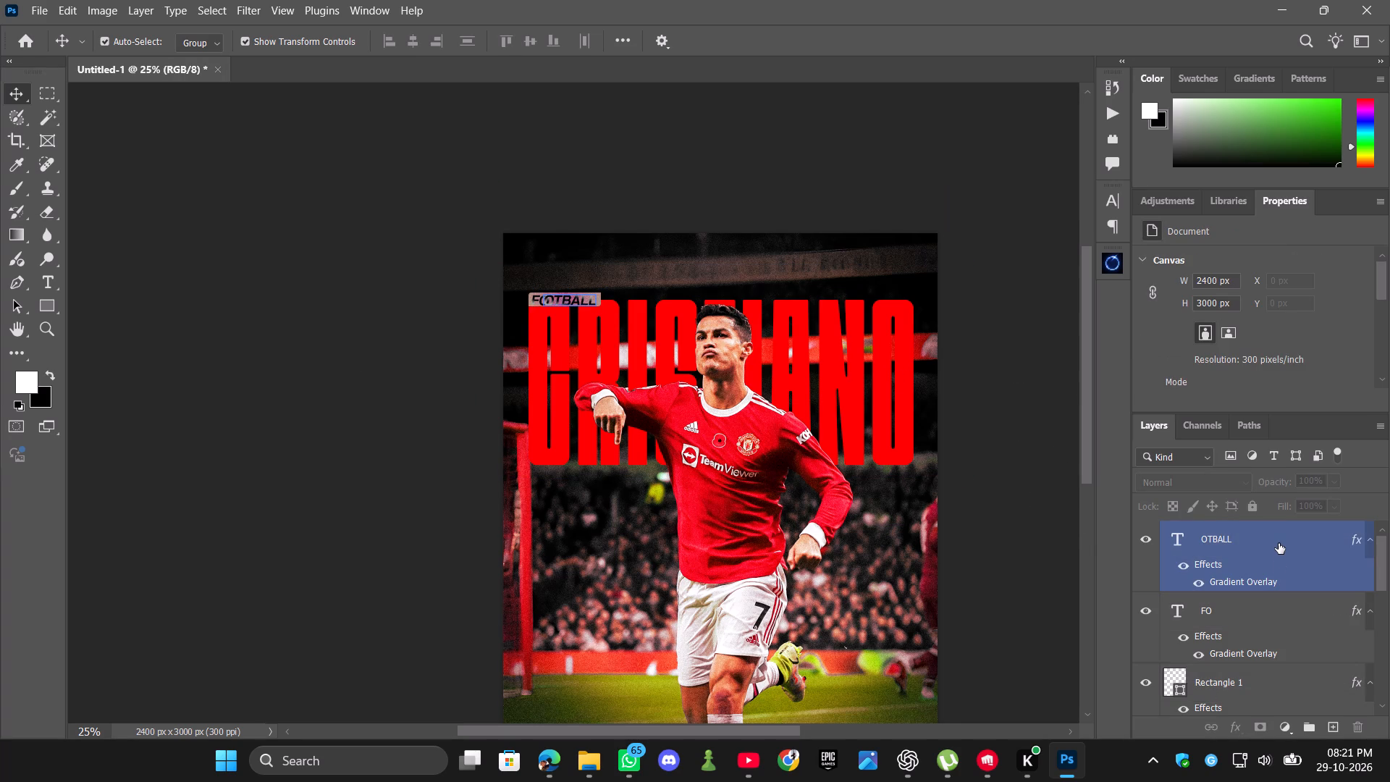
{"action": "left_click", "coordinate": [1279, 543]}
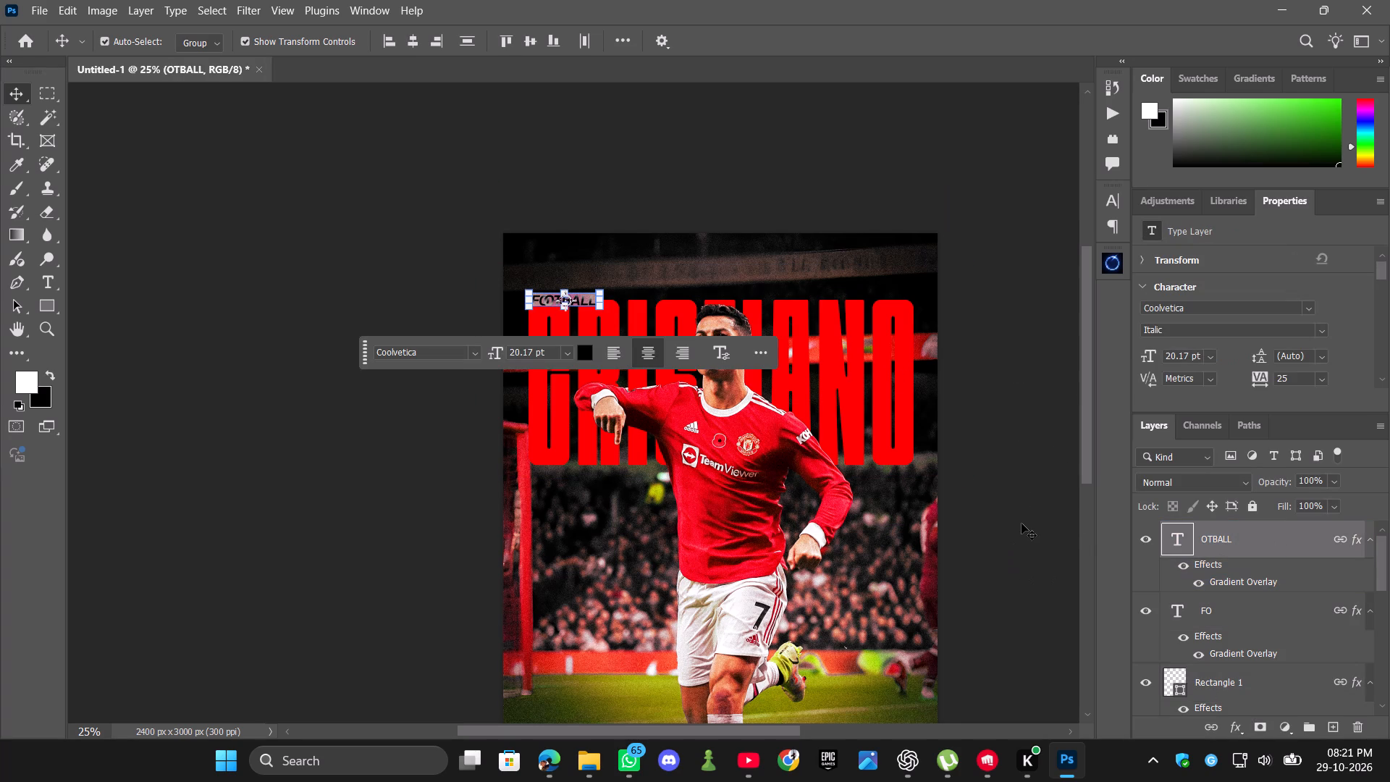
{"action": "key", "text": "Left"}
{"action": "left_click", "coordinate": [1022, 524]}
{"action": "left_click", "coordinate": [1260, 543]}
{"action": "key", "text": "Right"}
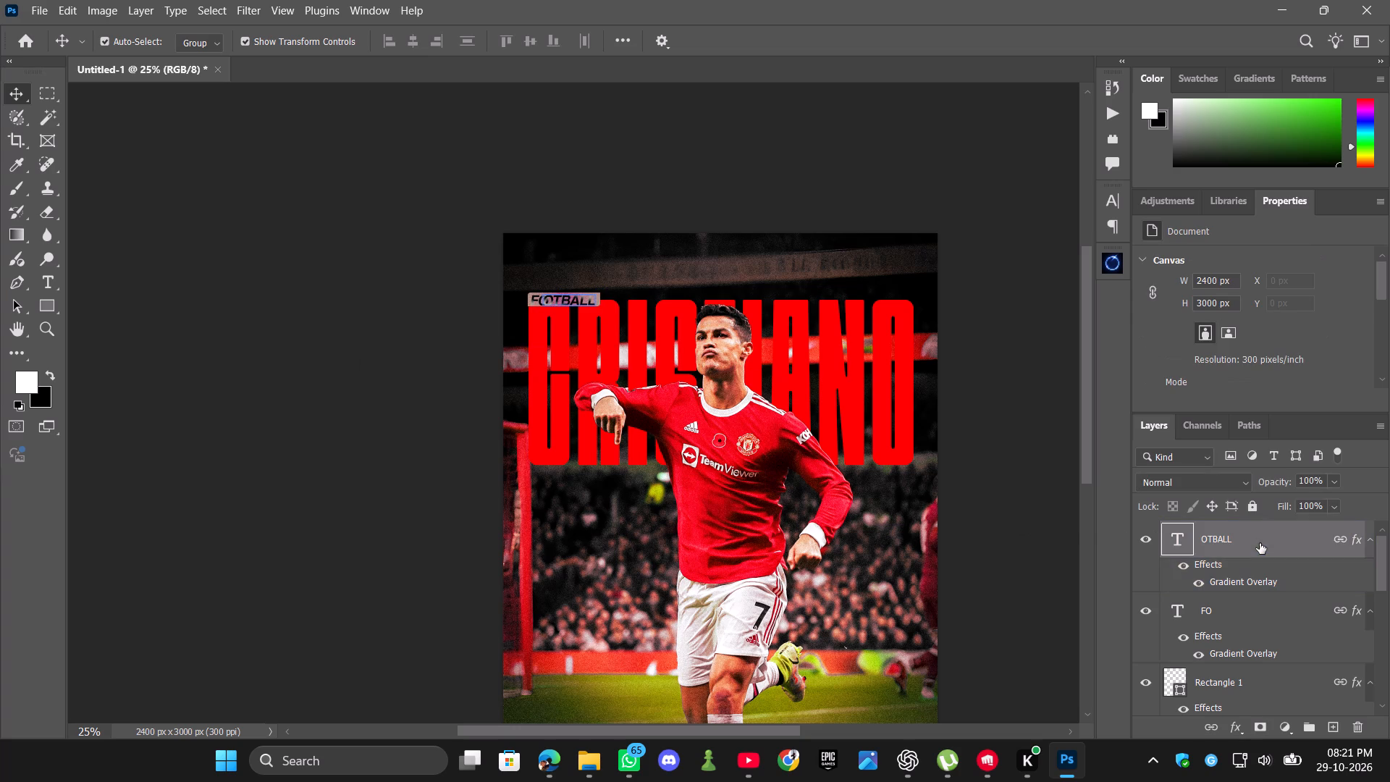
{"action": "left_click", "coordinate": [1048, 501]}
Open the layer style of the FOOTBALL label's Rectangle 1 layer and enable a Drop Shadow.
{"action": "scroll", "coordinate": [1243, 659], "scroll_direction": "down", "scroll_amount": 1}
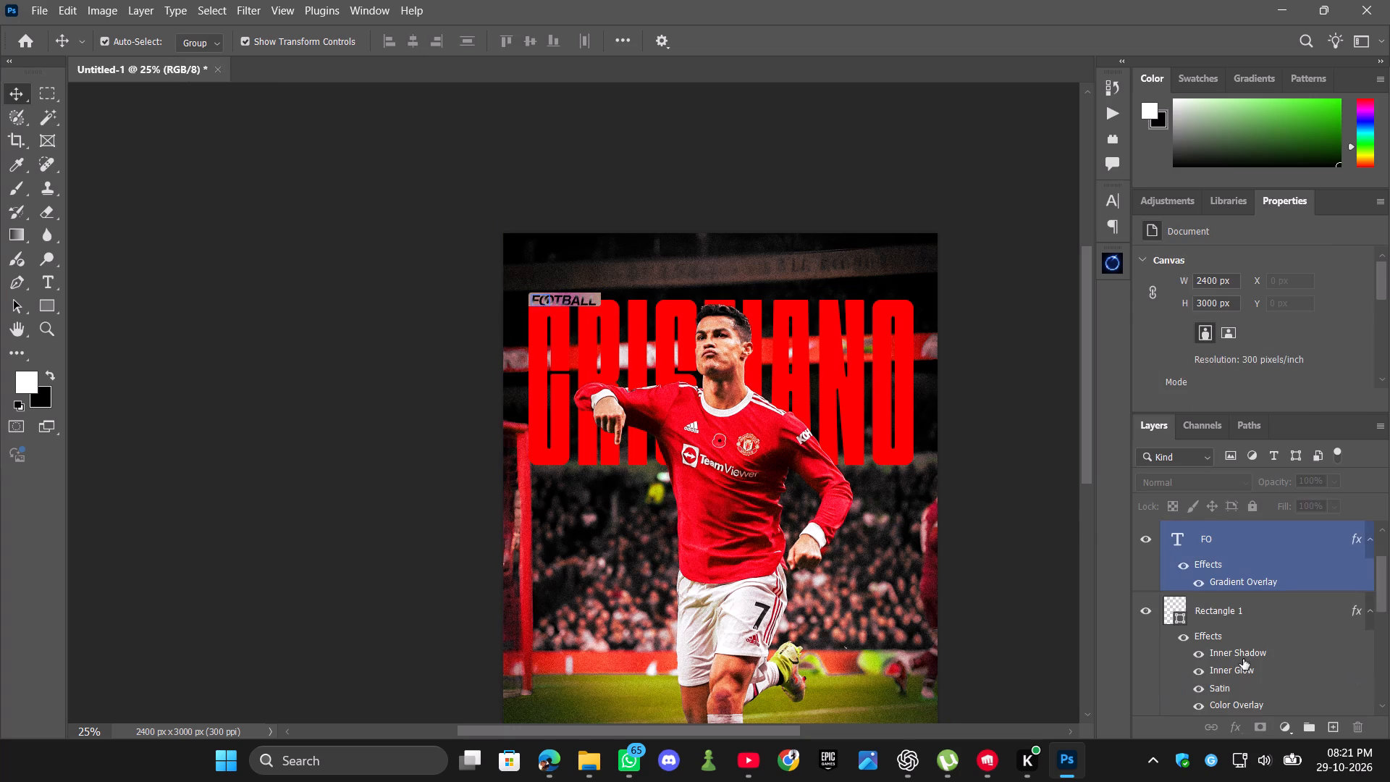
{"action": "left_click", "coordinate": [1252, 613]}
{"action": "right_click", "coordinate": [1253, 598]}
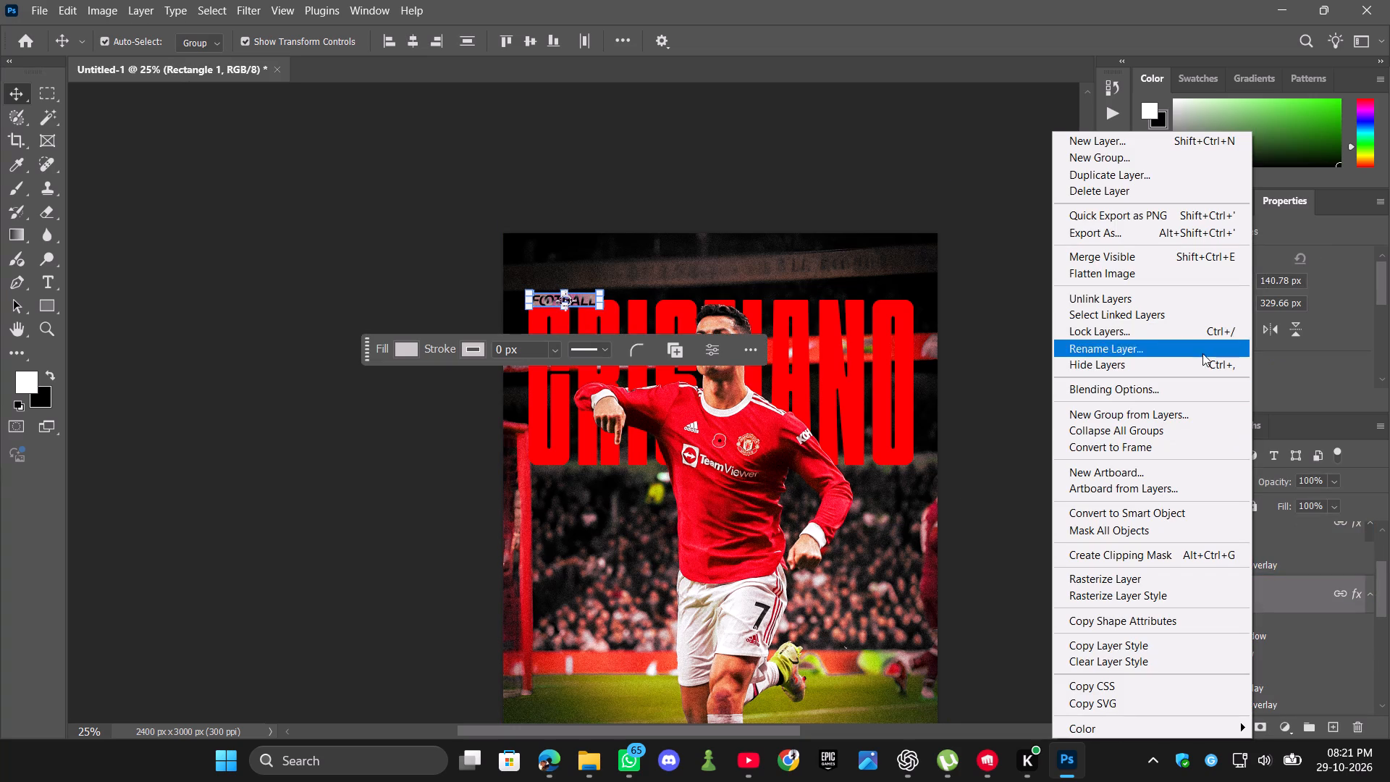
{"action": "left_click", "coordinate": [1155, 384]}
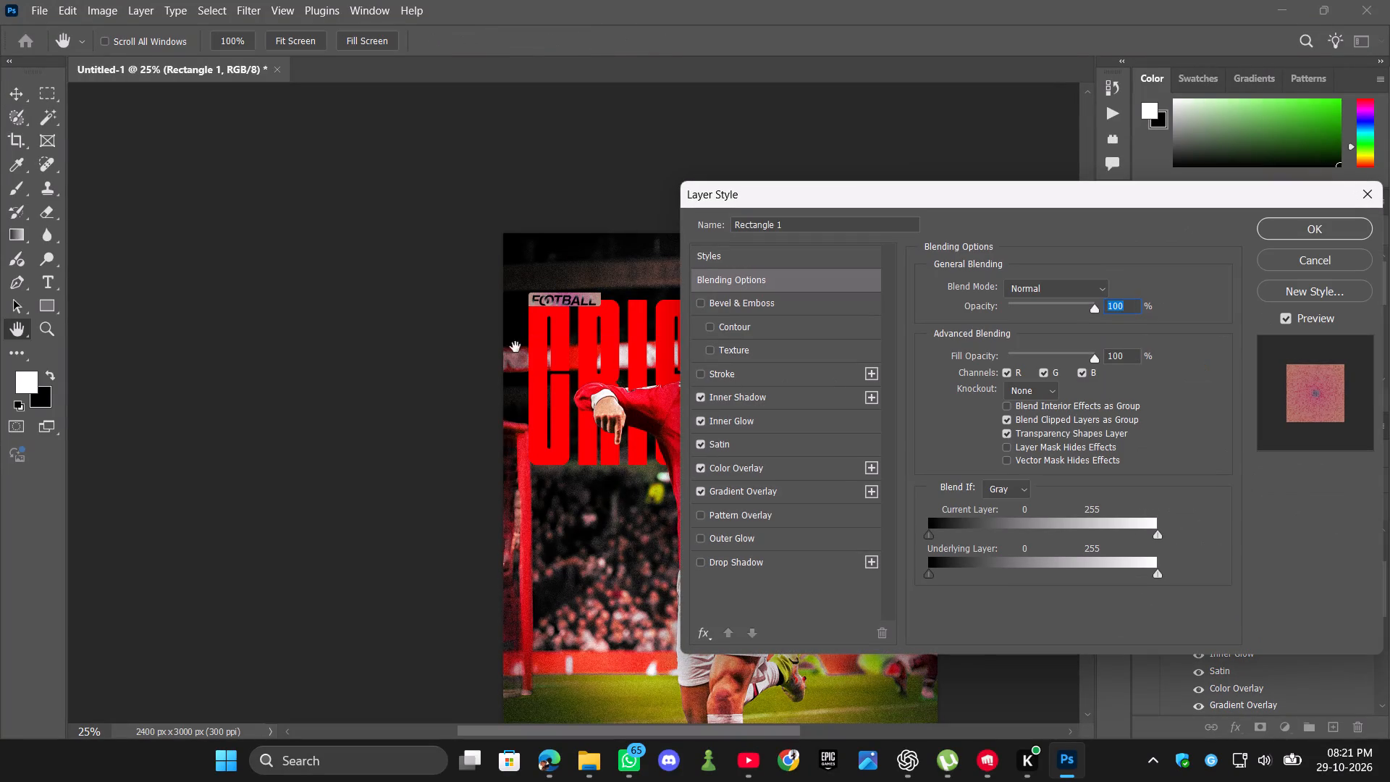
{"action": "left_click", "coordinate": [502, 348]}
{"action": "key", "text": "ctrl+plus"}
{"action": "key", "text": "ctrl+plus"}
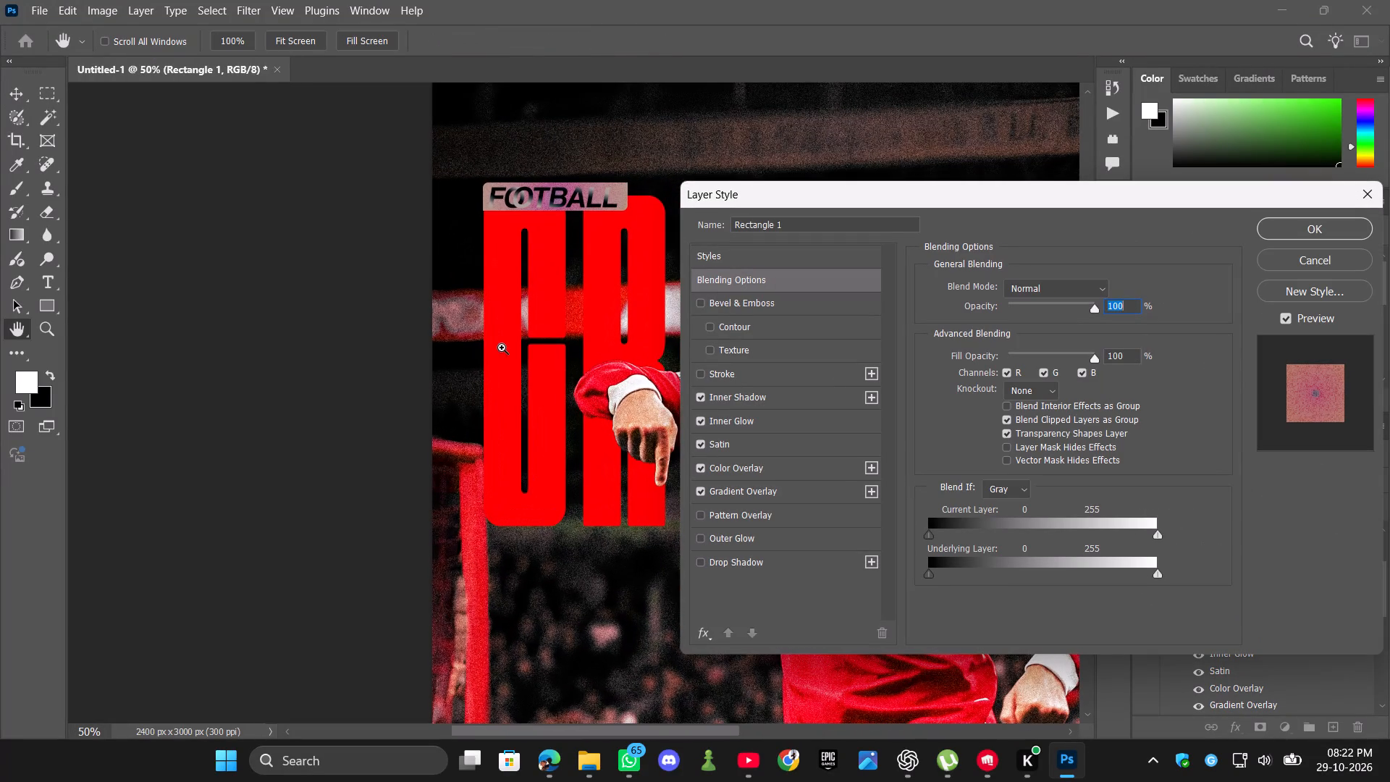
{"action": "scroll", "coordinate": [502, 348], "scroll_direction": "up", "scroll_amount": 6}
{"action": "left_click", "coordinate": [738, 563]}
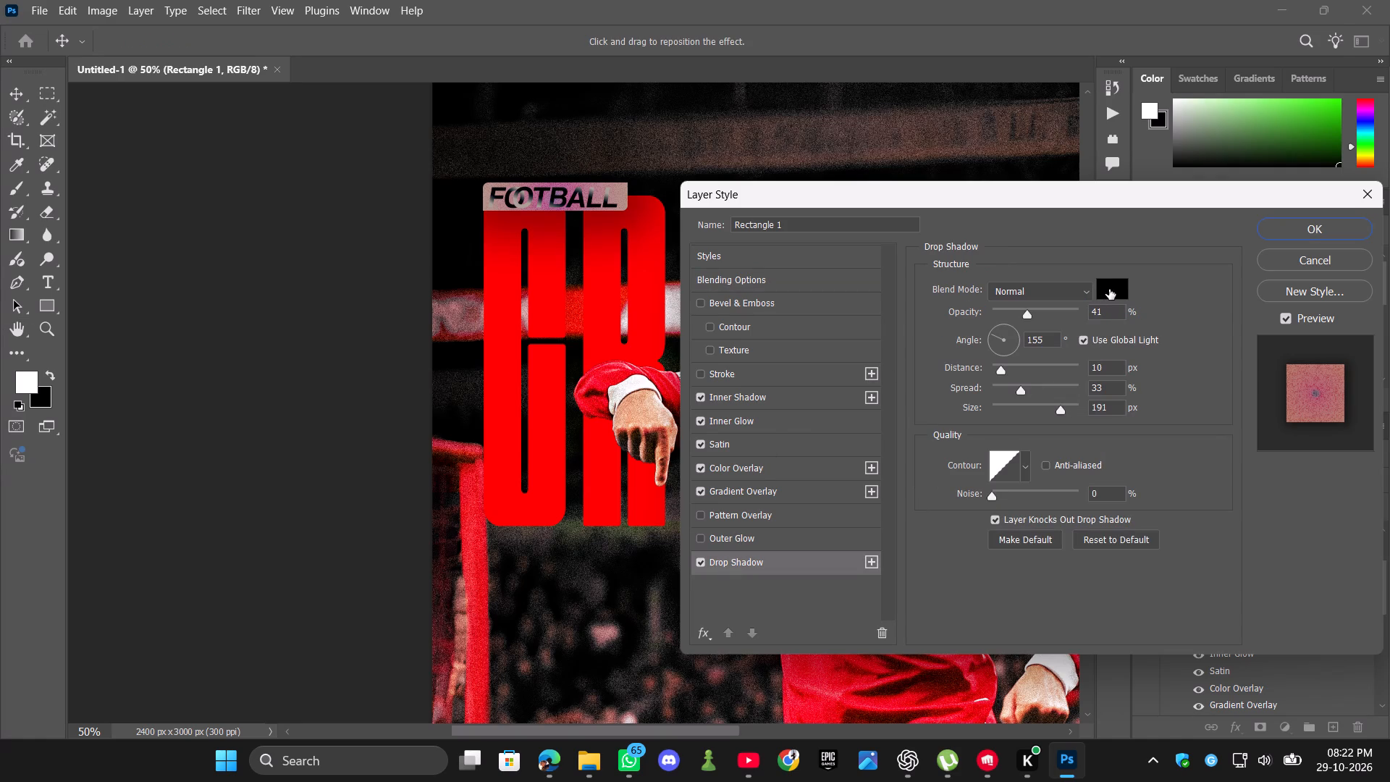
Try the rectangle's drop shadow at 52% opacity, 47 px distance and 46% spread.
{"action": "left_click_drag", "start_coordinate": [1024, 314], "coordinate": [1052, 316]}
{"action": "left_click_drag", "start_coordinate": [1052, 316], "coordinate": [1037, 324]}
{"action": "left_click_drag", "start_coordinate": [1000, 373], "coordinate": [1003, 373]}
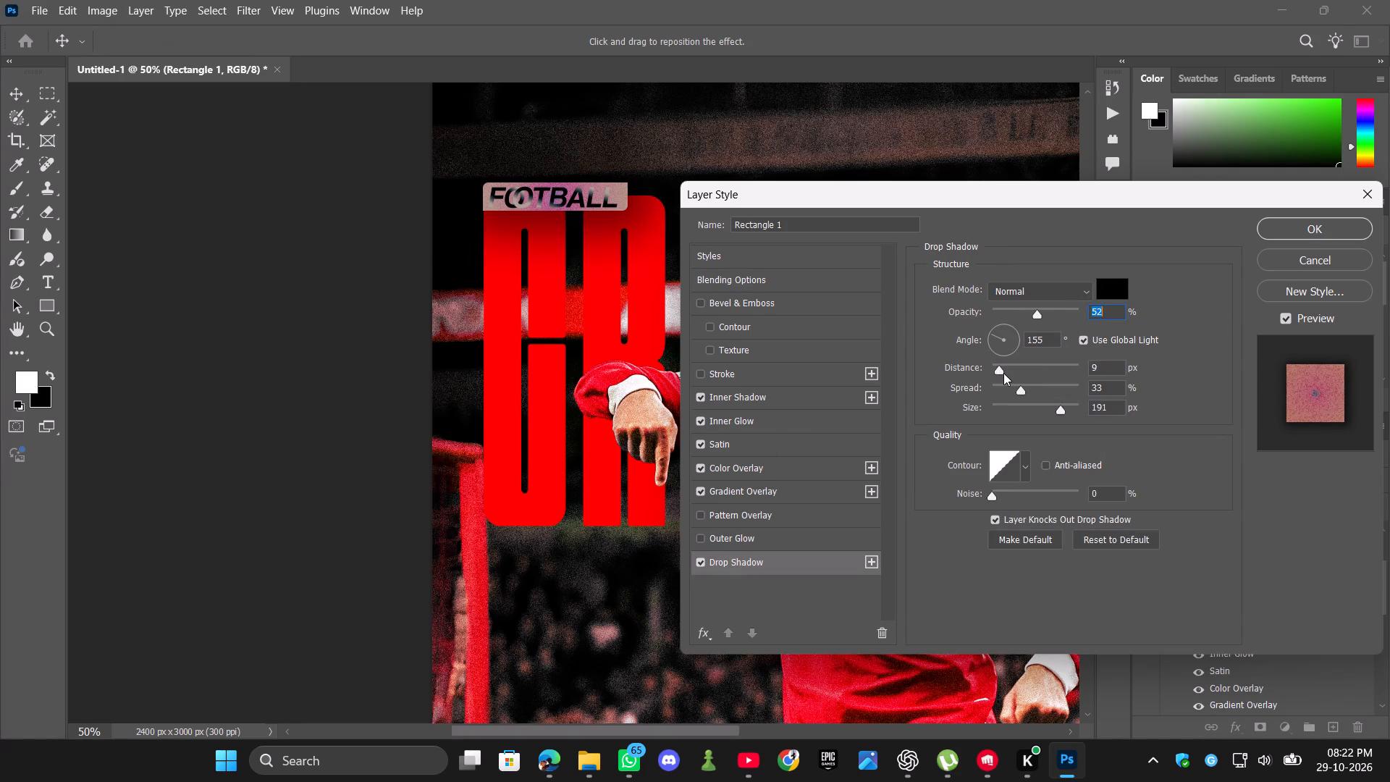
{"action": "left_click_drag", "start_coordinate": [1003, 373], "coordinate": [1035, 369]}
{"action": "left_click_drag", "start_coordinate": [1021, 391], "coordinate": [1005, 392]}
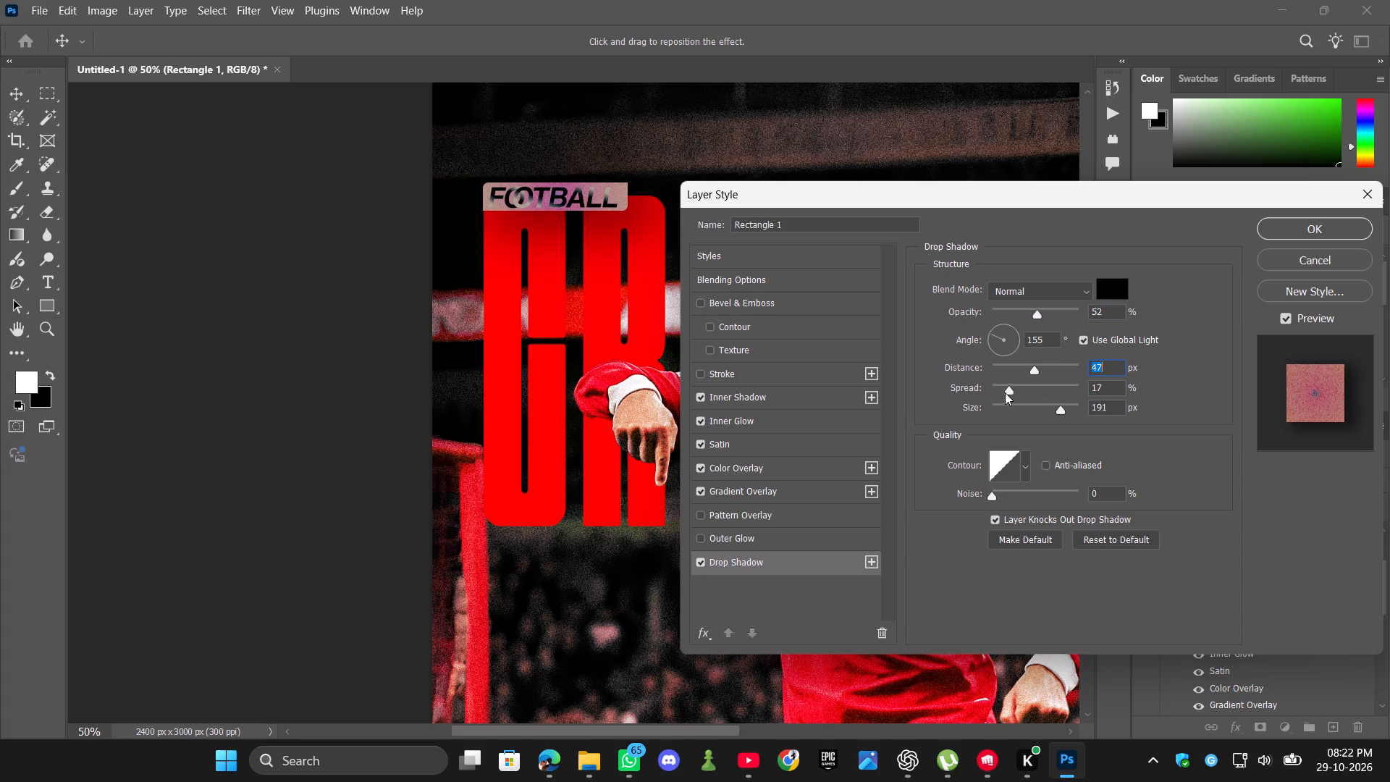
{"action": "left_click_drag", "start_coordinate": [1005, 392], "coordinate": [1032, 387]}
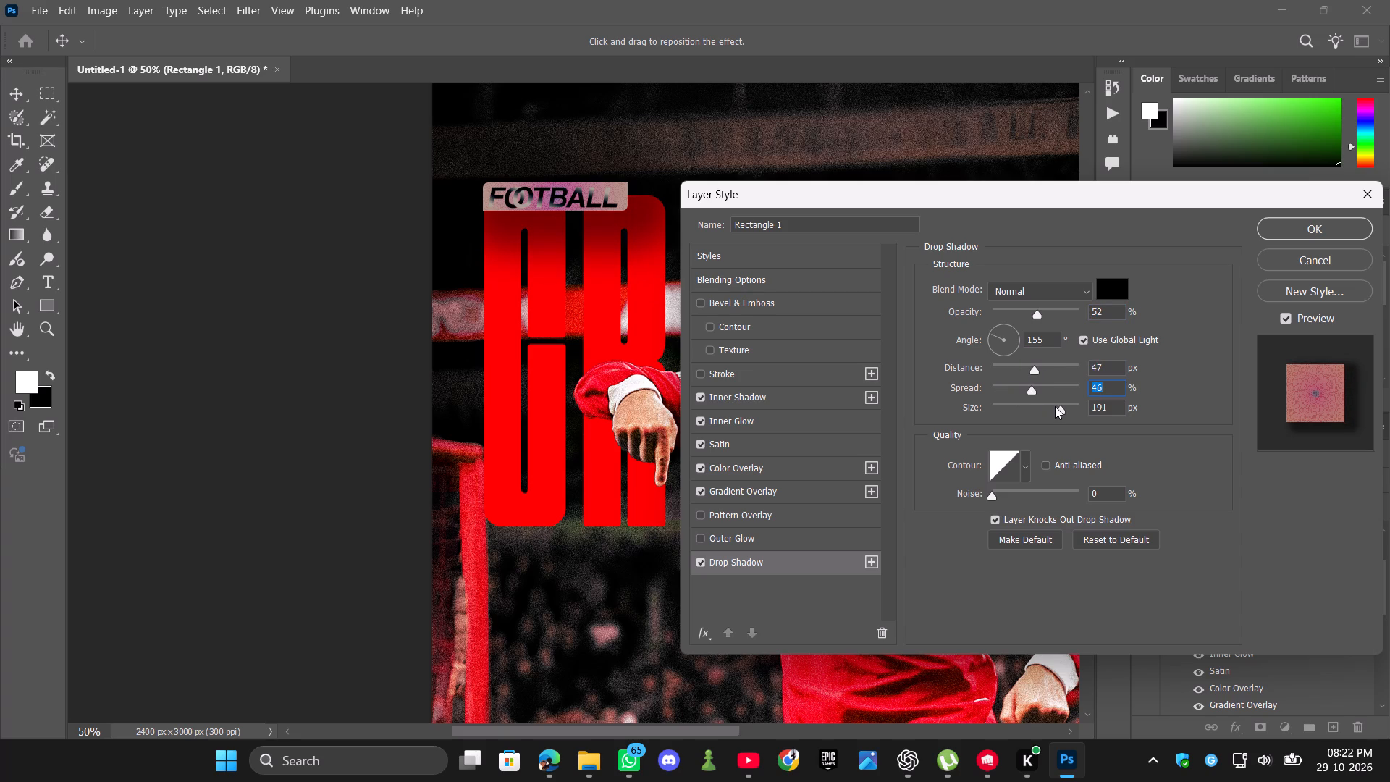
Tighten the drop shadow around the rectangle with 0 px distance, 42% spread and 54 px size.
{"action": "left_click_drag", "start_coordinate": [1056, 406], "coordinate": [985, 408]}
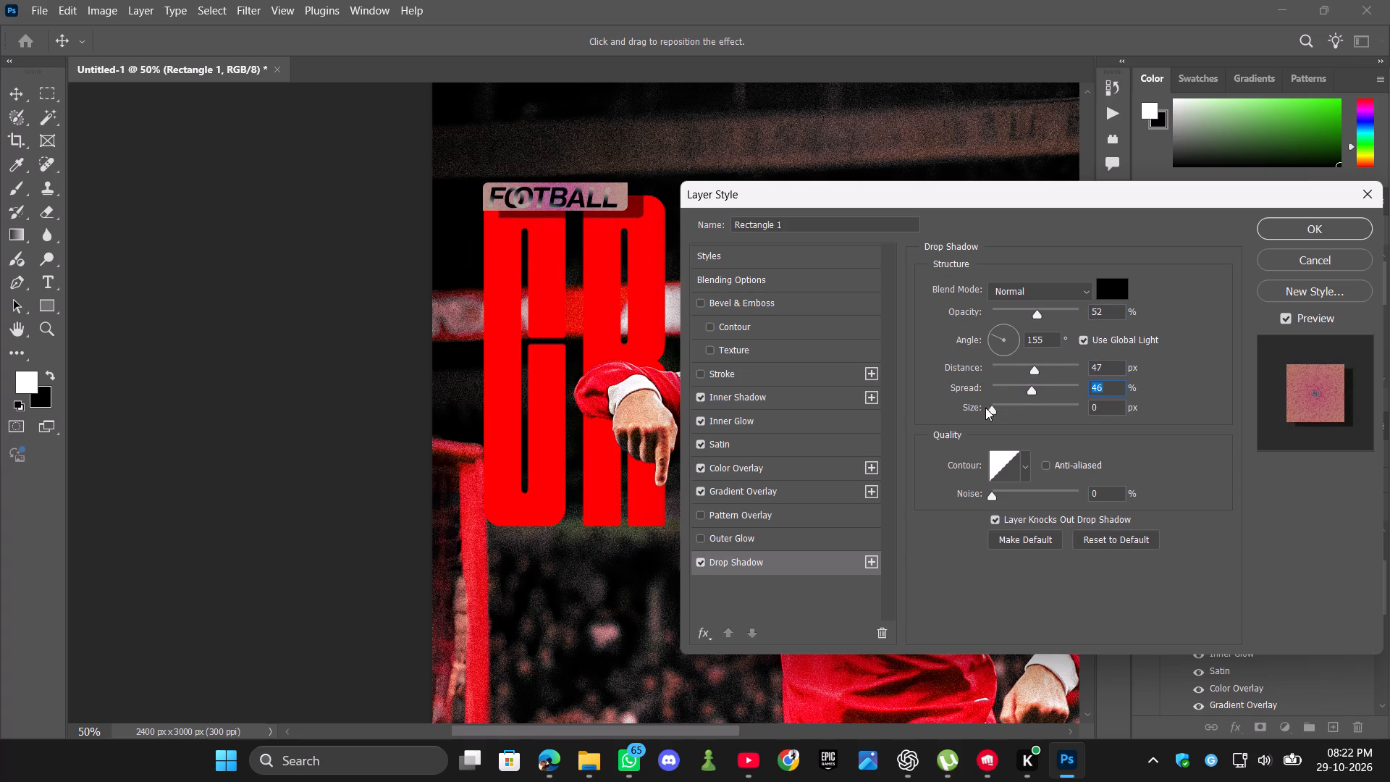
{"action": "left_click_drag", "start_coordinate": [985, 408], "coordinate": [1004, 406]}
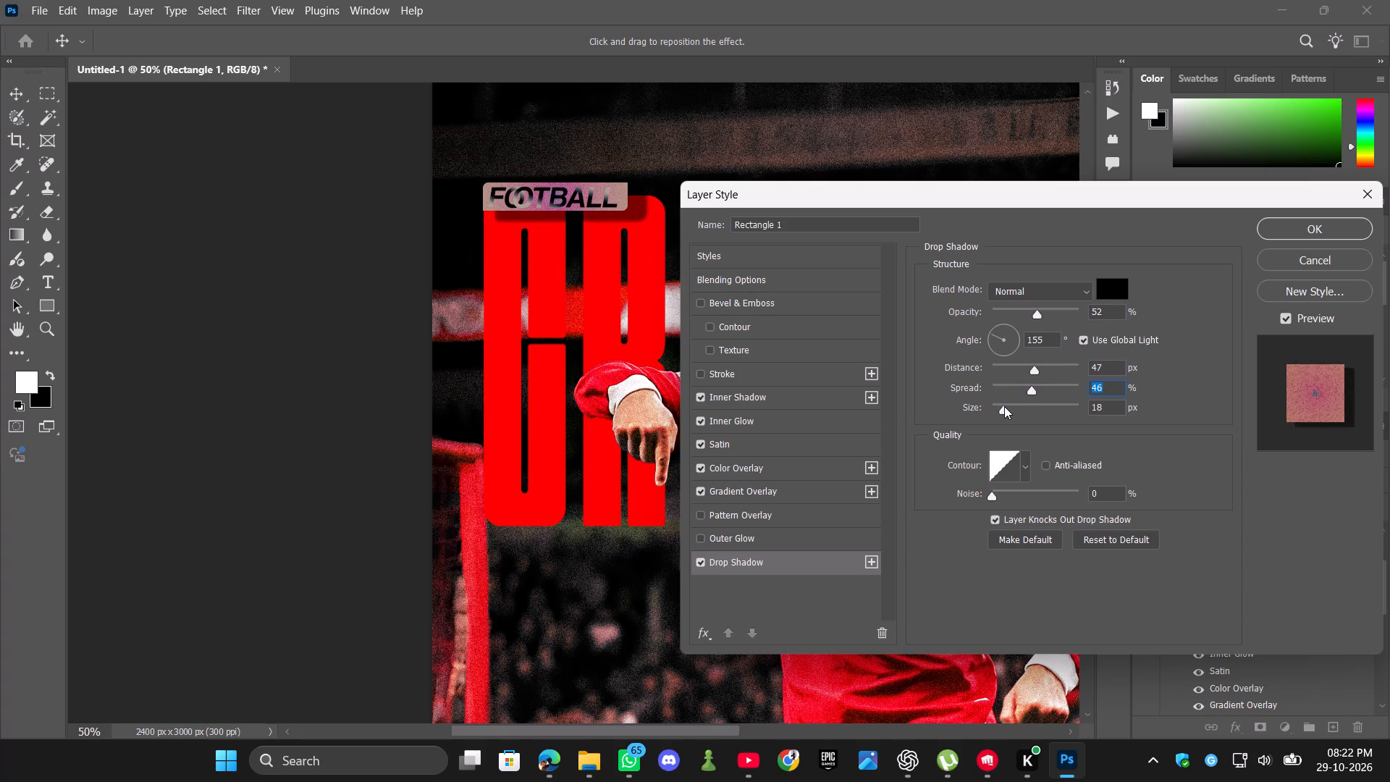
{"action": "left_click_drag", "start_coordinate": [1004, 406], "coordinate": [1008, 406]}
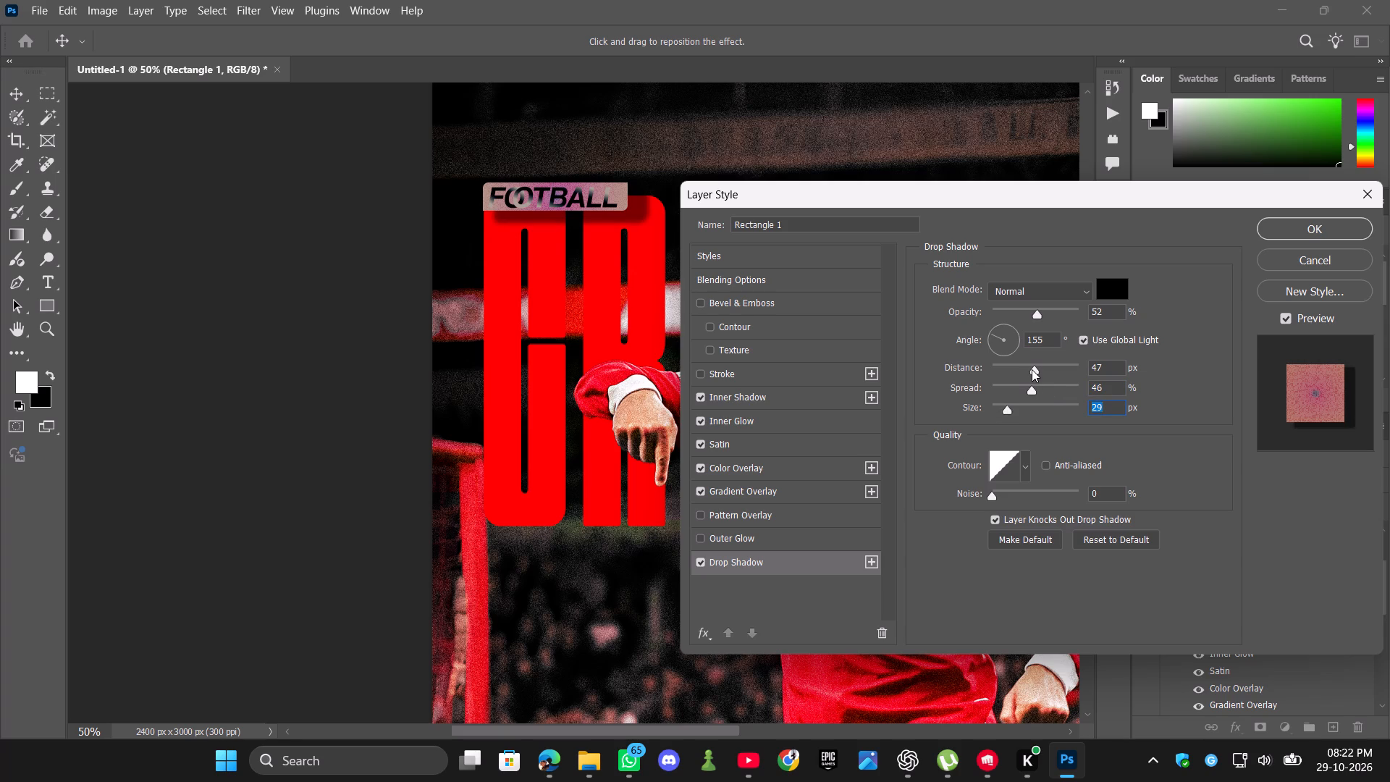
{"action": "left_click_drag", "start_coordinate": [1032, 368], "coordinate": [977, 371]}
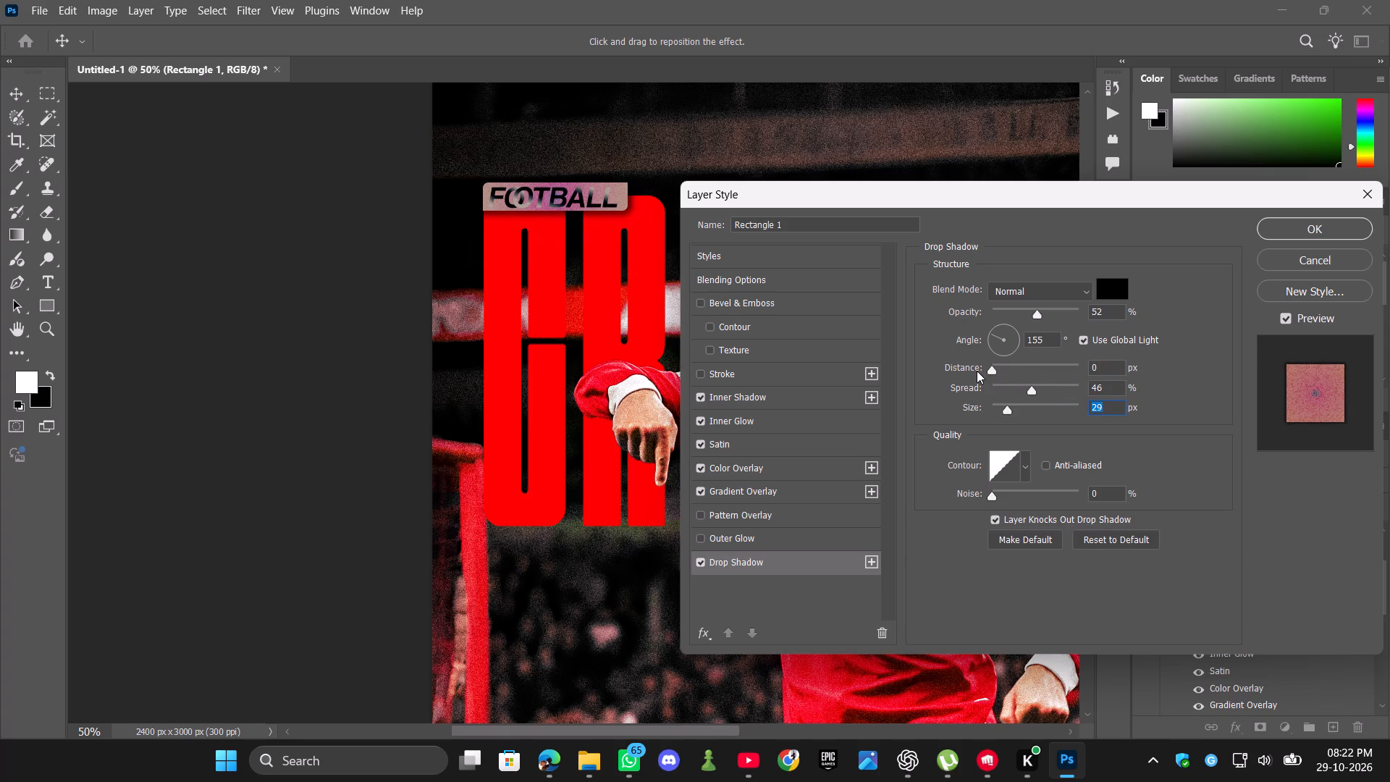
{"action": "left_click_drag", "start_coordinate": [977, 371], "coordinate": [990, 370]}
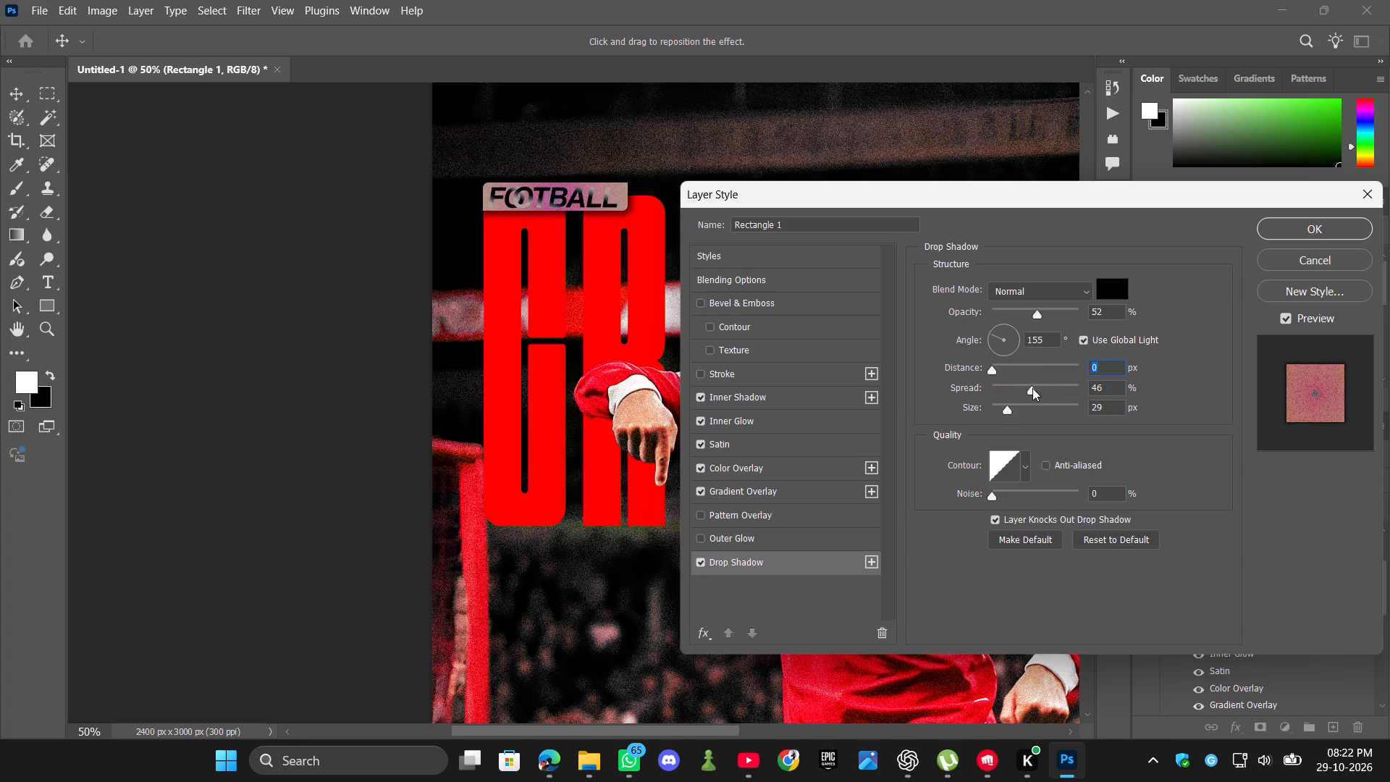
{"action": "left_click", "coordinate": [1032, 390]}
{"action": "left_click_drag", "start_coordinate": [1006, 409], "coordinate": [1016, 408]}
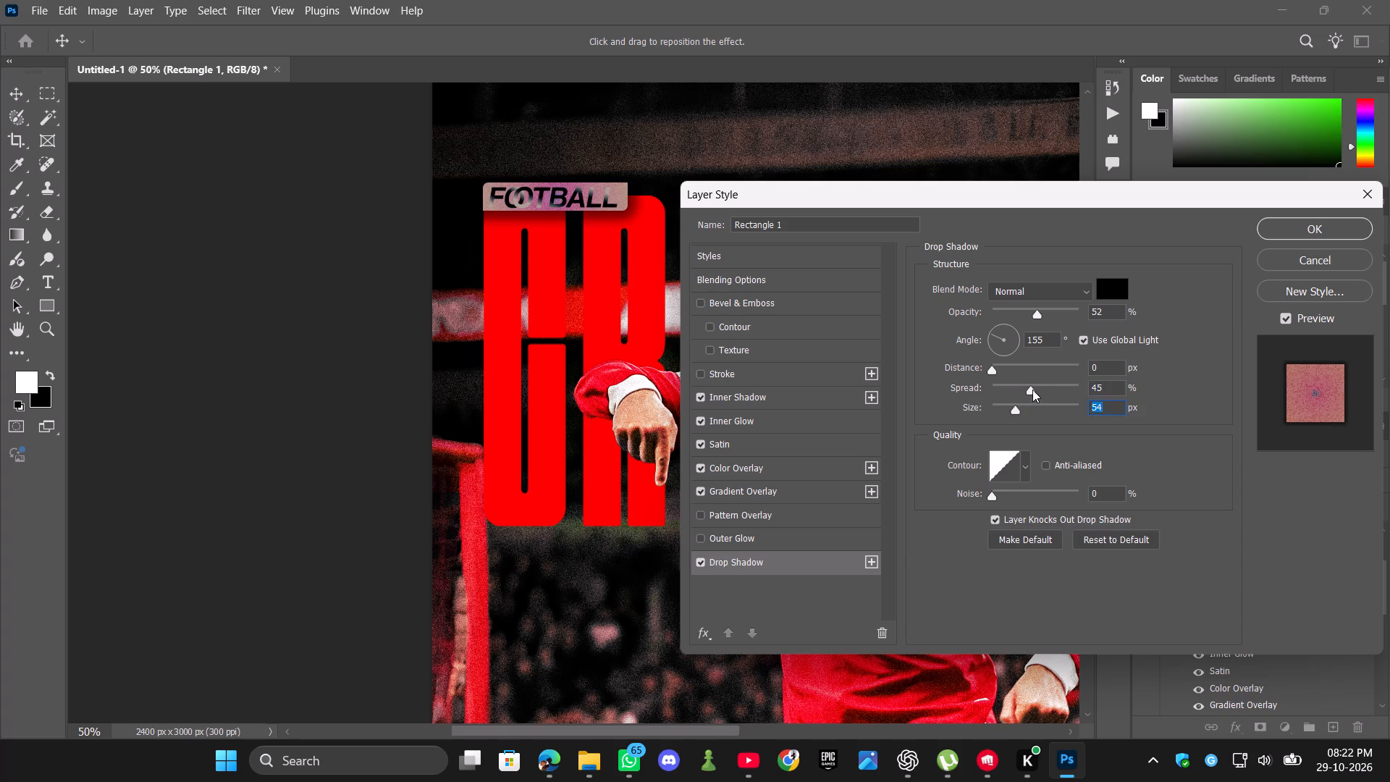
{"action": "left_click", "coordinate": [1032, 390]}
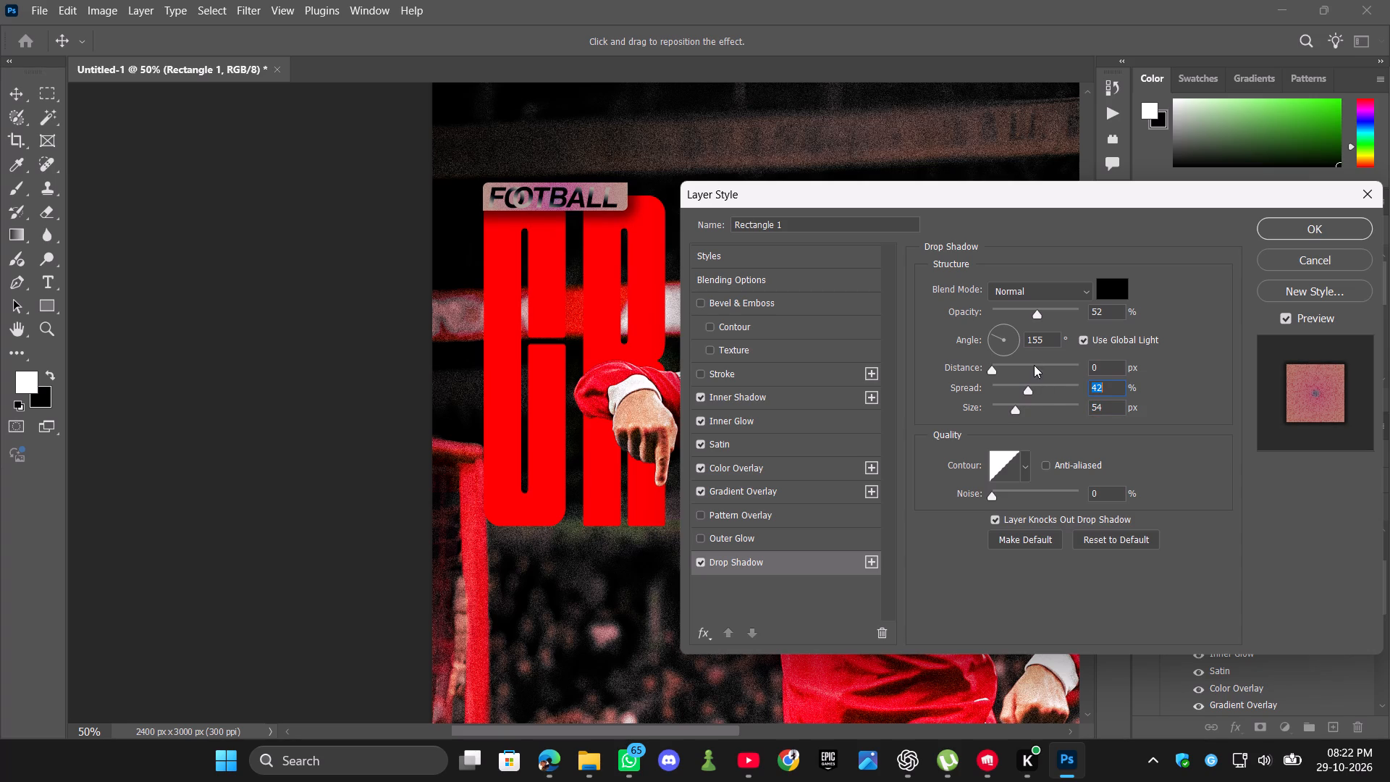
Try stronger and weaker drop shadow opacities and settle on 63%.
{"action": "left_click_drag", "start_coordinate": [1041, 314], "coordinate": [1058, 314]}
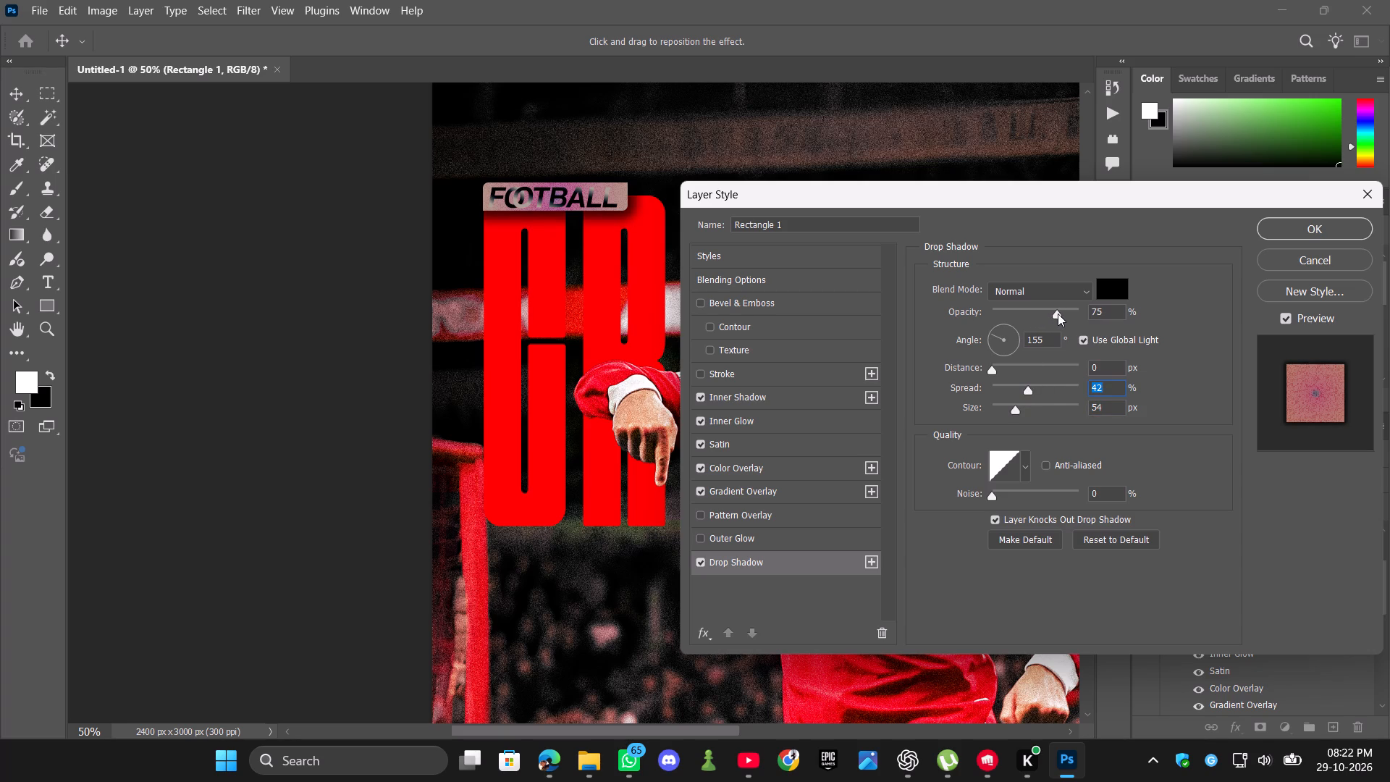
{"action": "left_click_drag", "start_coordinate": [1058, 314], "coordinate": [1061, 314]}
{"action": "left_click_drag", "start_coordinate": [1061, 314], "coordinate": [1029, 320]}
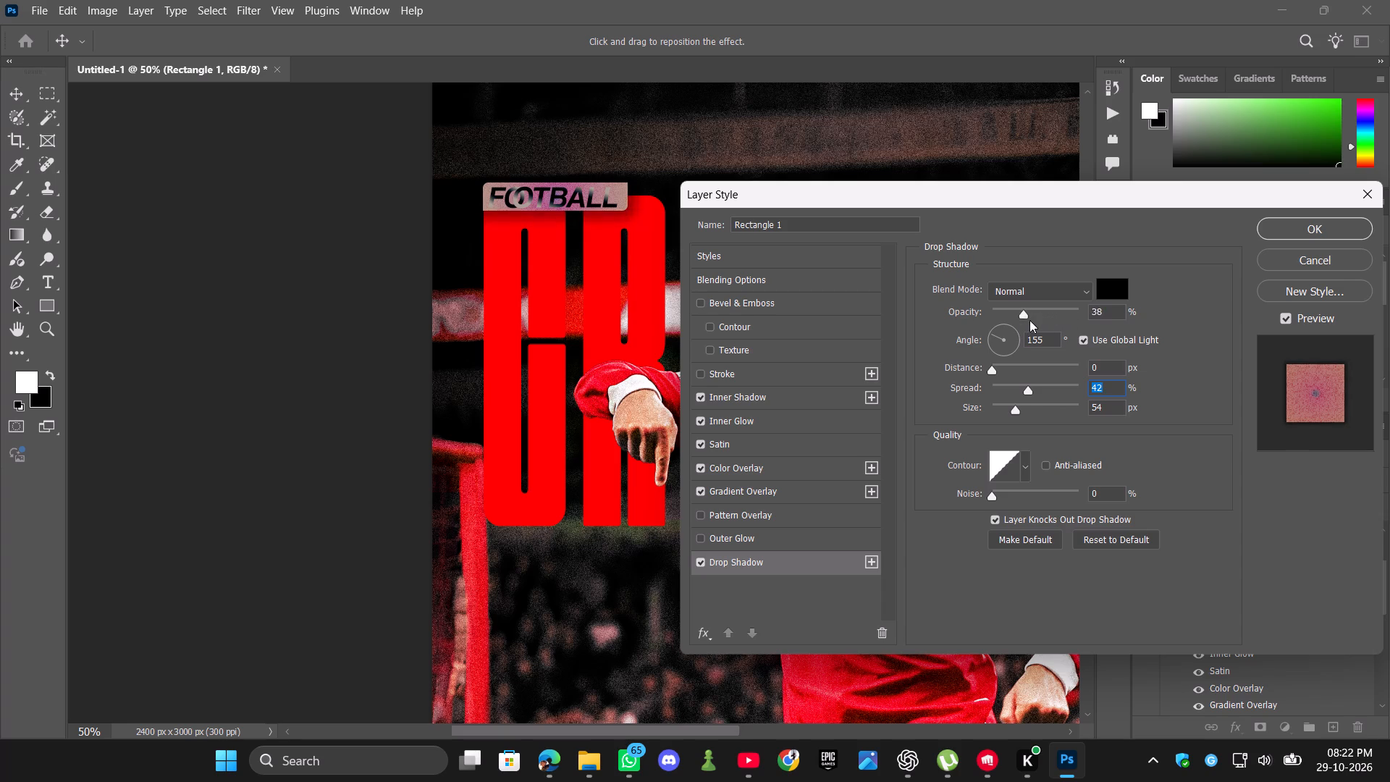
{"action": "left_click_drag", "start_coordinate": [1029, 320], "coordinate": [1043, 320]}
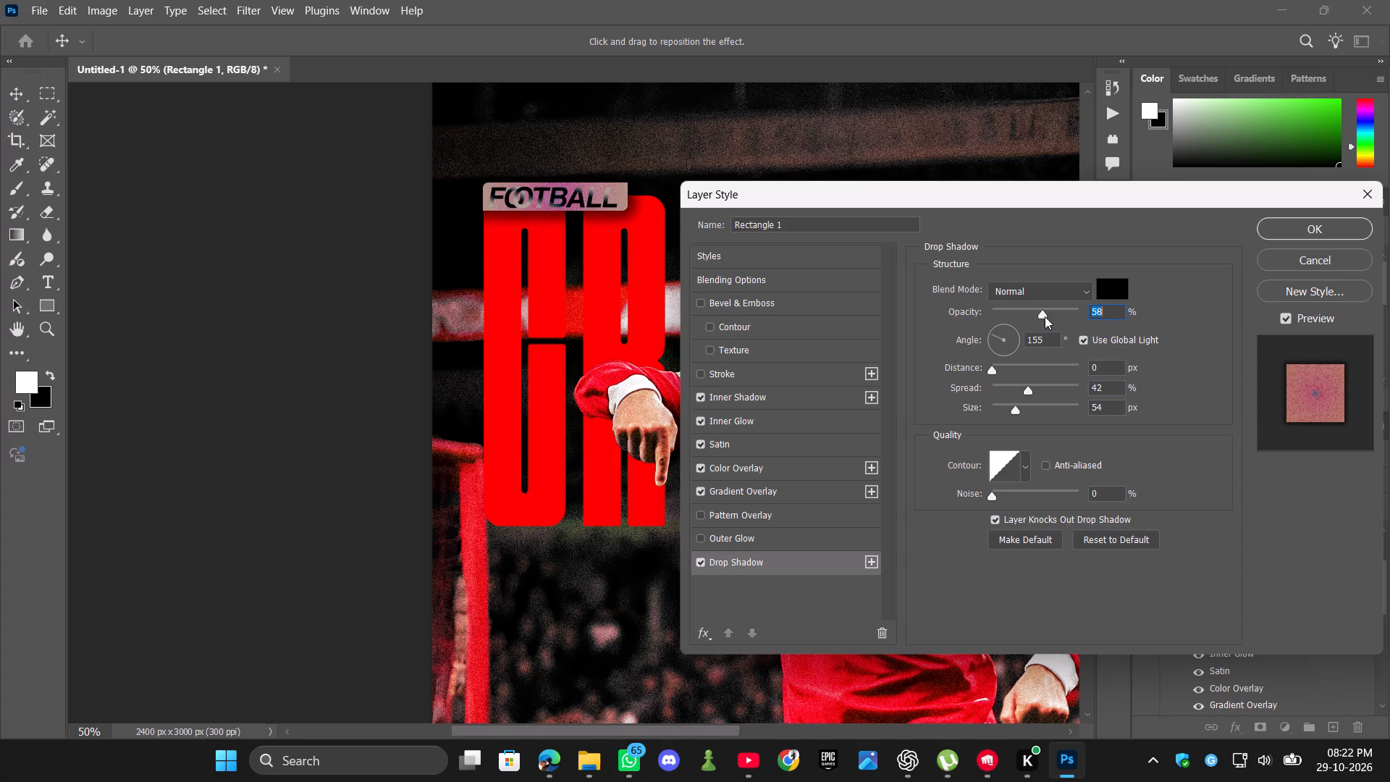
{"action": "left_click", "coordinate": [1042, 316]}
Refine the drop shadow to 0 px distance, 35% spread, 62 px size and 10% noise, and apply the layer style.
{"action": "left_click_drag", "start_coordinate": [991, 370], "coordinate": [998, 370]}
{"action": "left_click_drag", "start_coordinate": [998, 370], "coordinate": [977, 375]}
{"action": "left_click", "coordinate": [1028, 389]}
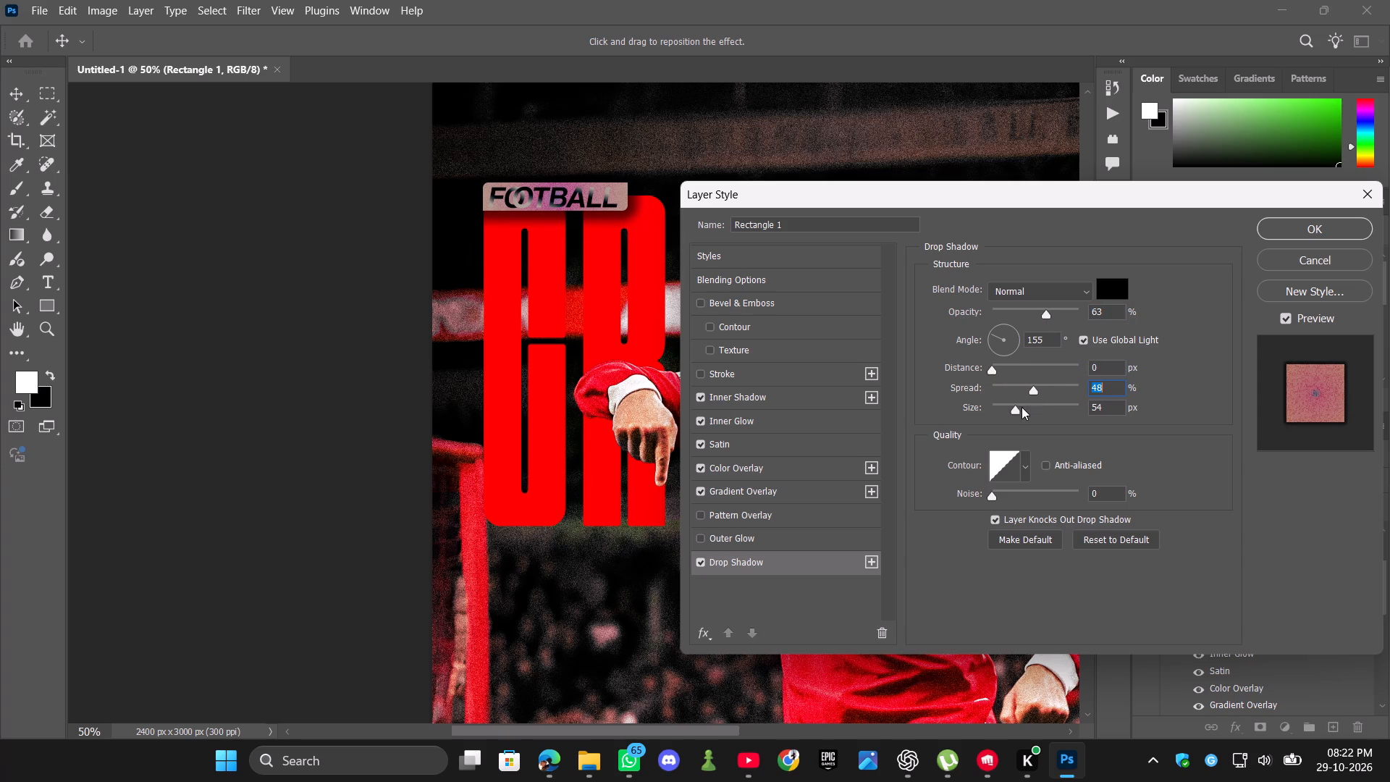
{"action": "left_click", "coordinate": [1016, 408]}
{"action": "left_click_drag", "start_coordinate": [991, 497], "coordinate": [1014, 497]}
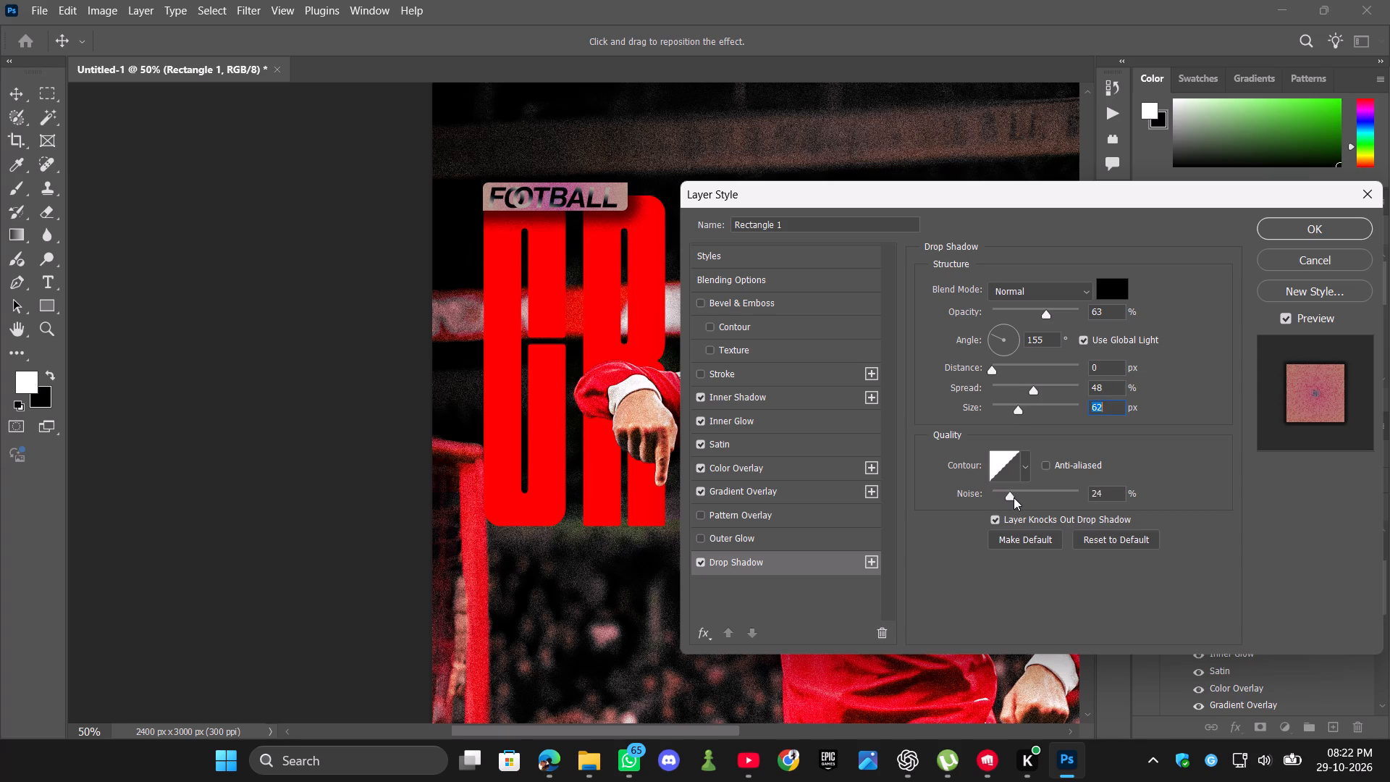
{"action": "left_click_drag", "start_coordinate": [1014, 497], "coordinate": [1001, 501]}
{"action": "left_click_drag", "start_coordinate": [1035, 391], "coordinate": [1023, 392]}
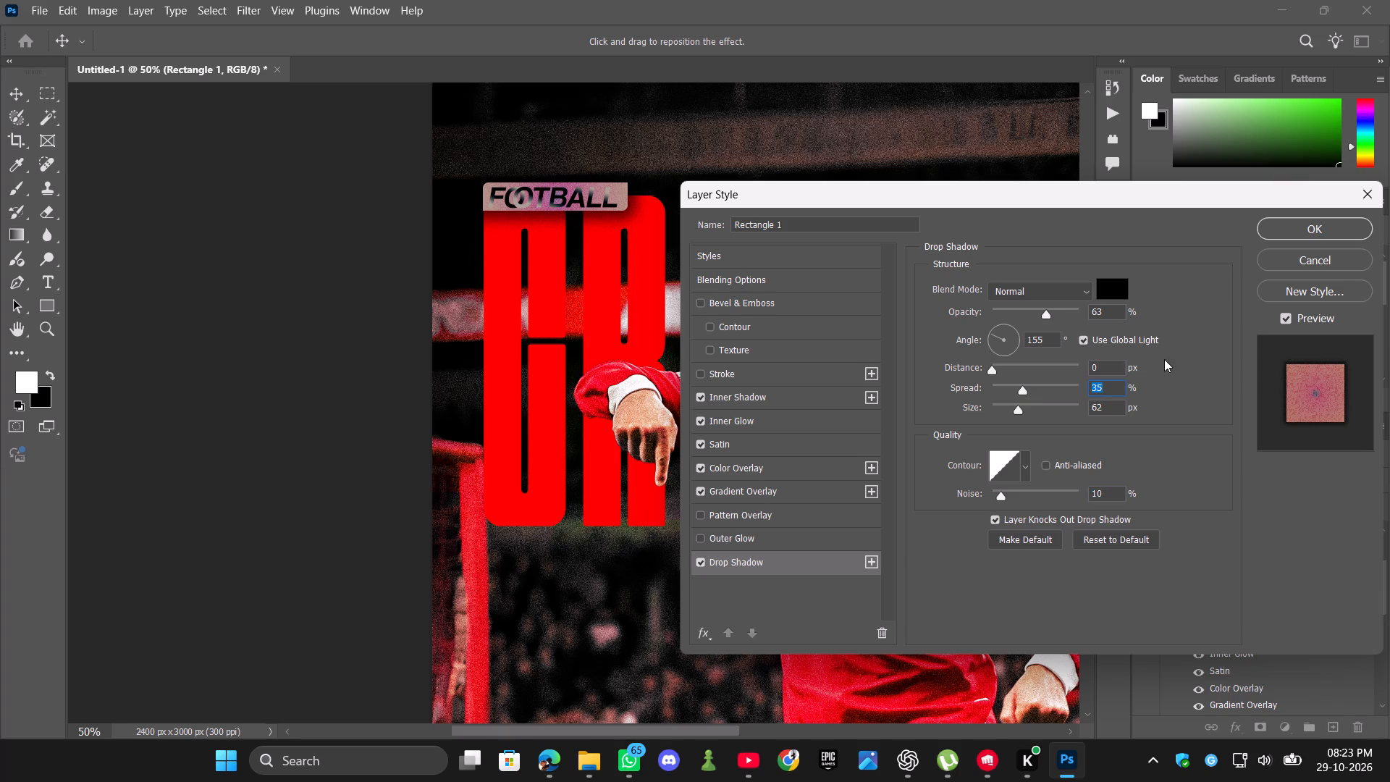
{"action": "left_click", "coordinate": [1309, 231]}
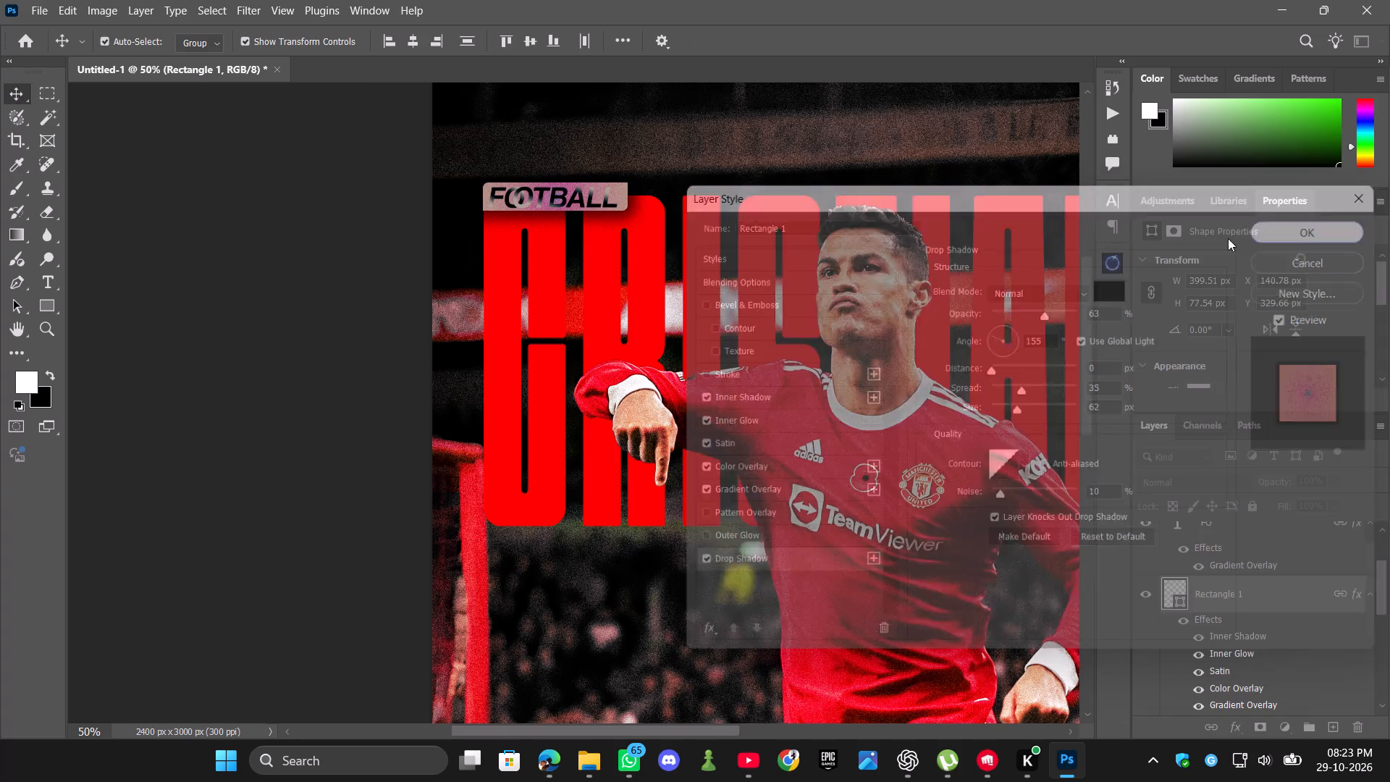
Nudge the linked FOOTBALL label slightly to the right above the CRISTIANO title.
{"action": "left_click", "coordinate": [527, 605]}
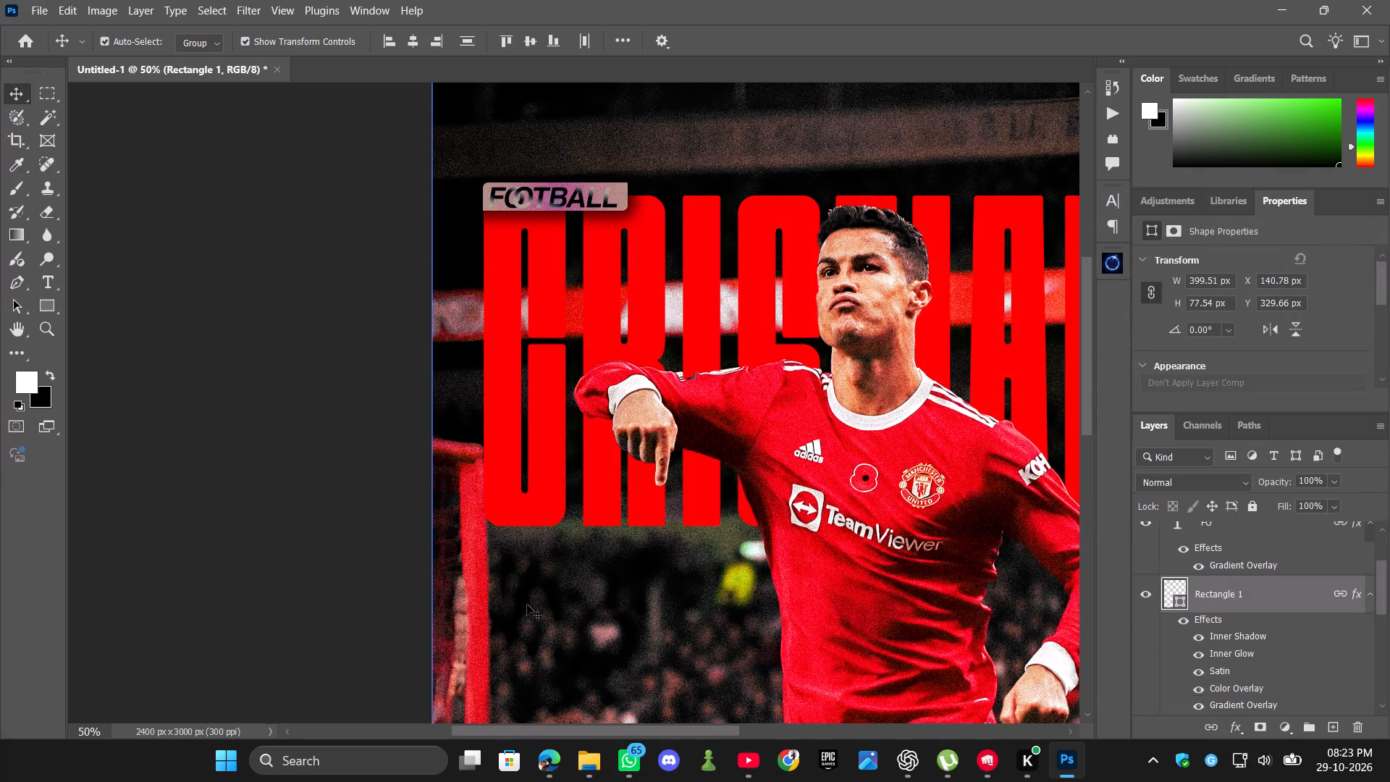
{"action": "scroll", "coordinate": [1247, 581], "scroll_direction": "up", "scroll_amount": 4}
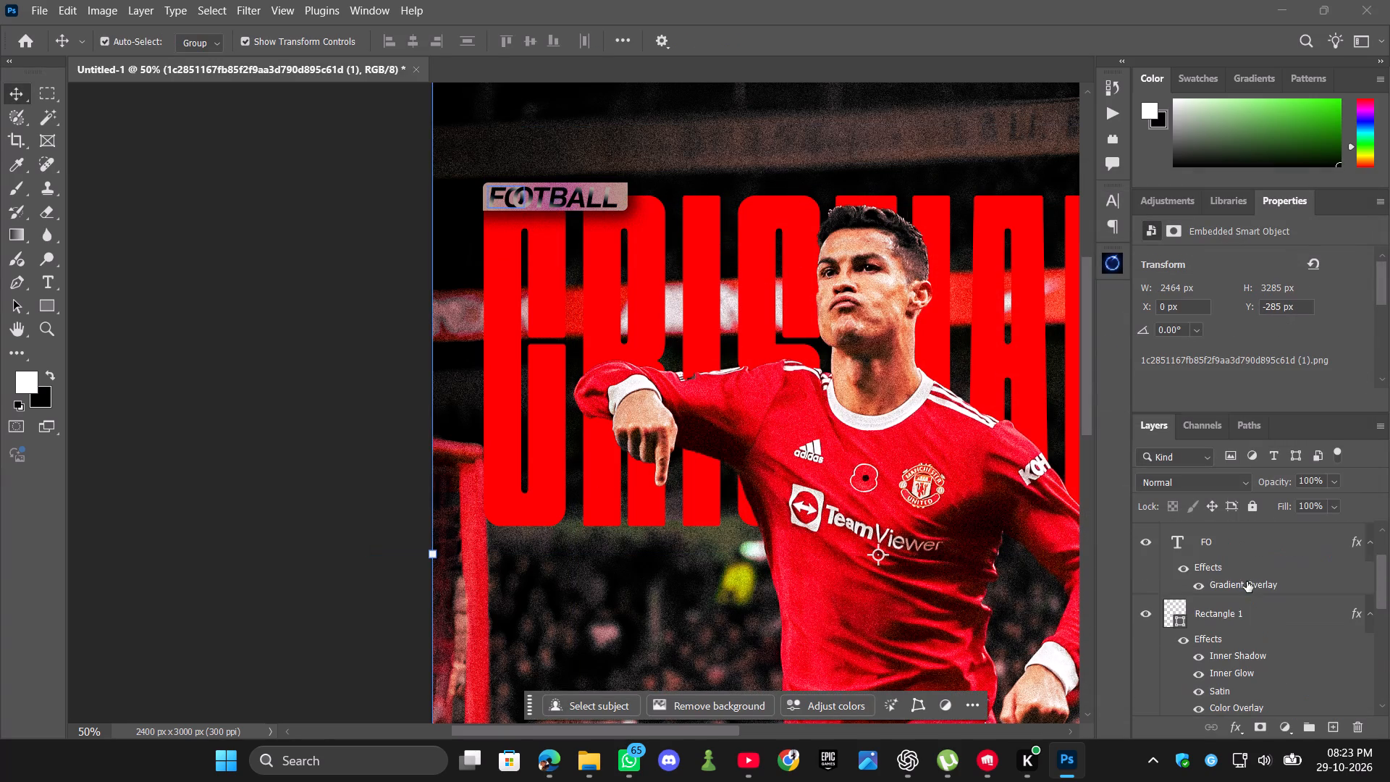
{"action": "left_click", "coordinate": [1258, 534]}
{"action": "key", "text": "Right"}
{"action": "left_click", "coordinate": [660, 640]}
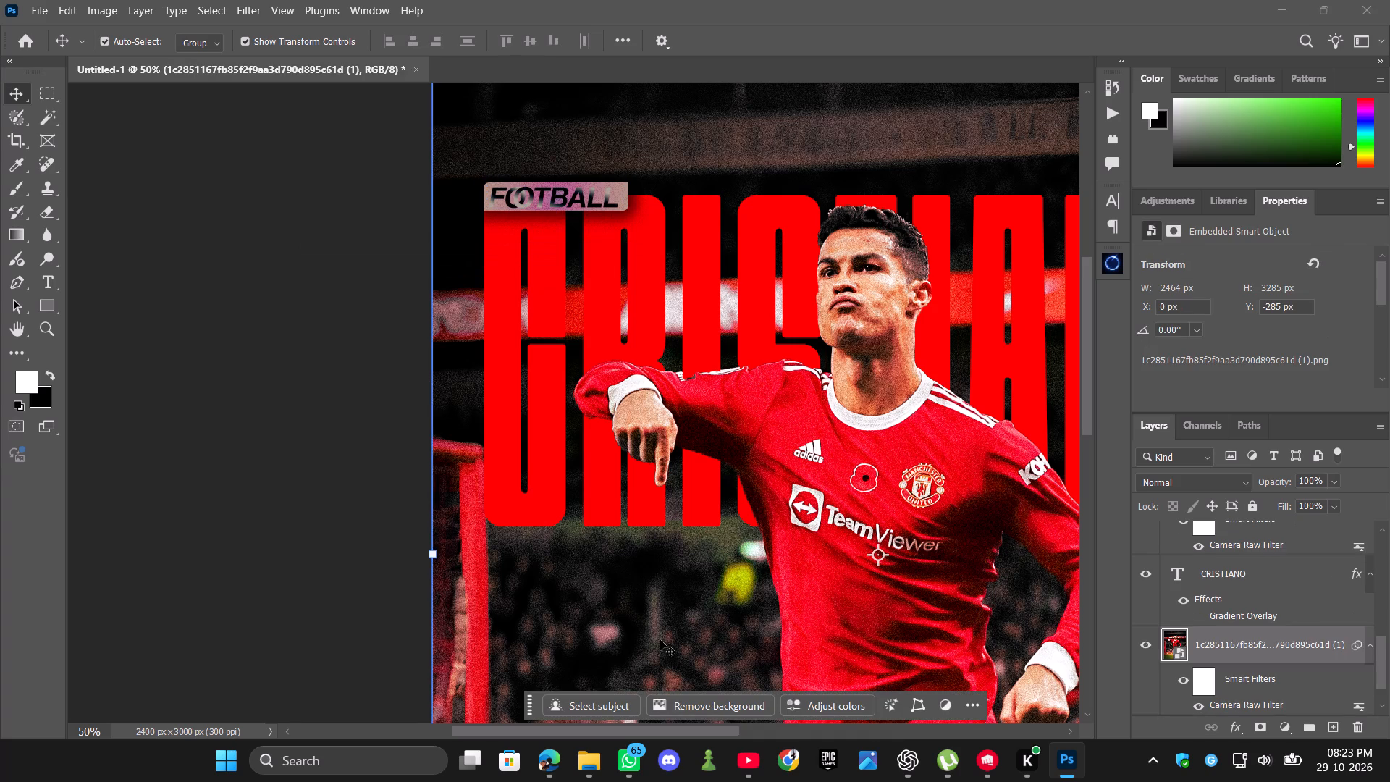
Add an Outer Glow effect to the masked player cutout layer.
{"action": "left_click", "coordinate": [924, 549]}
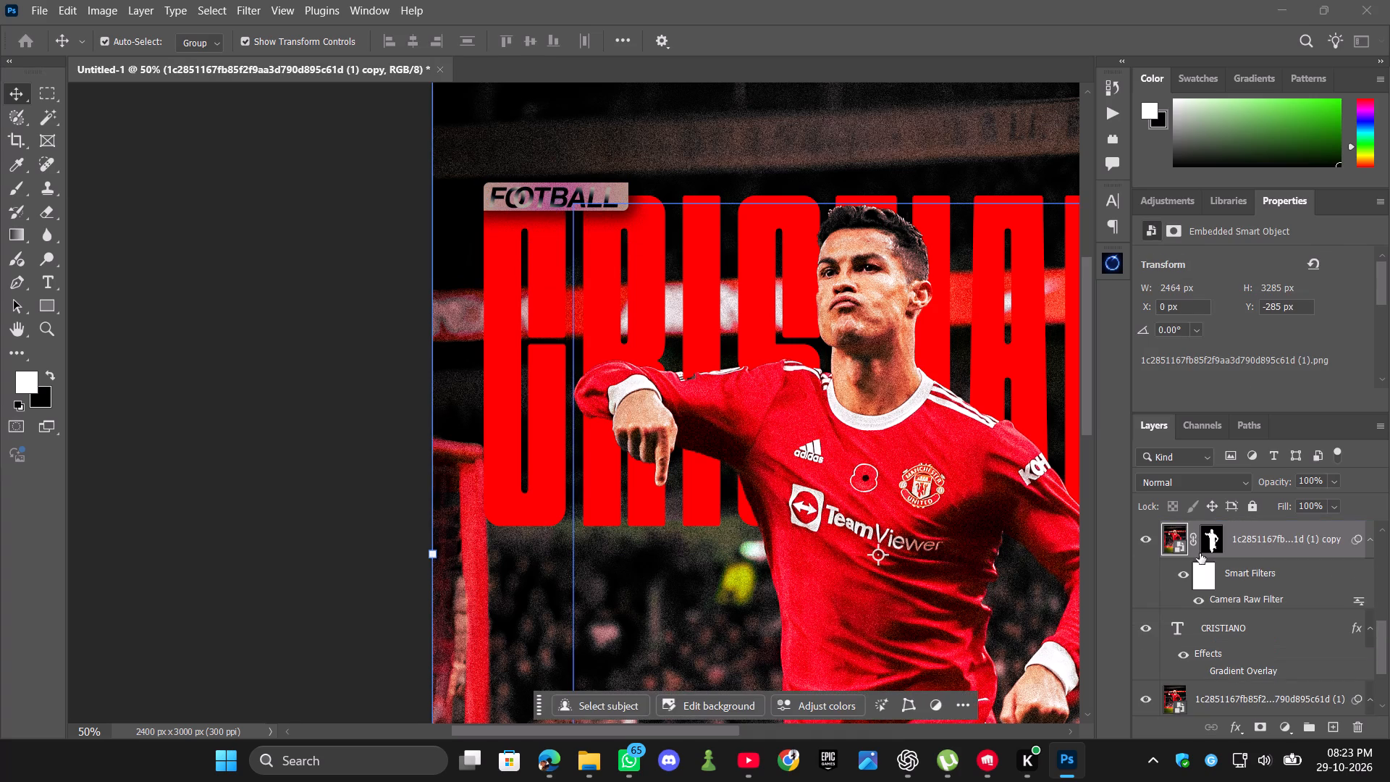
{"action": "left_click", "coordinate": [1250, 539]}
{"action": "scroll", "coordinate": [1250, 539], "scroll_direction": "up", "scroll_amount": 1}
{"action": "scroll", "coordinate": [1263, 575], "scroll_direction": "down", "scroll_amount": 1}
{"action": "scroll", "coordinate": [1082, 552], "scroll_direction": "down", "scroll_amount": 3, "text": "ctrl"}
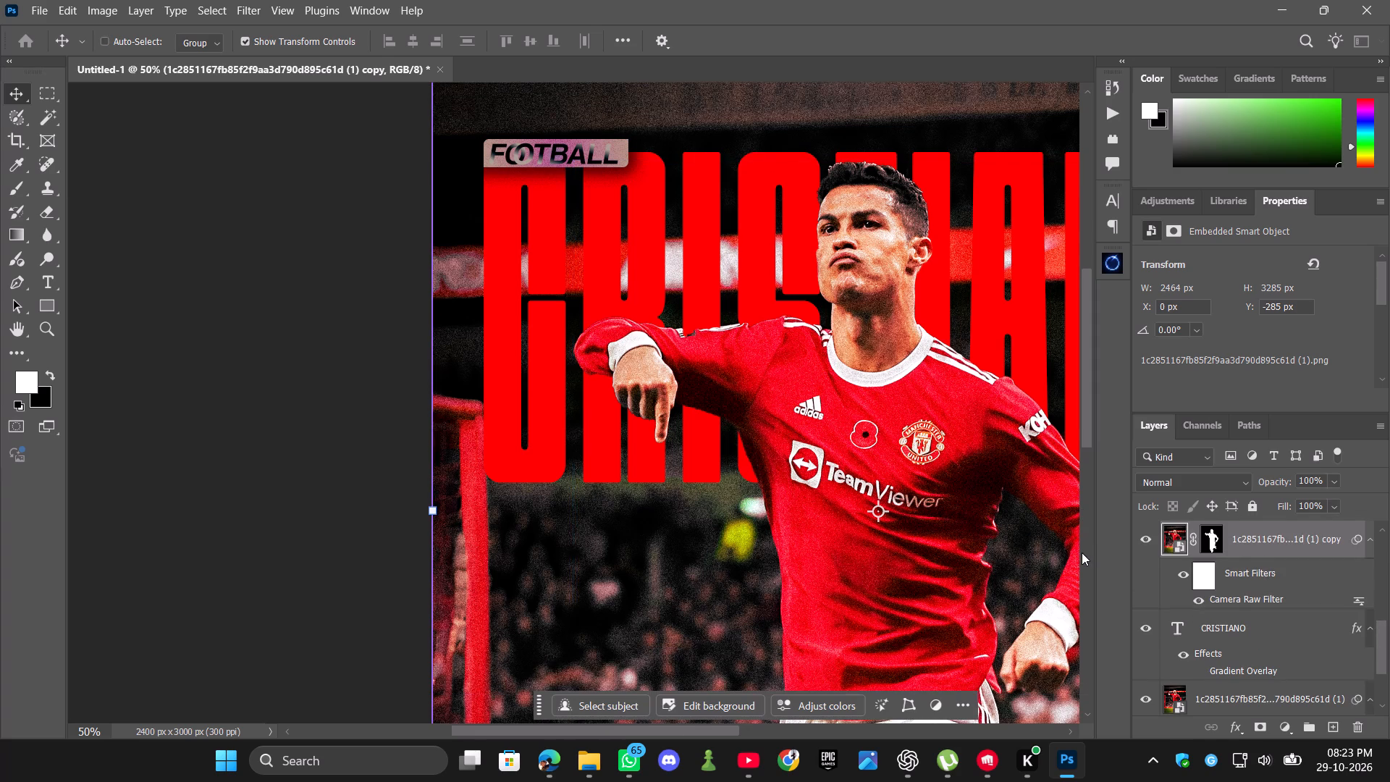
{"action": "key", "text": "ctrl+minus"}
{"action": "key", "text": "ctrl+minus"}
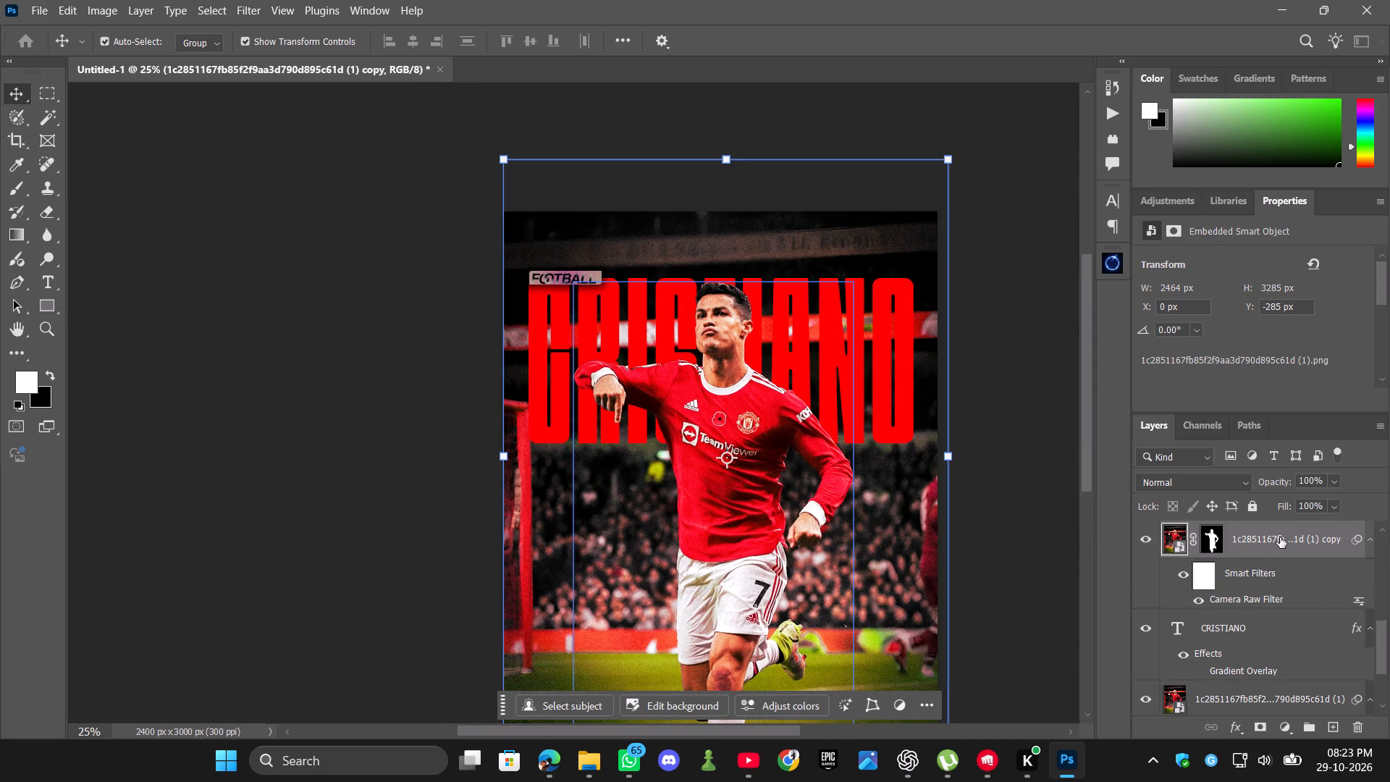
{"action": "left_click", "coordinate": [1280, 537]}
{"action": "right_click", "coordinate": [1280, 537]}
{"action": "left_click", "coordinate": [1204, 348]}
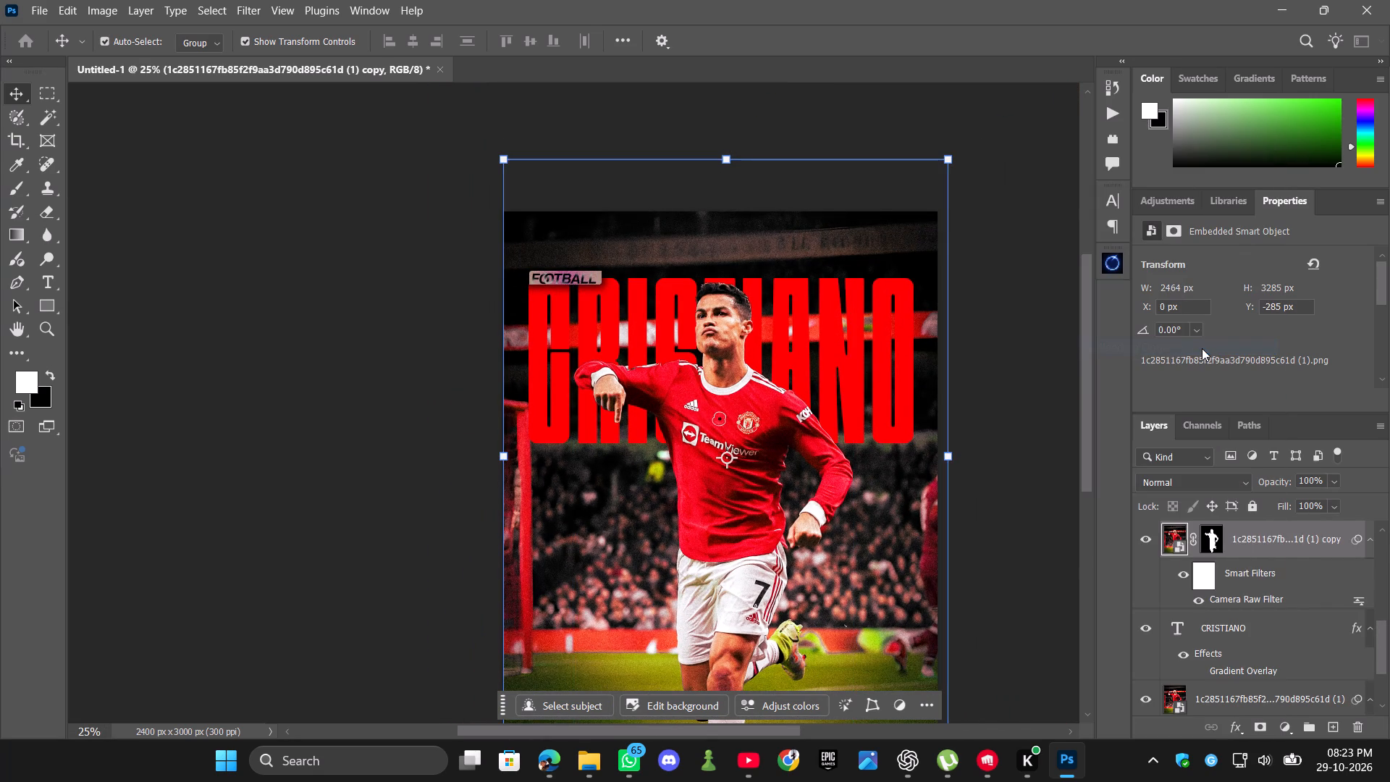
{"action": "left_click_drag", "start_coordinate": [928, 198], "coordinate": [929, 199]}
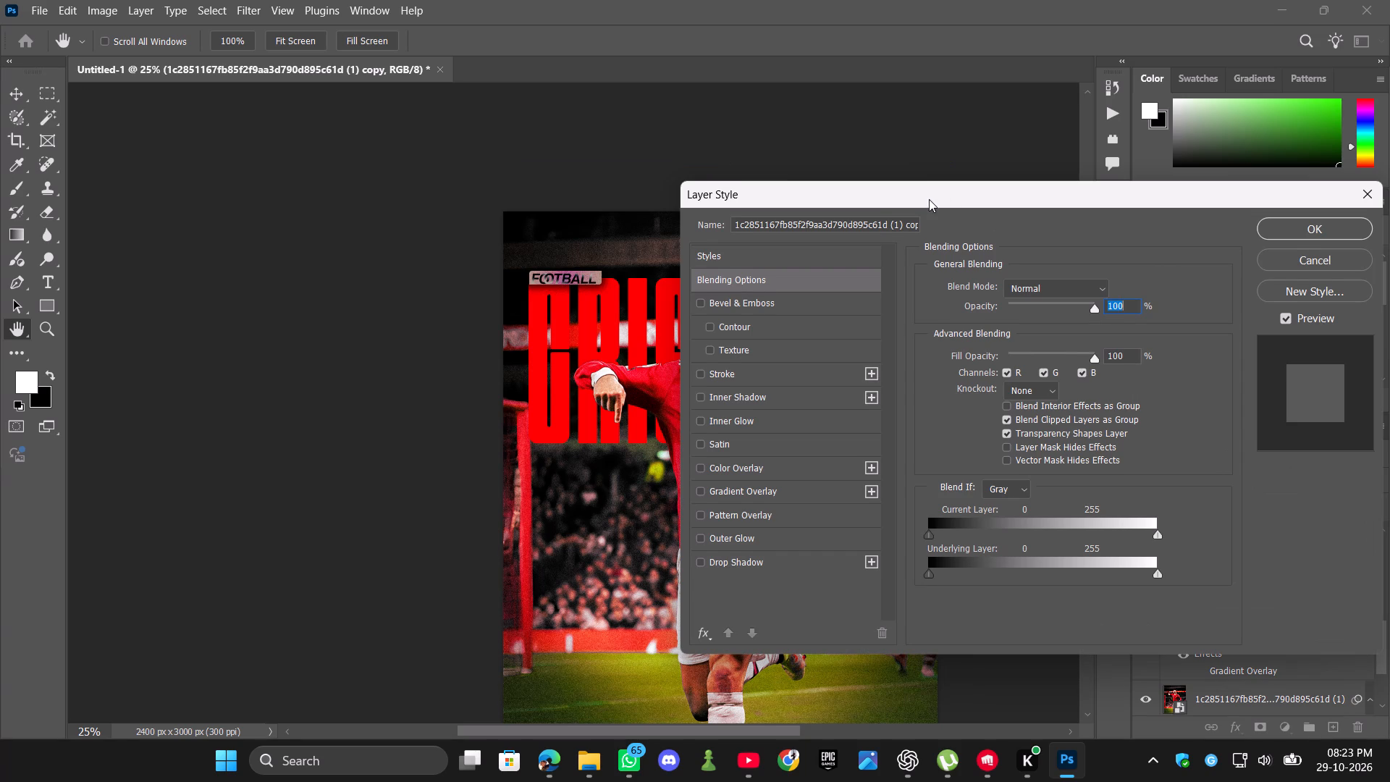
{"action": "left_click_drag", "start_coordinate": [929, 199], "coordinate": [1160, 185]}
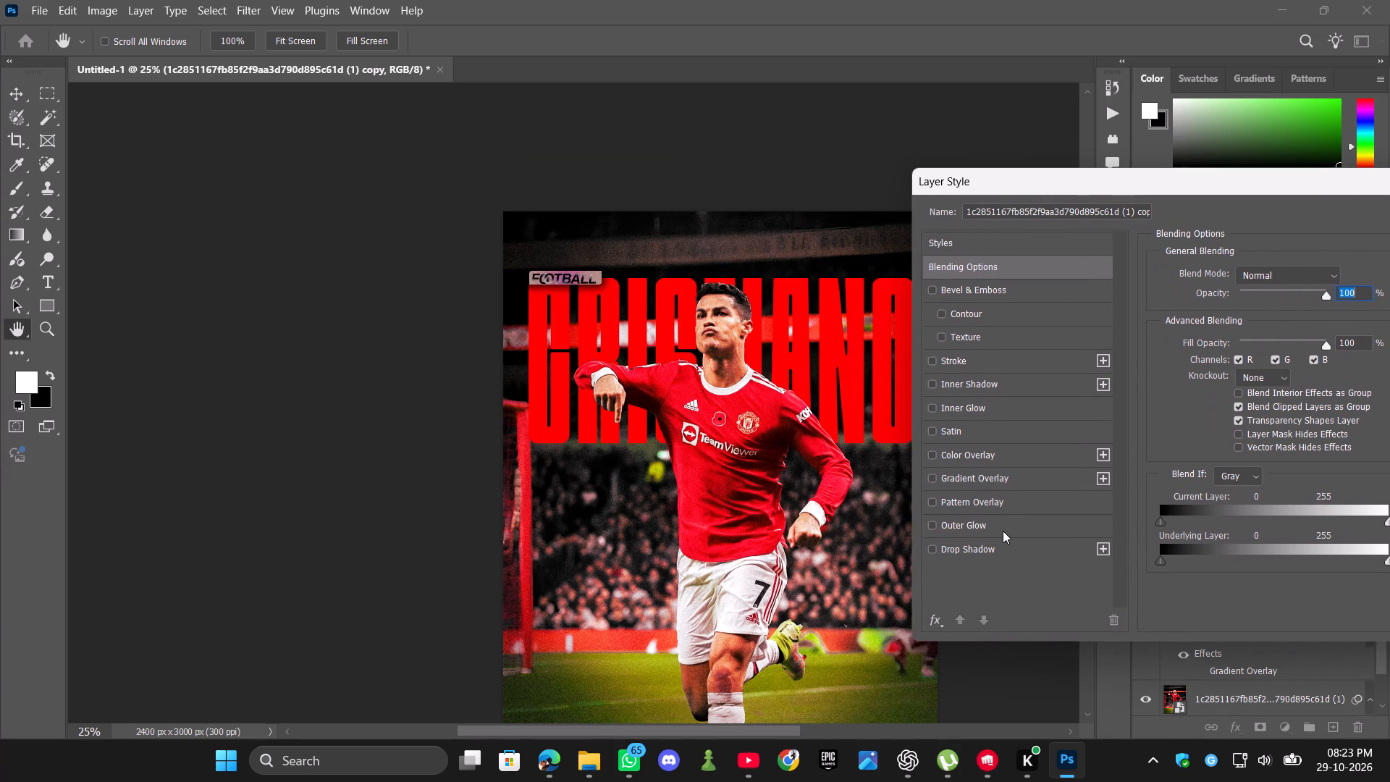
{"action": "left_click", "coordinate": [999, 529]}
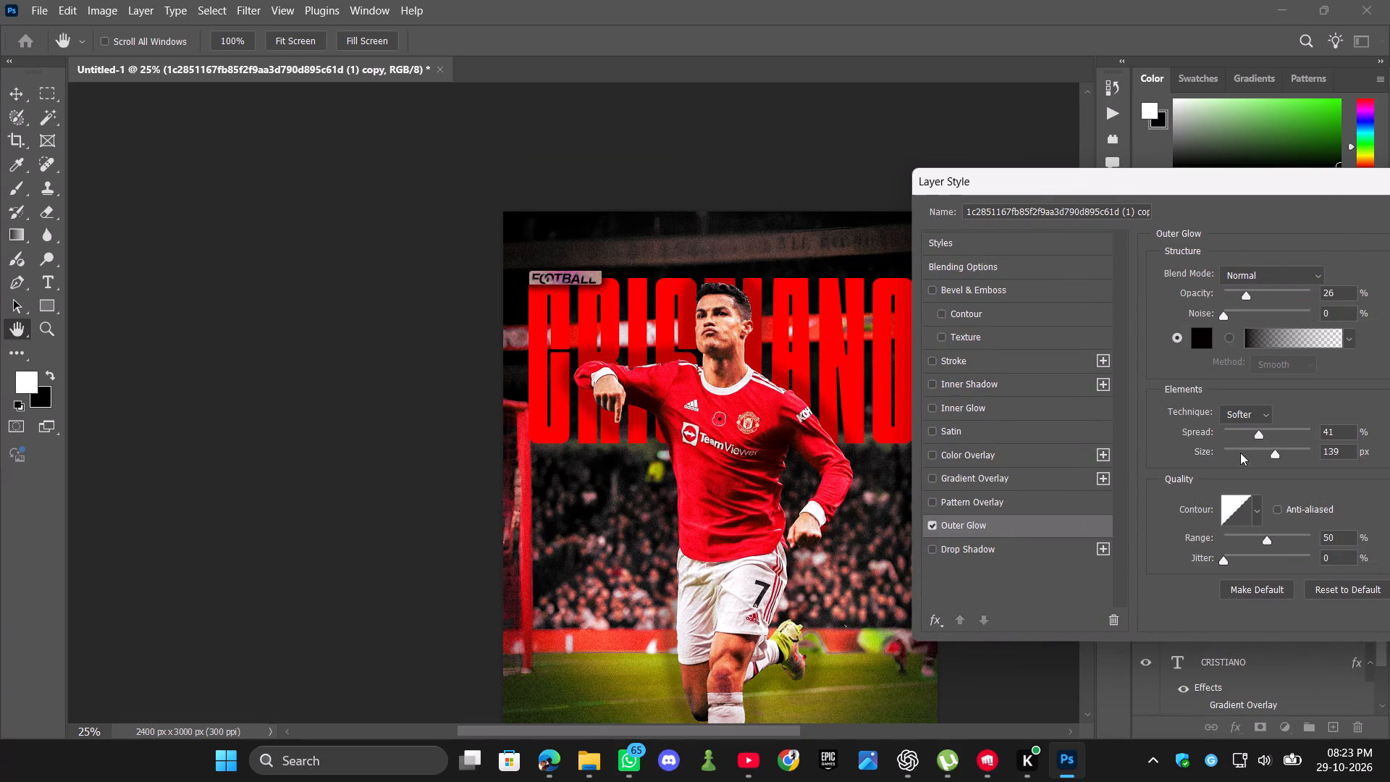
Set the outer glow colour to near-white f5f5f5.
{"action": "left_click", "coordinate": [1197, 334]}
{"action": "left_click_drag", "start_coordinate": [1075, 362], "coordinate": [867, 335]}
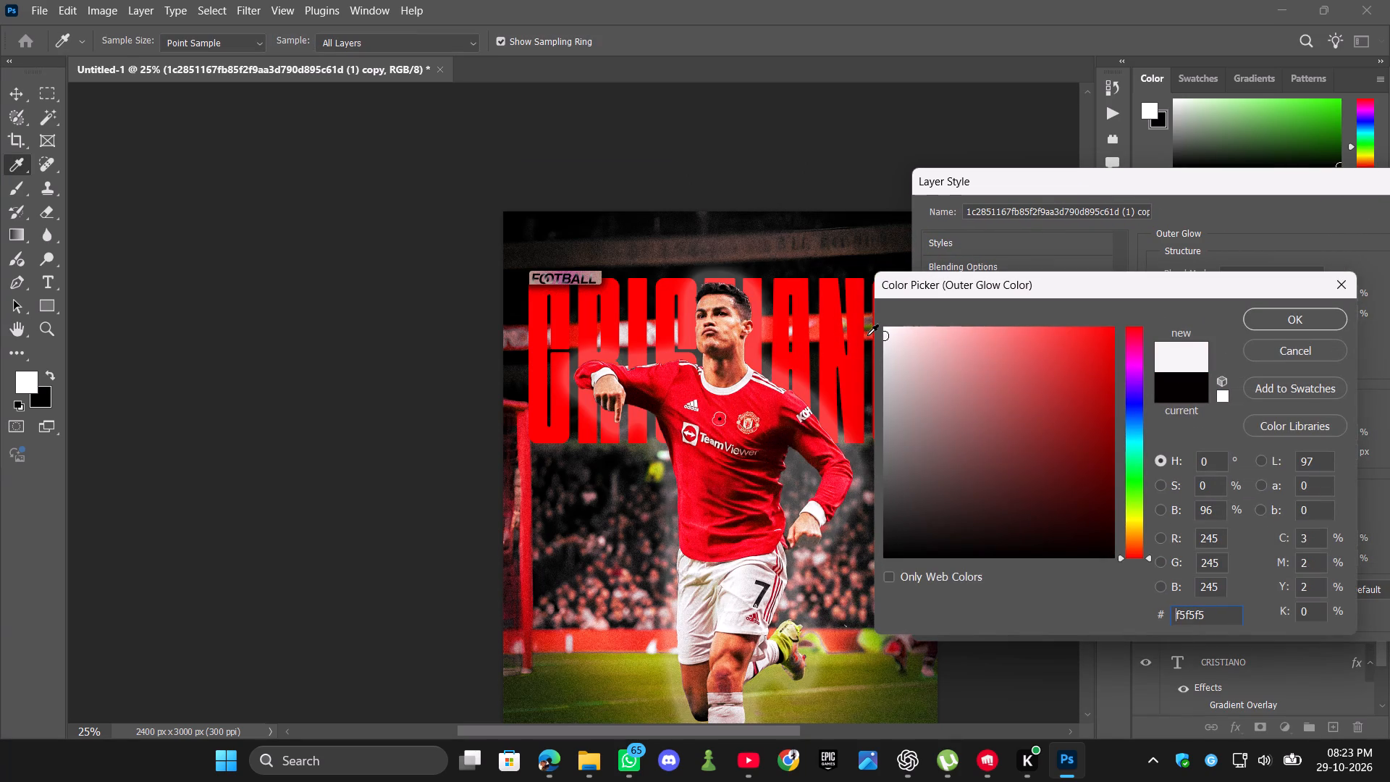
{"action": "left_click", "coordinate": [1304, 321]}
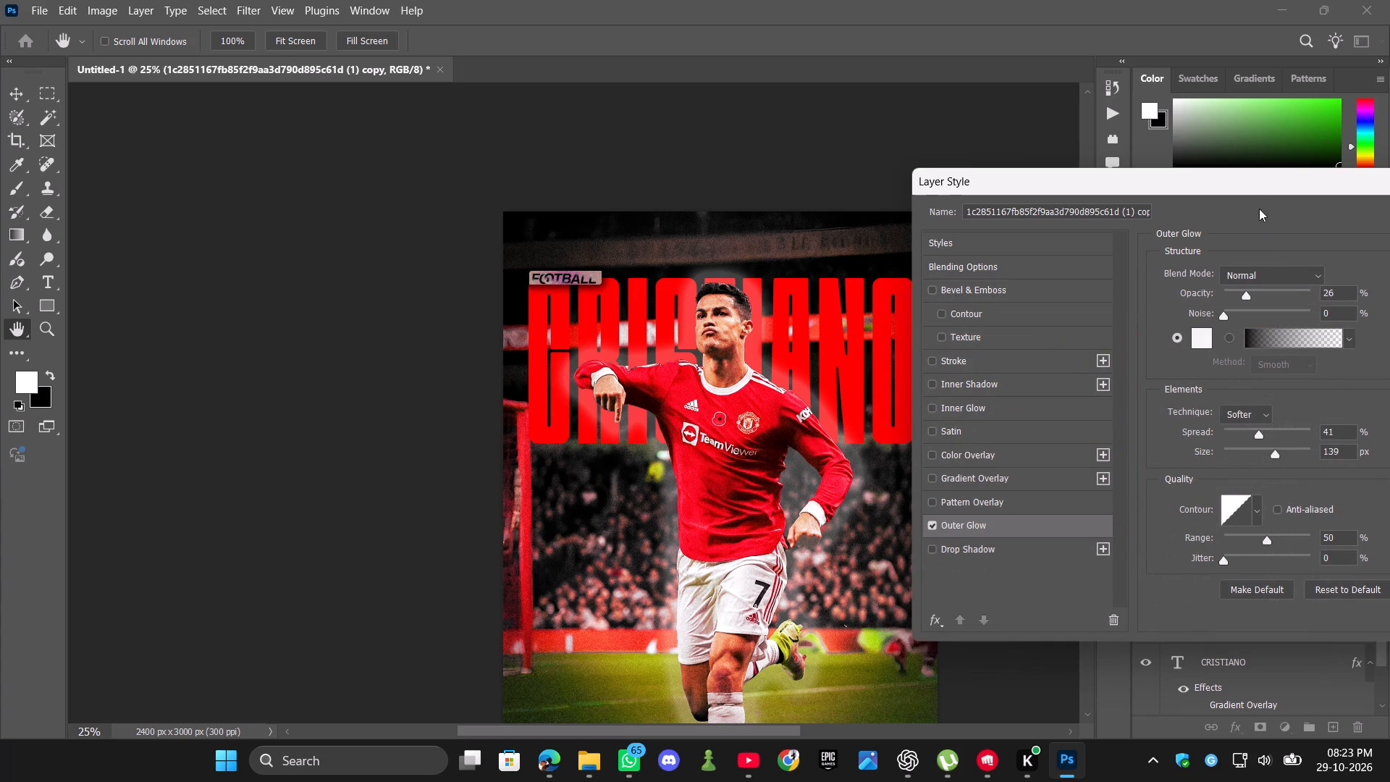
Adjust the cutout's outer glow to 23% opacity, 0% noise, 32% spread and 46 px size.
{"action": "left_click_drag", "start_coordinate": [1247, 184], "coordinate": [1206, 120]}
{"action": "left_click", "coordinate": [1205, 230]}
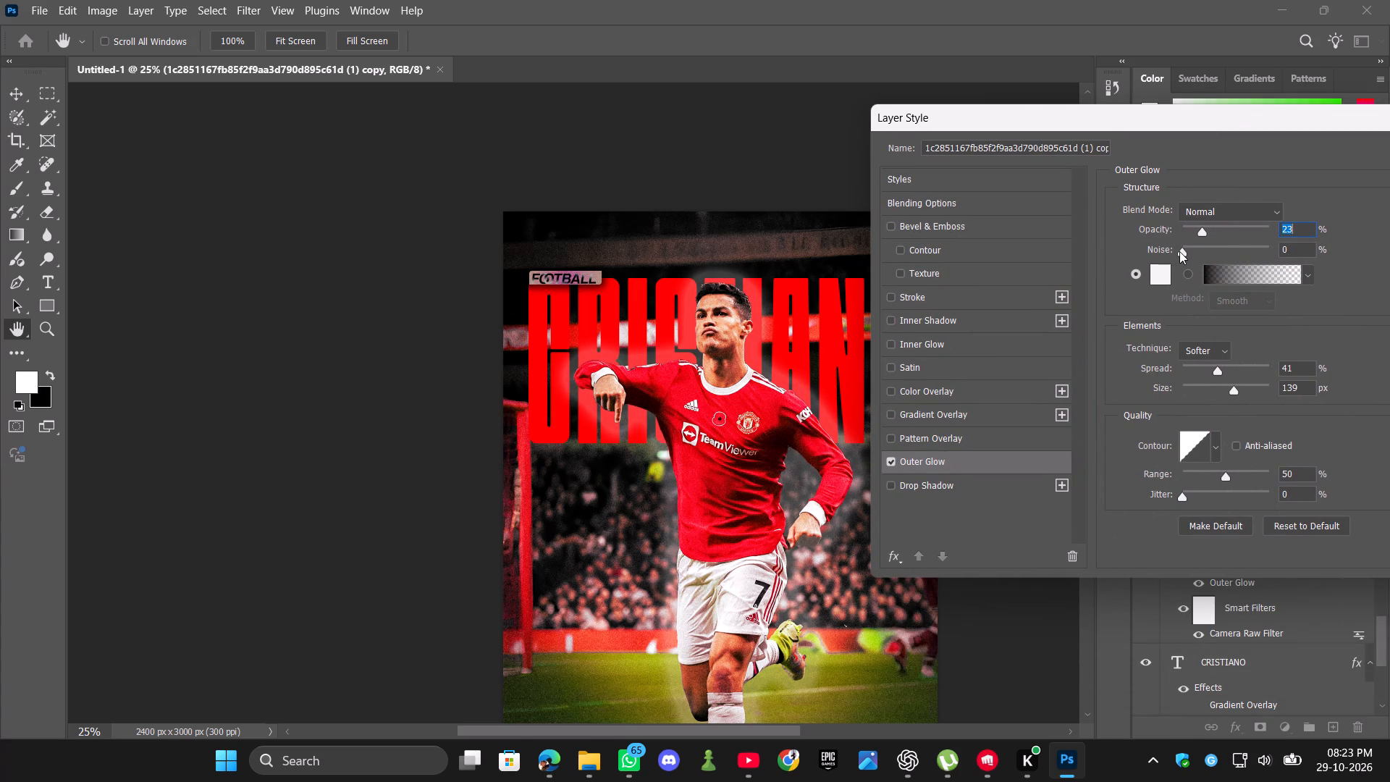
{"action": "left_click_drag", "start_coordinate": [1182, 251], "coordinate": [1151, 255]}
{"action": "left_click_drag", "start_coordinate": [1216, 371], "coordinate": [1204, 371]}
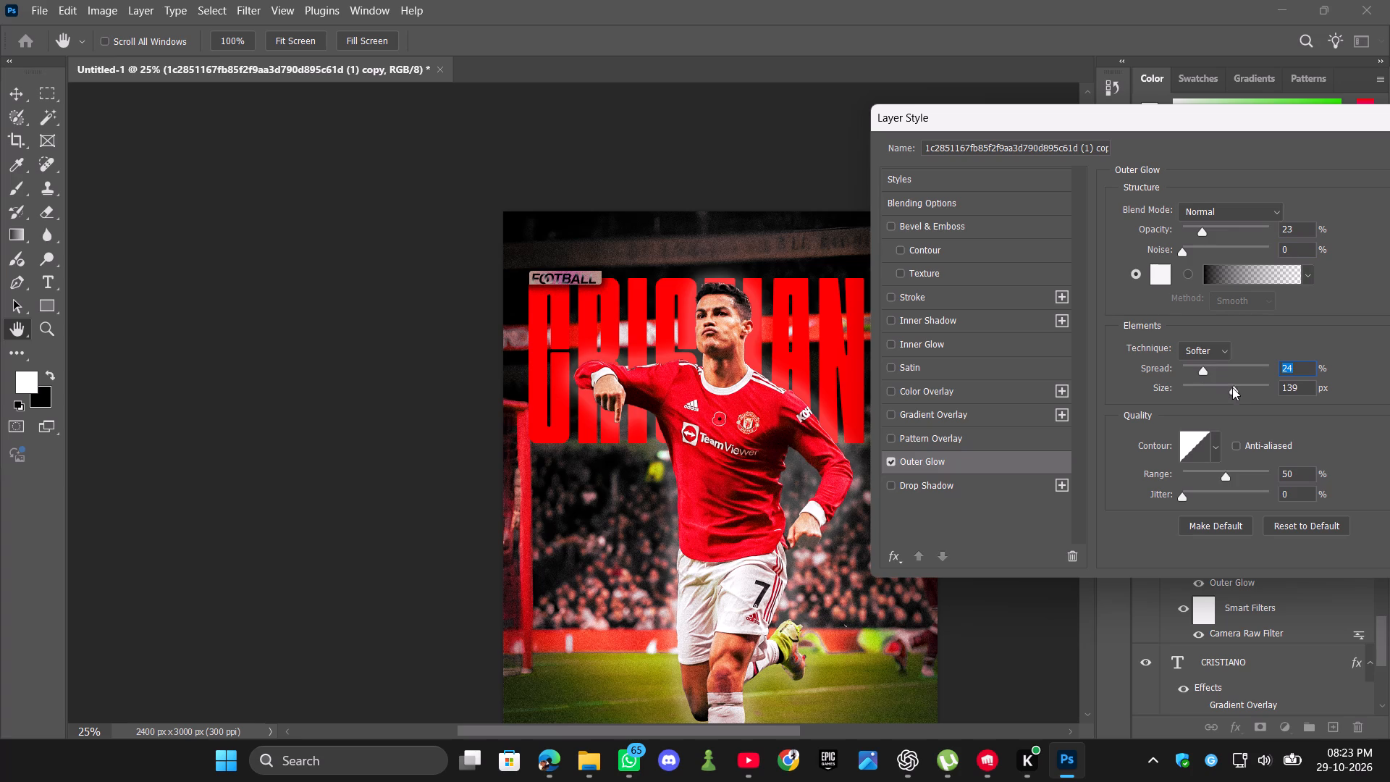
{"action": "left_click_drag", "start_coordinate": [1231, 388], "coordinate": [1203, 392]}
{"action": "left_click_drag", "start_coordinate": [1205, 367], "coordinate": [1222, 377]}
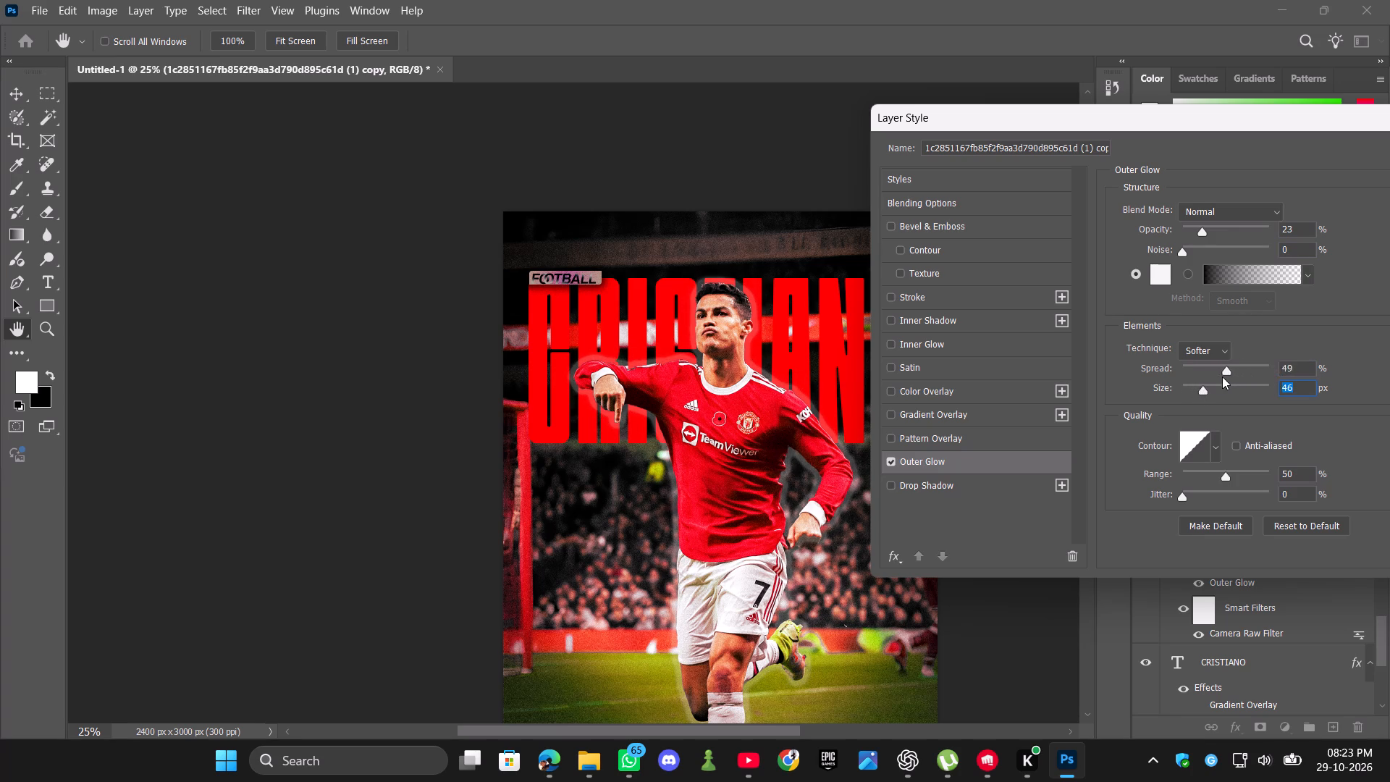
{"action": "left_click_drag", "start_coordinate": [1222, 377], "coordinate": [1211, 377]}
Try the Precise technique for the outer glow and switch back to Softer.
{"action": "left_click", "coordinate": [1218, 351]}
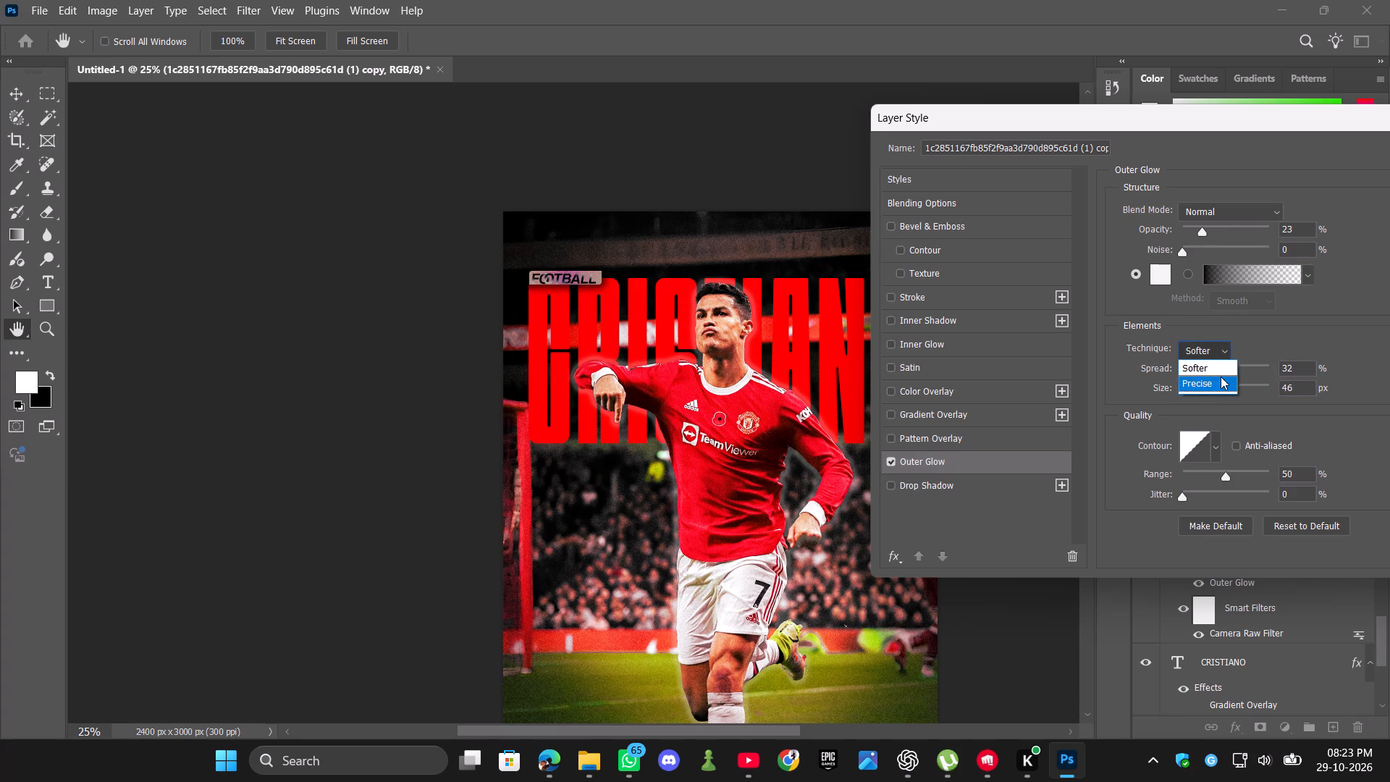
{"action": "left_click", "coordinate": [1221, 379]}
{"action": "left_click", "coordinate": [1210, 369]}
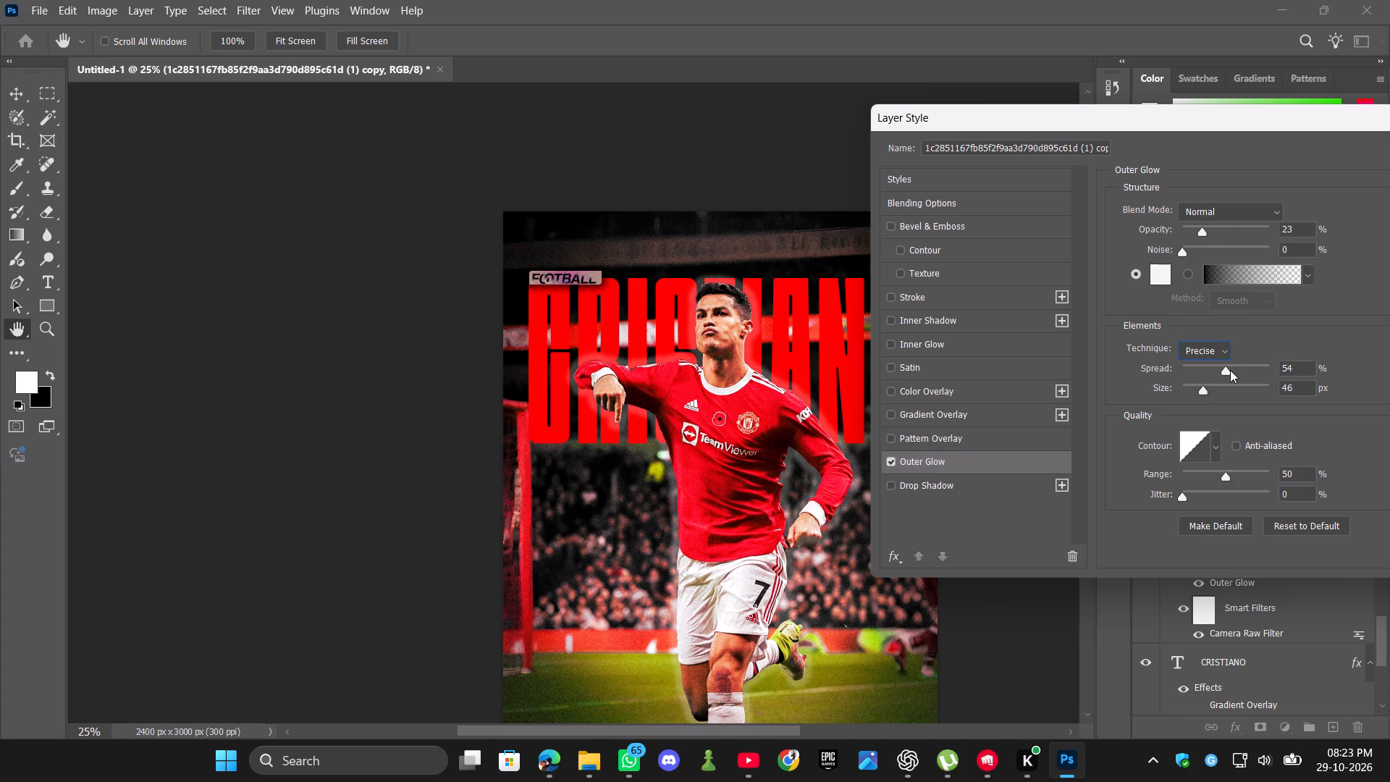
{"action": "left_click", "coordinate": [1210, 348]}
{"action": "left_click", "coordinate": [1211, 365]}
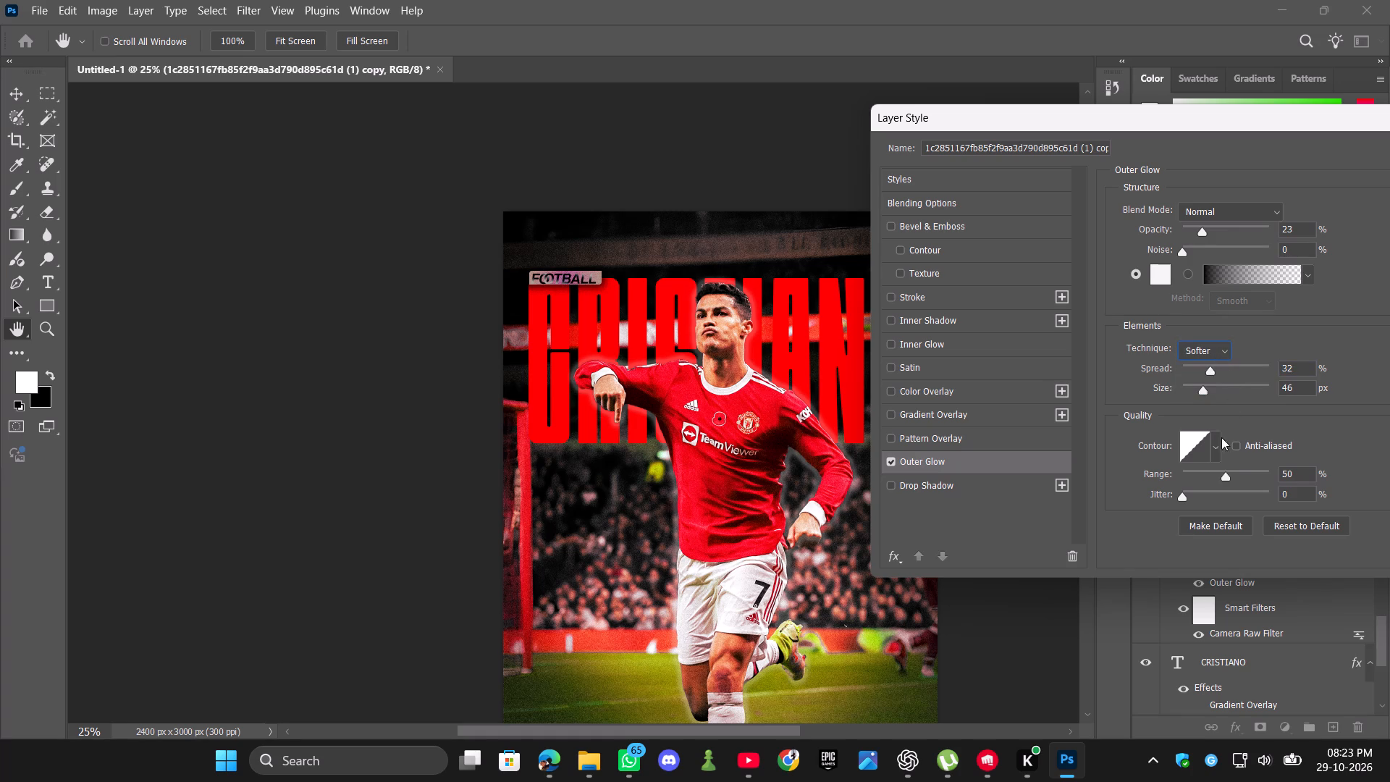
Raise the outer glow's range to 100% and test jitter, returning it to 0%.
{"action": "left_click_drag", "start_coordinate": [1225, 474], "coordinate": [1263, 471]}
{"action": "left_click_drag", "start_coordinate": [1263, 471], "coordinate": [1302, 468]}
{"action": "left_click_drag", "start_coordinate": [1302, 468], "coordinate": [1299, 468]}
{"action": "left_click_drag", "start_coordinate": [1183, 497], "coordinate": [1223, 495]}
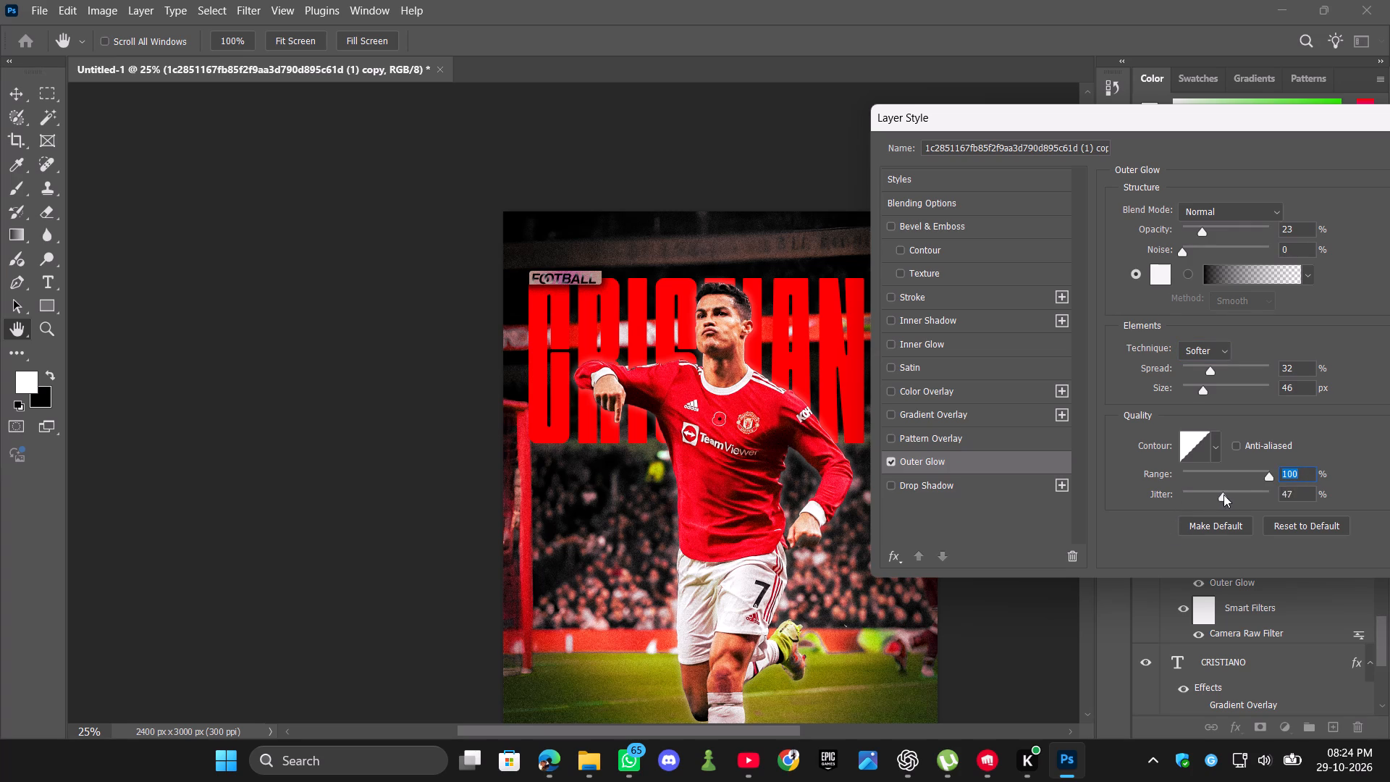
{"action": "left_click_drag", "start_coordinate": [1223, 495], "coordinate": [1174, 495]}
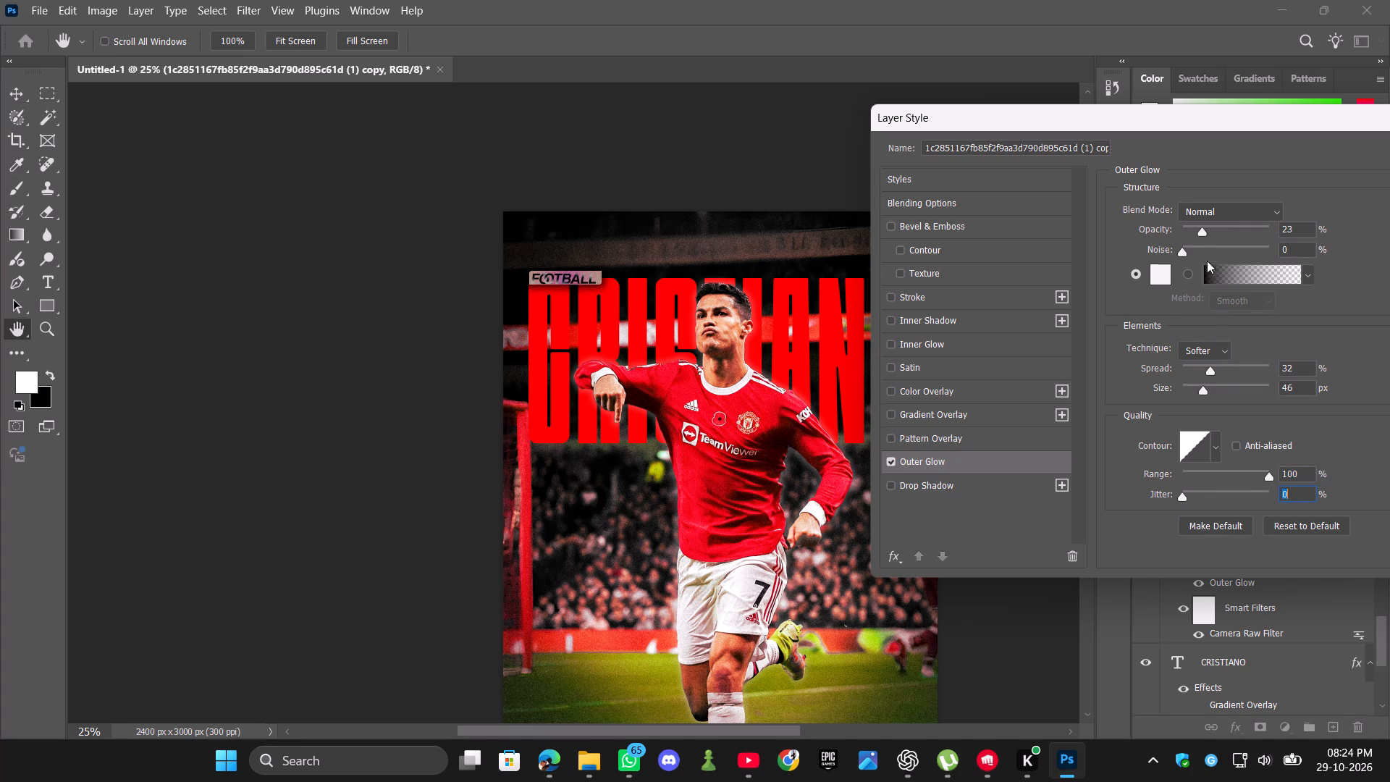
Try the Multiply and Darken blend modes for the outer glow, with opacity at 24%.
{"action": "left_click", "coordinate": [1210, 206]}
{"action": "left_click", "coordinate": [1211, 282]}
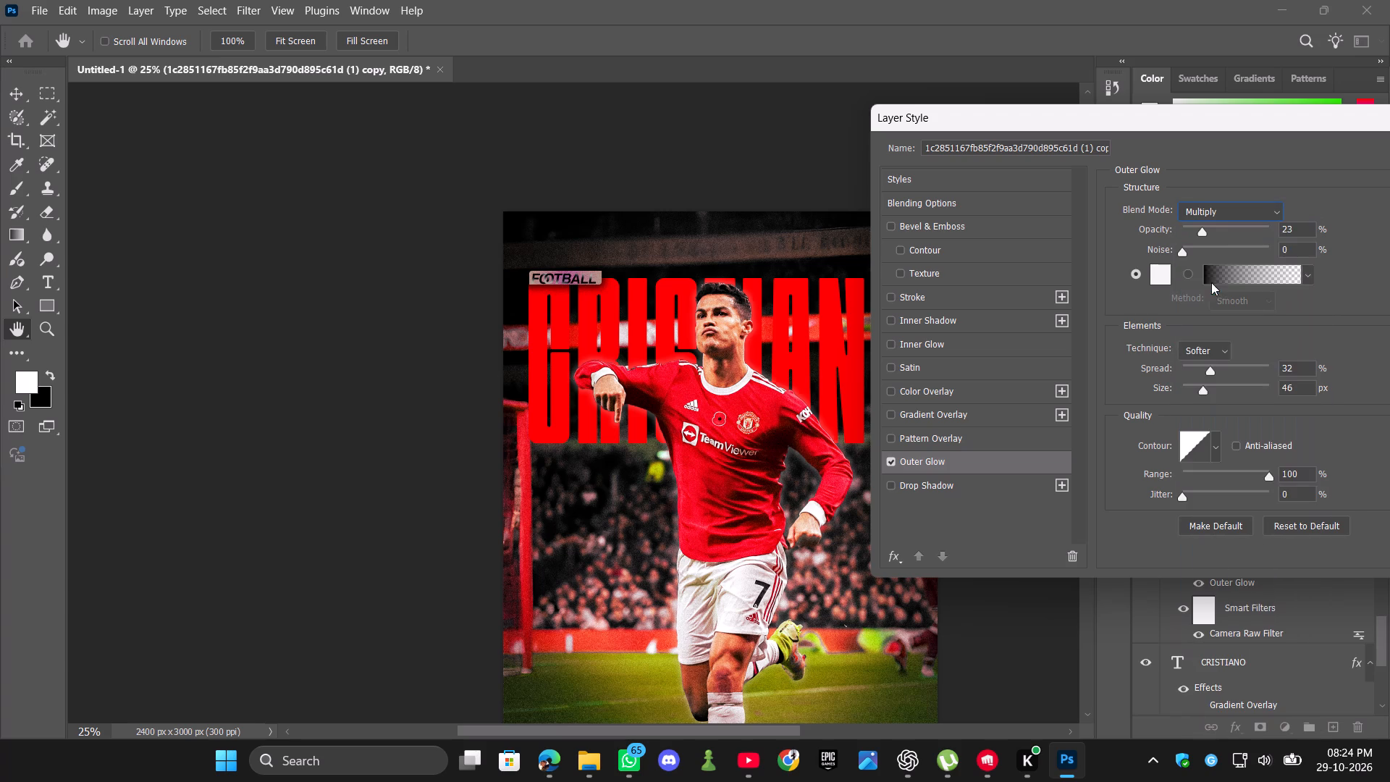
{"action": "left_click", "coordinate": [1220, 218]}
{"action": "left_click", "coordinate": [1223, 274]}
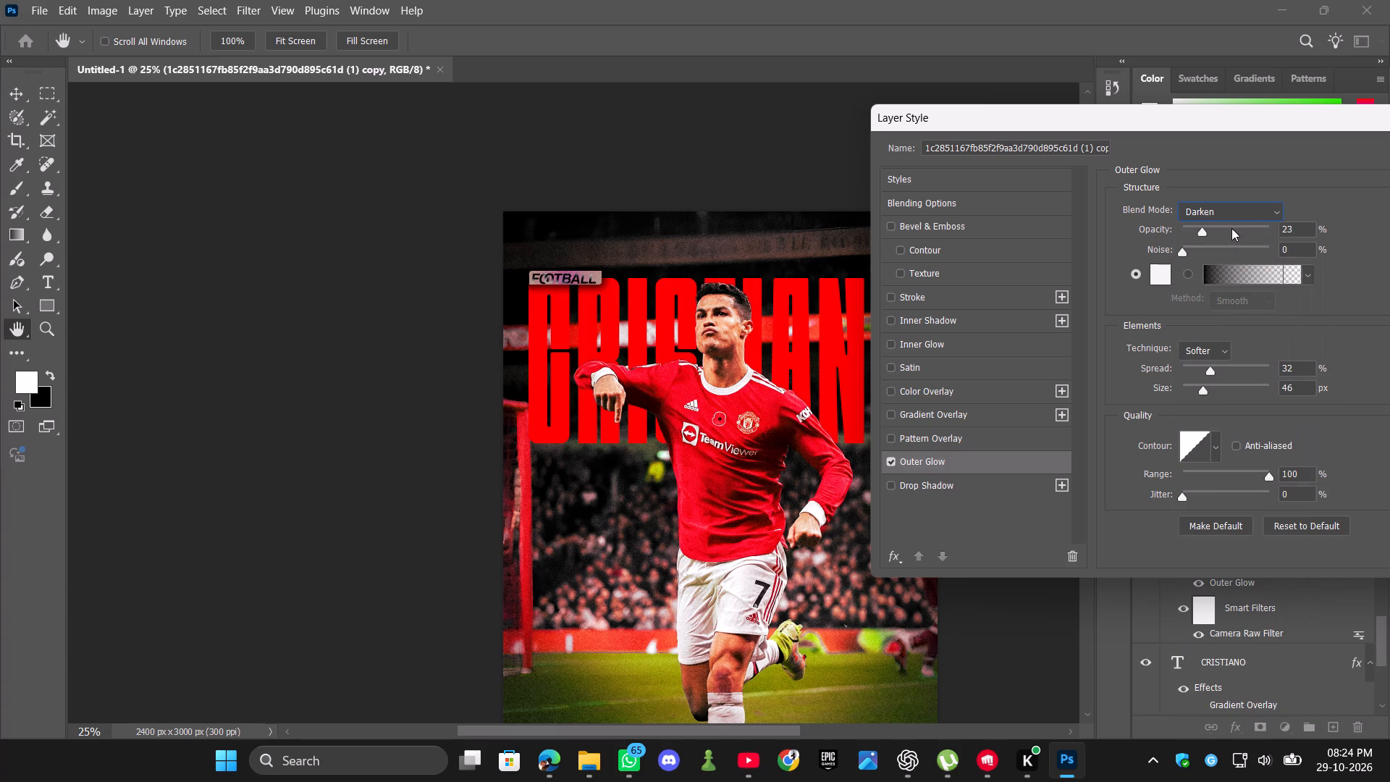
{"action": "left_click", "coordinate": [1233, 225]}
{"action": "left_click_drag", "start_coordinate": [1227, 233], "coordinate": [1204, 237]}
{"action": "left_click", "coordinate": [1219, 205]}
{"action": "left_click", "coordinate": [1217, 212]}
Set the outer glow to the Hard Light blend mode with 22% opacity and 0% noise.
{"action": "left_click", "coordinate": [1239, 229]}
{"action": "left_click", "coordinate": [1243, 216]}
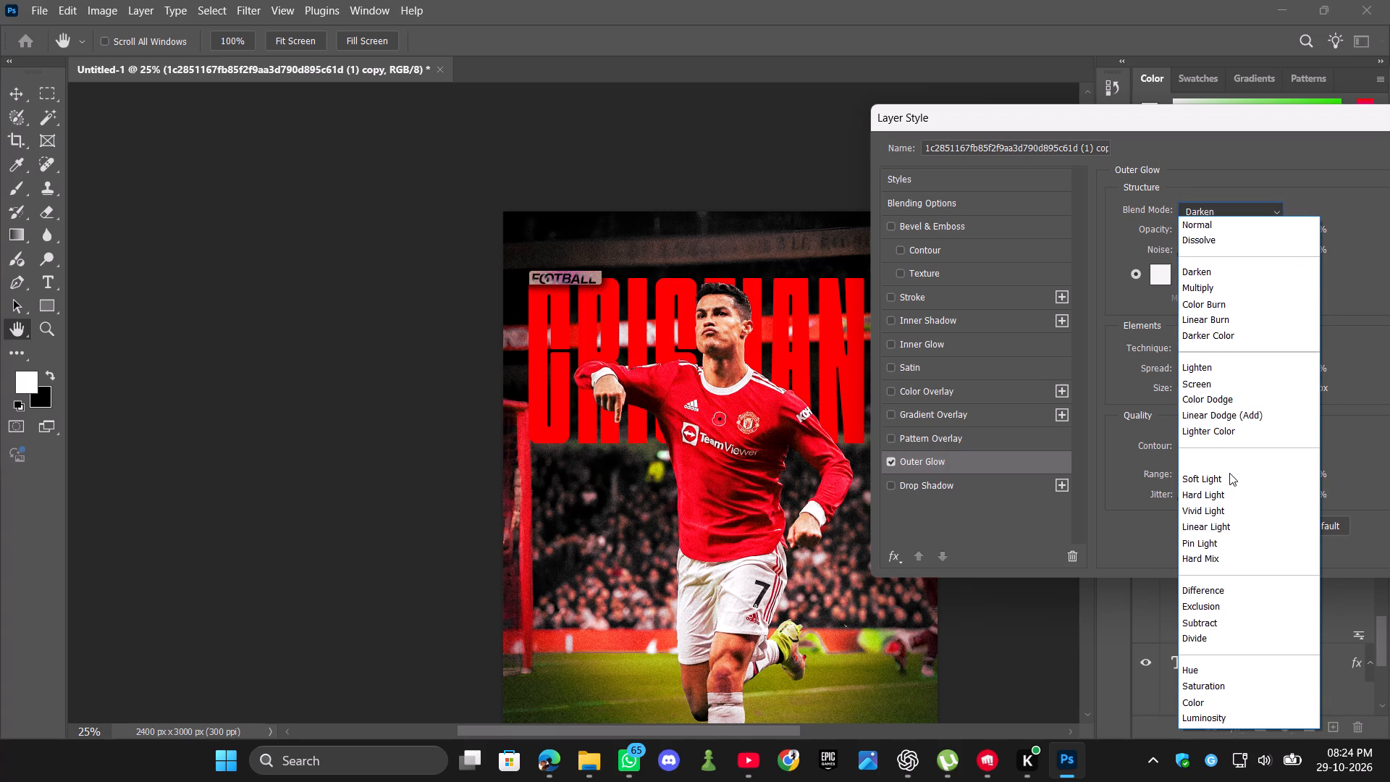
{"action": "left_click", "coordinate": [1229, 473]}
{"action": "left_click", "coordinate": [1237, 213]}
{"action": "left_click", "coordinate": [1244, 490]}
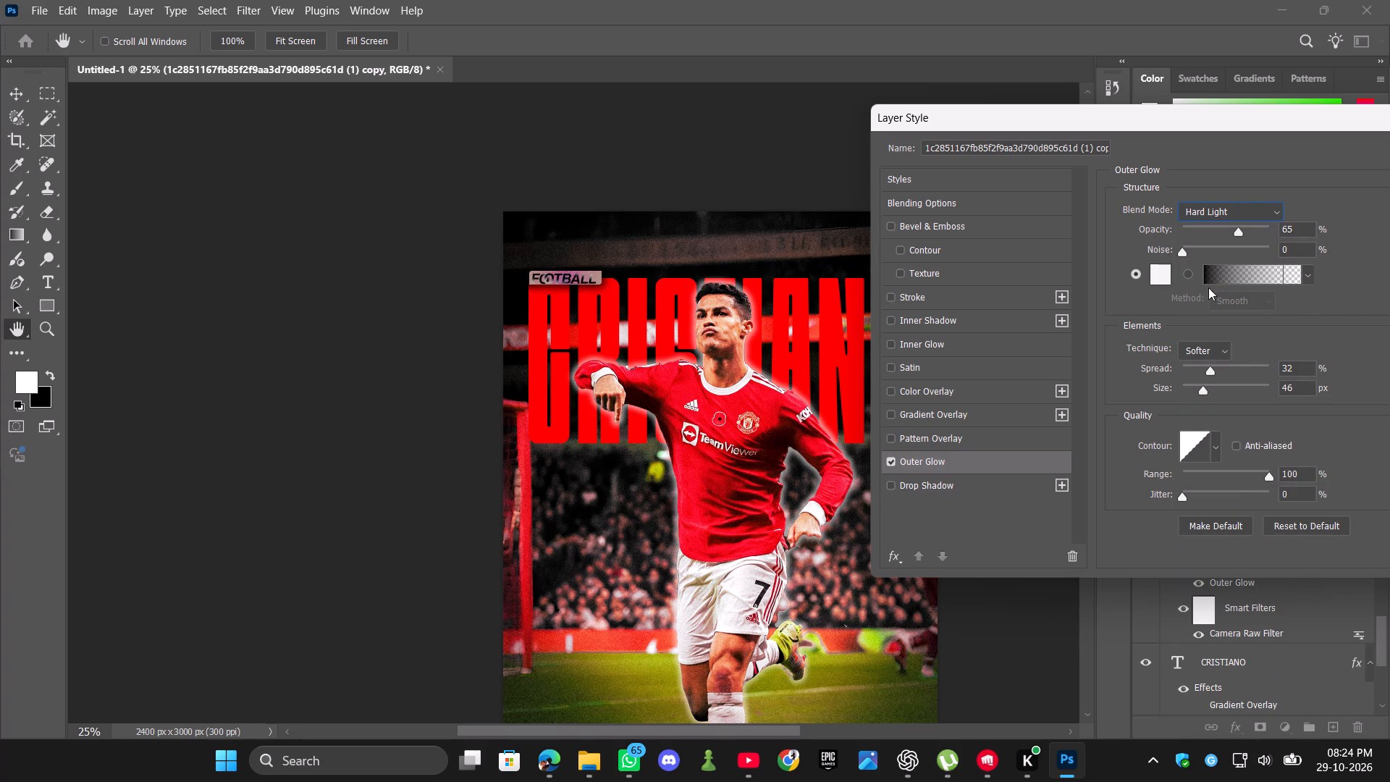
{"action": "left_click_drag", "start_coordinate": [1240, 234], "coordinate": [1205, 235]}
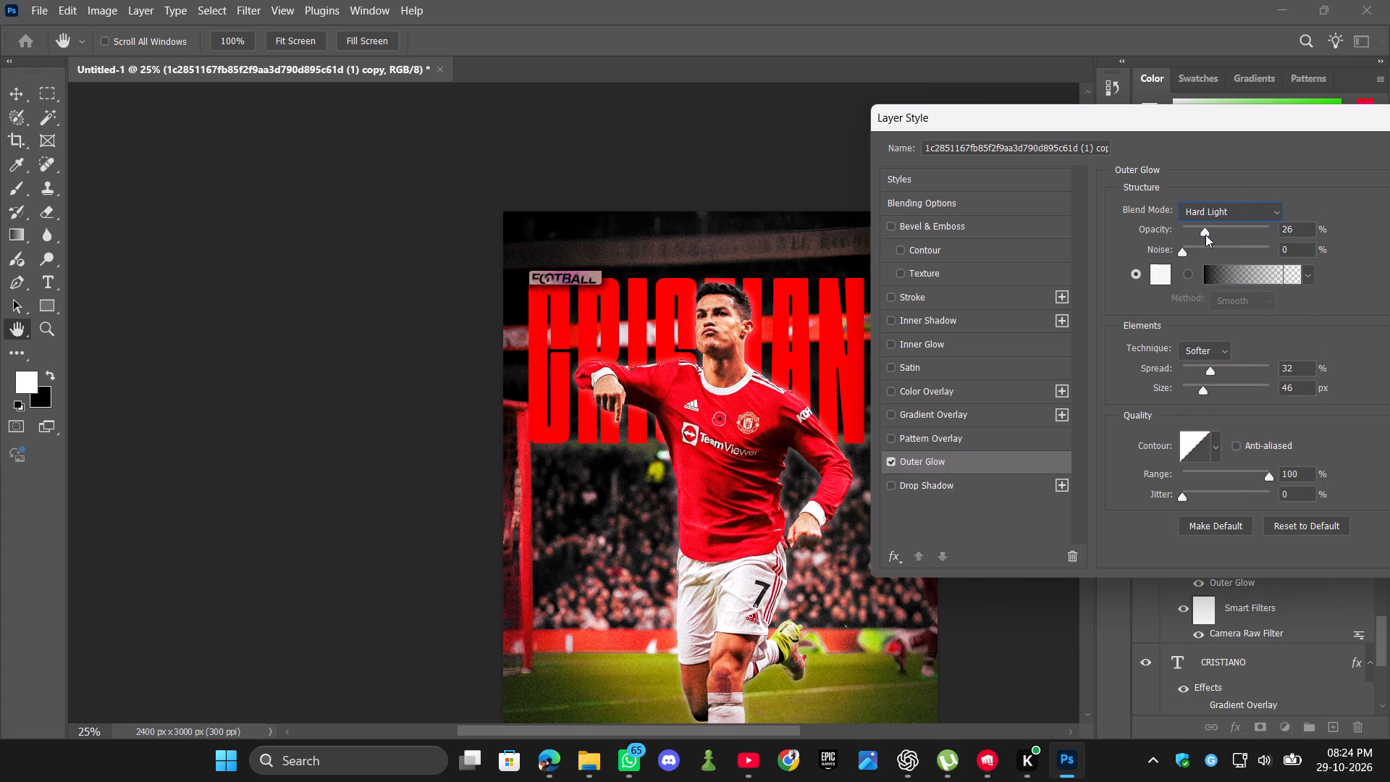
{"action": "left_click_drag", "start_coordinate": [1205, 235], "coordinate": [1200, 235]}
{"action": "left_click_drag", "start_coordinate": [1200, 235], "coordinate": [1202, 235]}
{"action": "left_click_drag", "start_coordinate": [1182, 251], "coordinate": [1205, 252]}
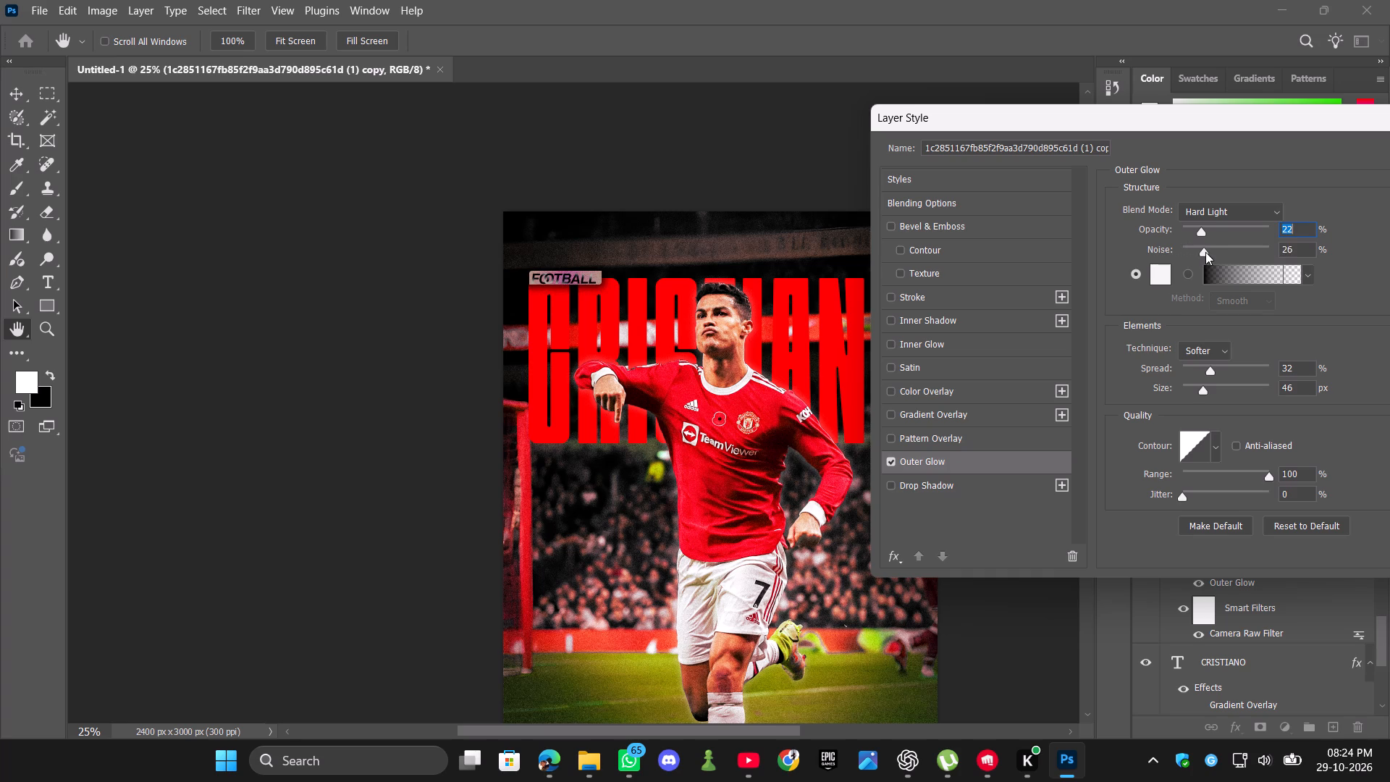
{"action": "left_click_drag", "start_coordinate": [1205, 252], "coordinate": [1172, 256]}
Widen the outer glow around the player to 90 px size with 32% spread.
{"action": "left_click", "coordinate": [1208, 371]}
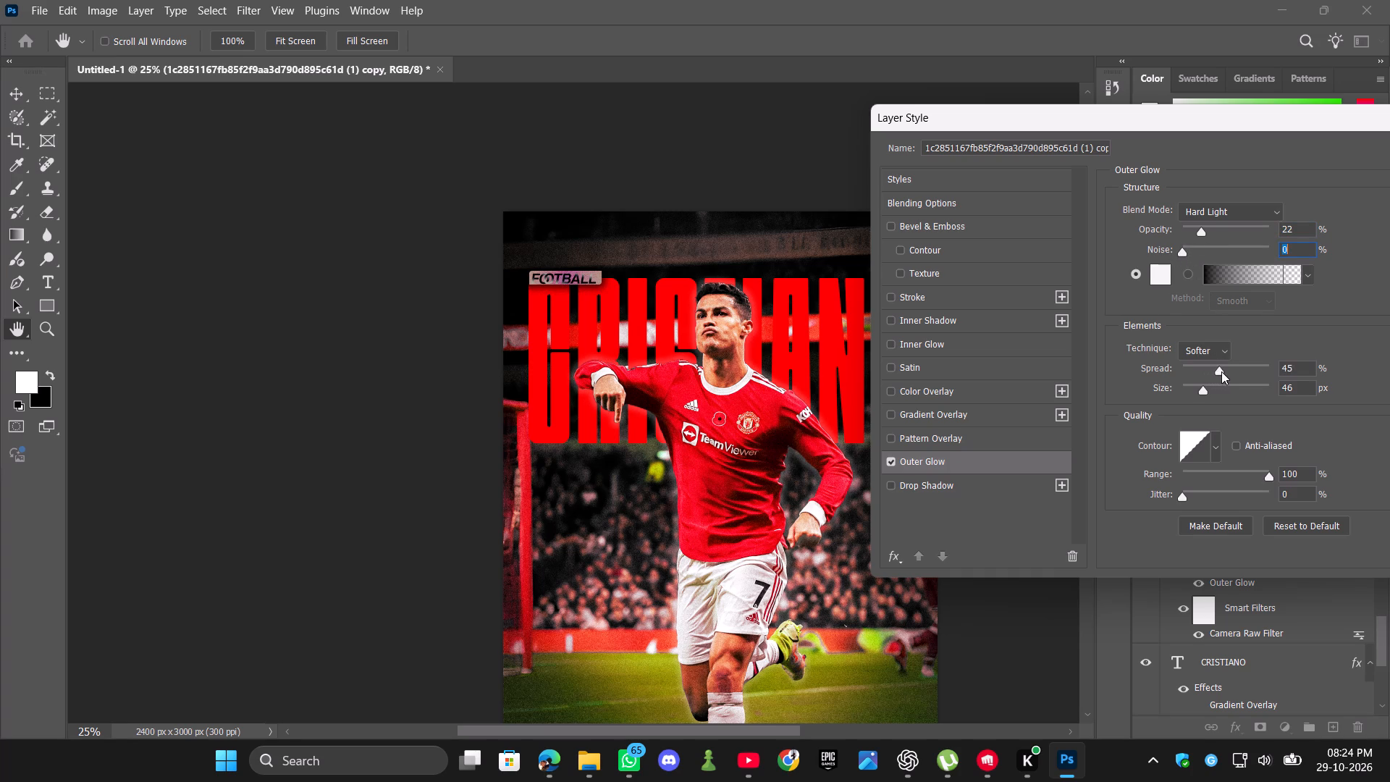
{"action": "left_click_drag", "start_coordinate": [1202, 392], "coordinate": [1216, 391]}
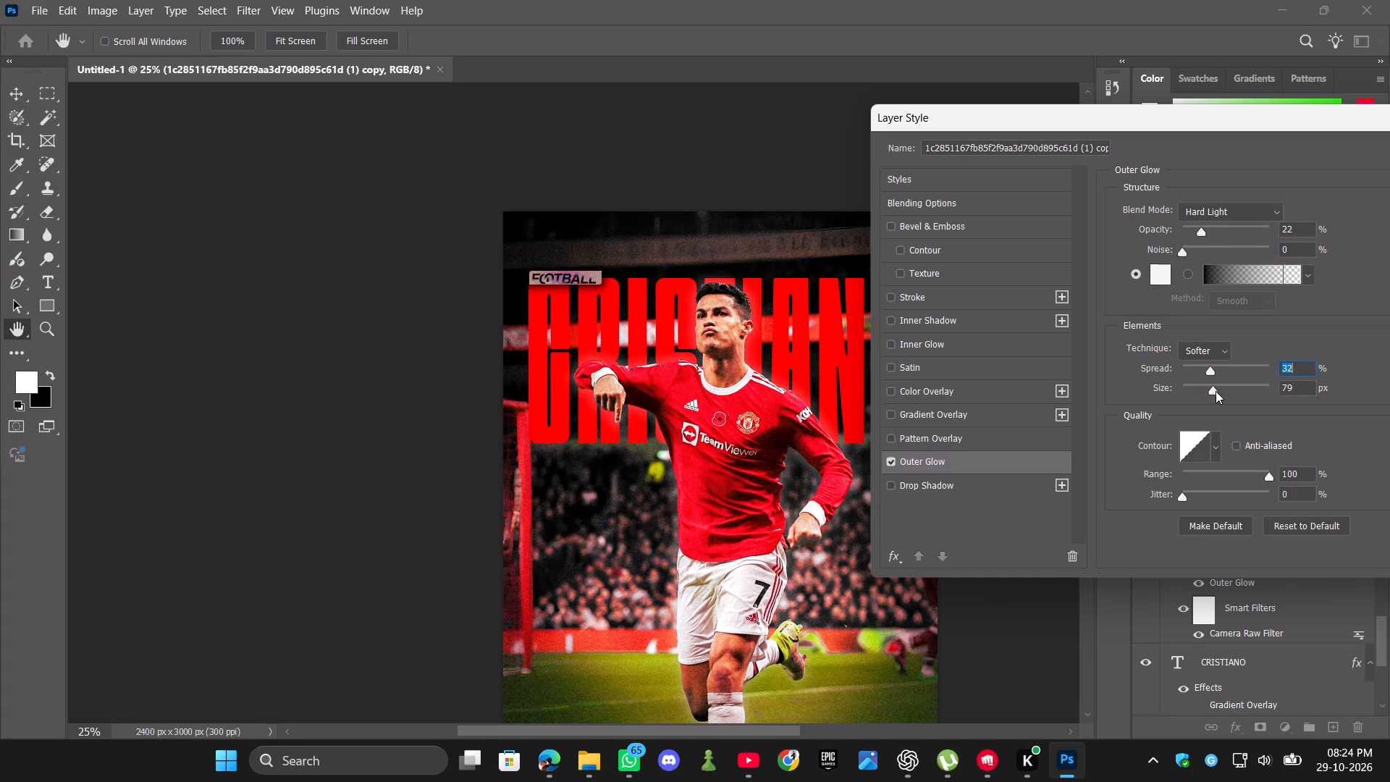
{"action": "left_click_drag", "start_coordinate": [1216, 391], "coordinate": [1224, 390]}
{"action": "left_click_drag", "start_coordinate": [1224, 390], "coordinate": [1218, 390]}
{"action": "scroll", "coordinate": [702, 366], "scroll_direction": "down", "scroll_amount": 2}
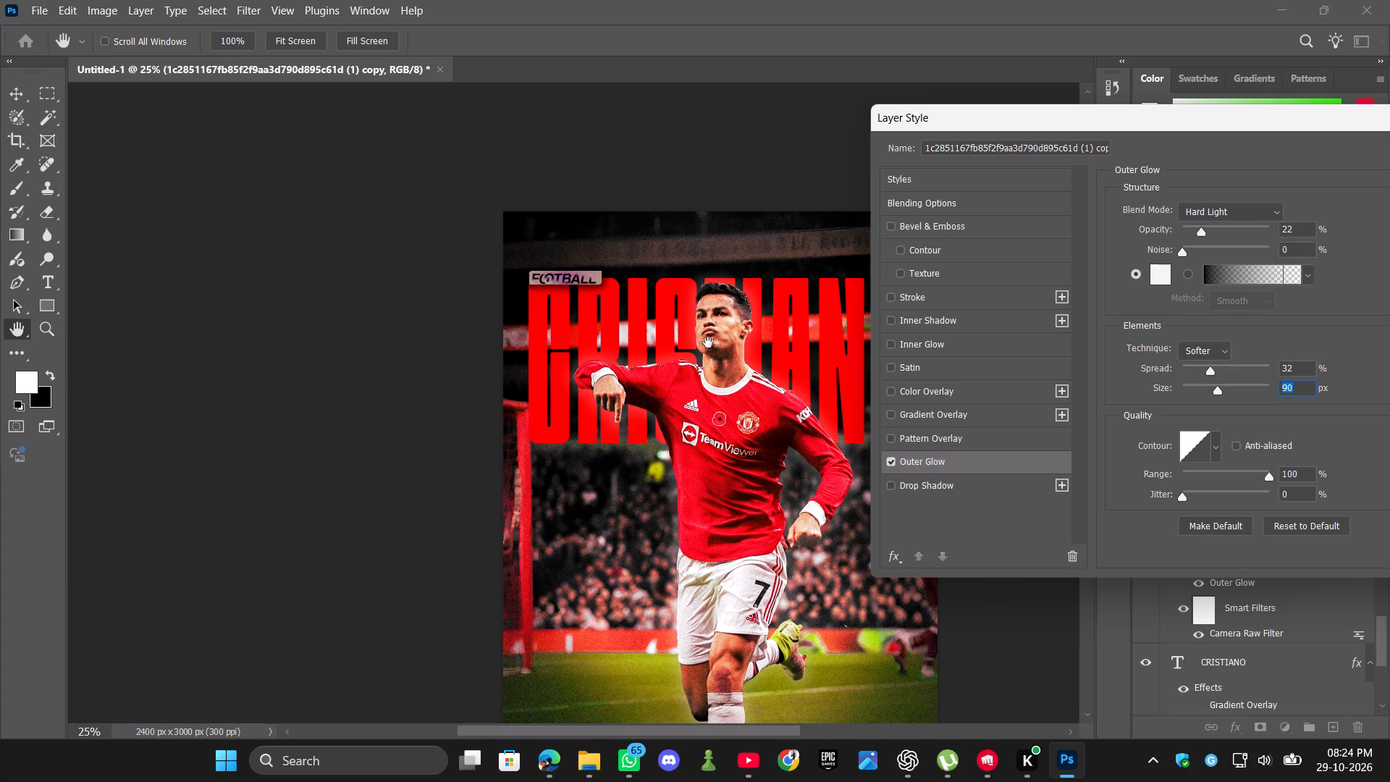
{"action": "scroll", "coordinate": [767, 465], "scroll_direction": "down", "scroll_amount": 2}
Compare the player cutout with the outer glow on and off, and discard the layer style changes.
{"action": "left_click", "coordinate": [893, 461]}
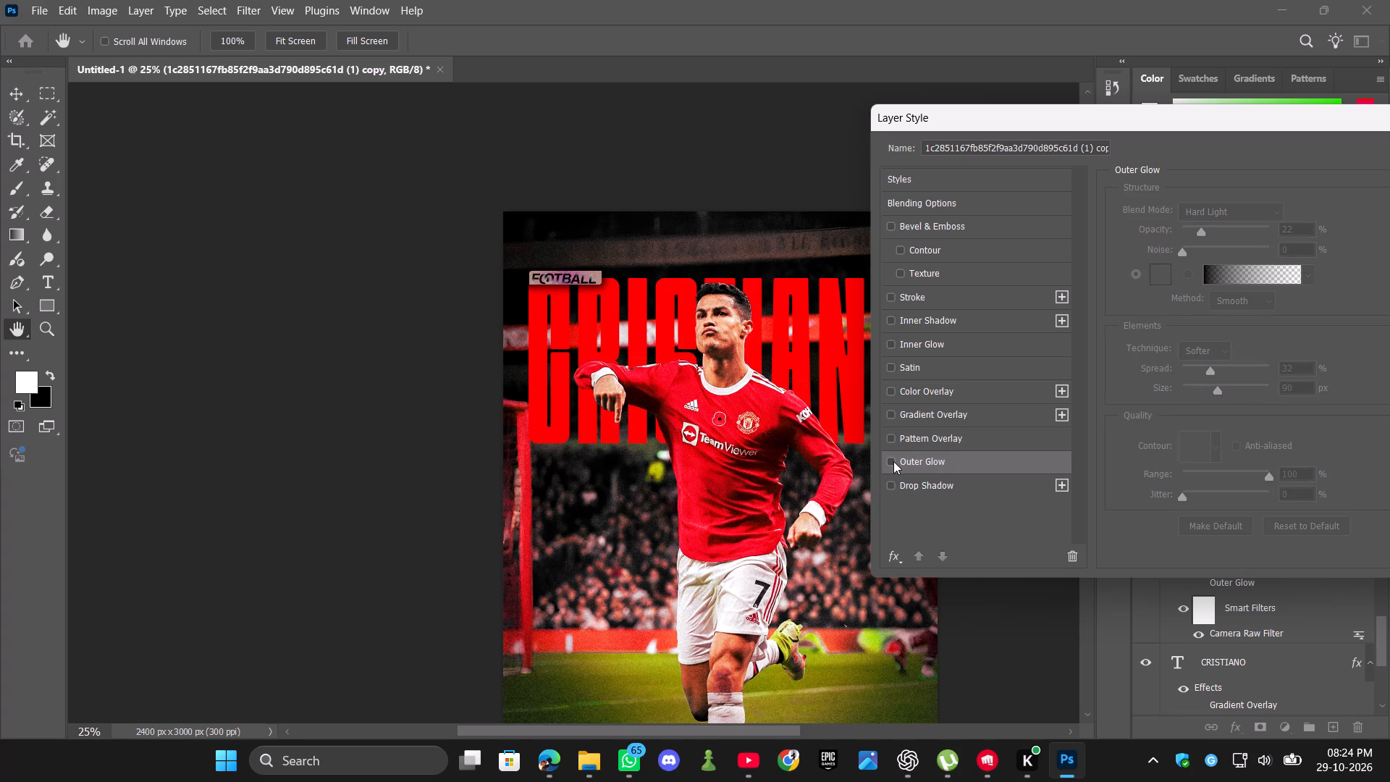
{"action": "left_click", "coordinate": [893, 461]}
{"action": "left_click", "coordinate": [893, 461]}
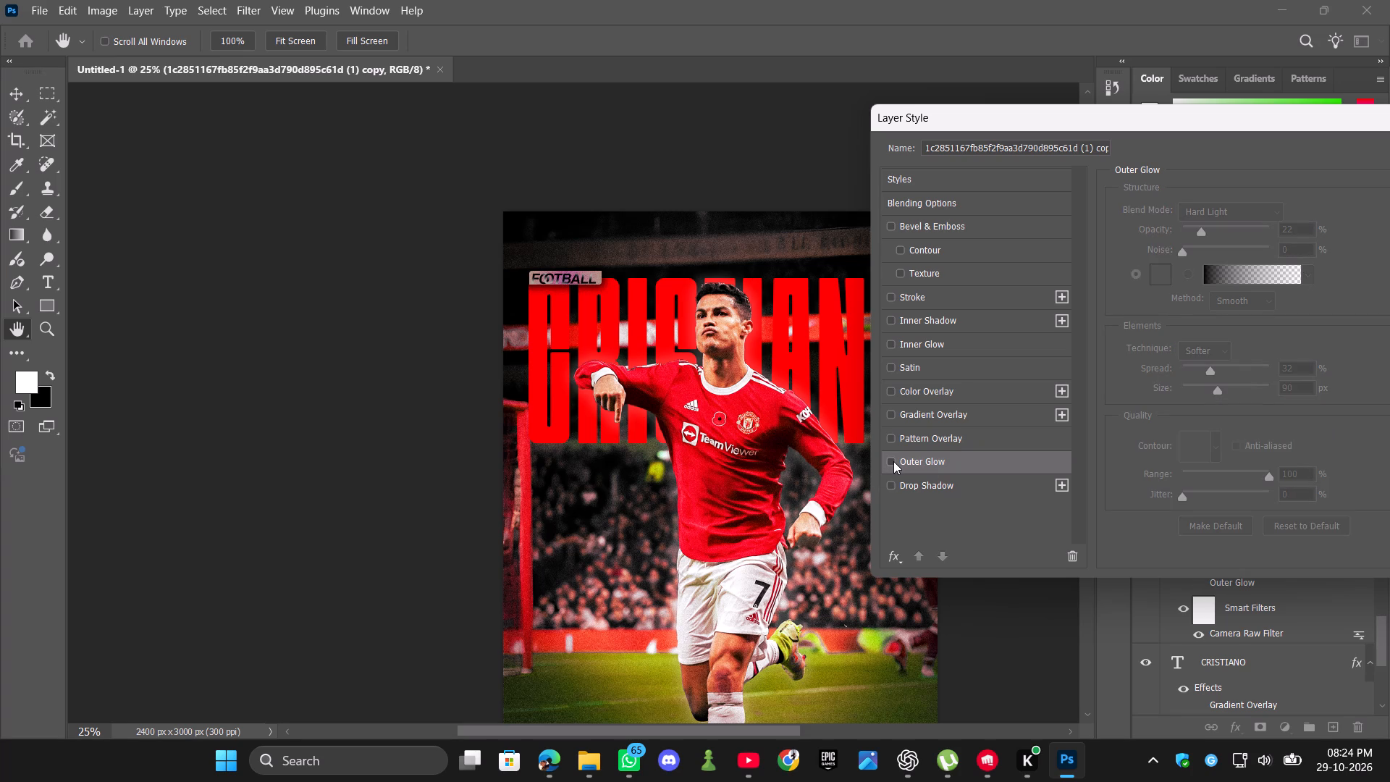
{"action": "left_click_drag", "start_coordinate": [1250, 124], "coordinate": [969, 142]}
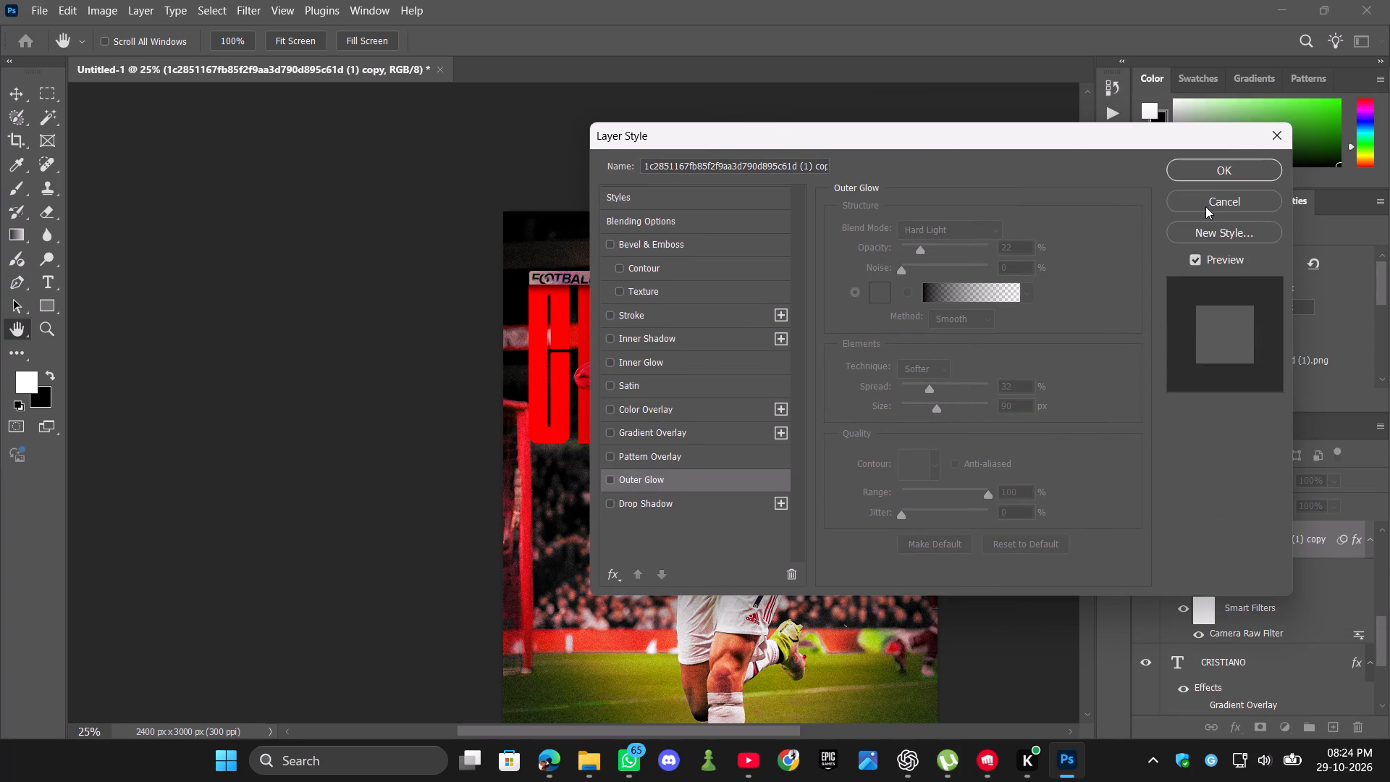
{"action": "left_click", "coordinate": [1205, 206]}
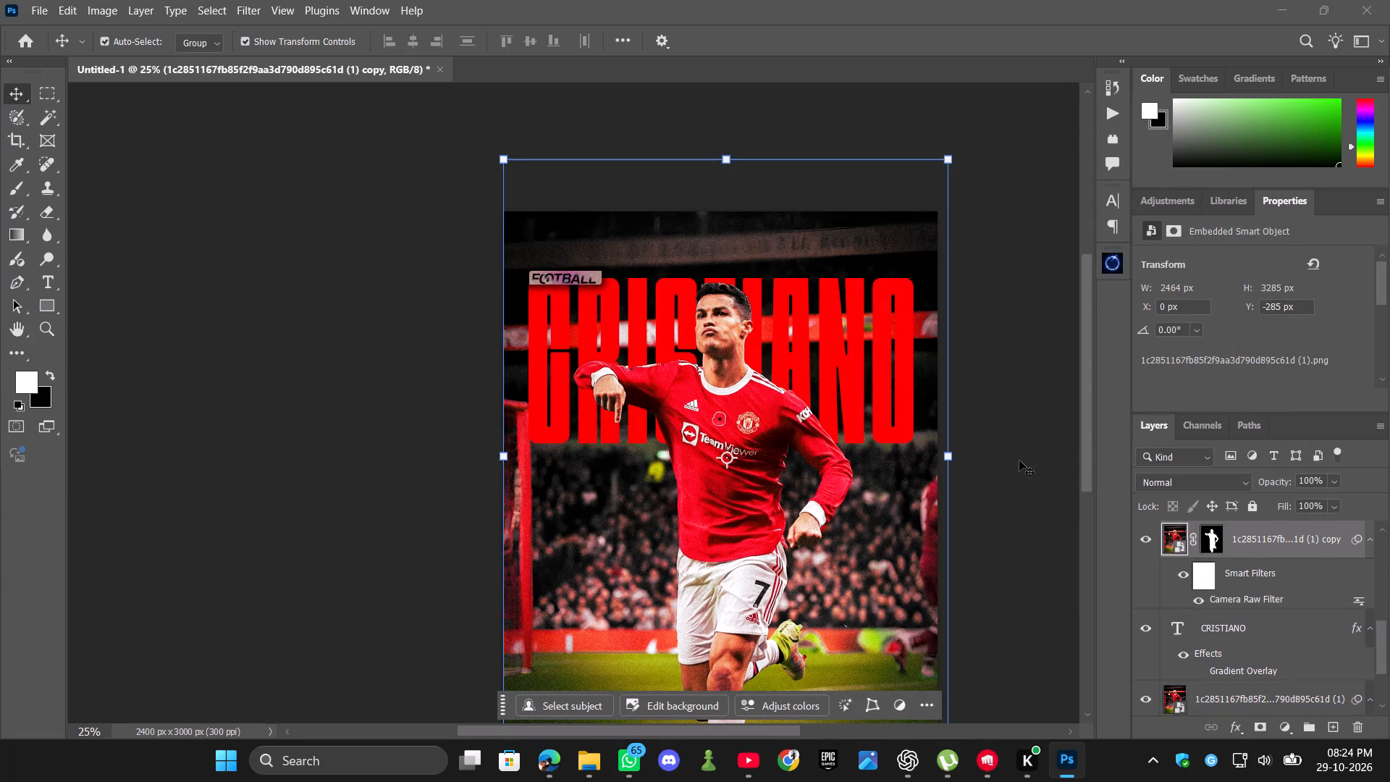
{"action": "left_click", "coordinate": [1019, 461]}
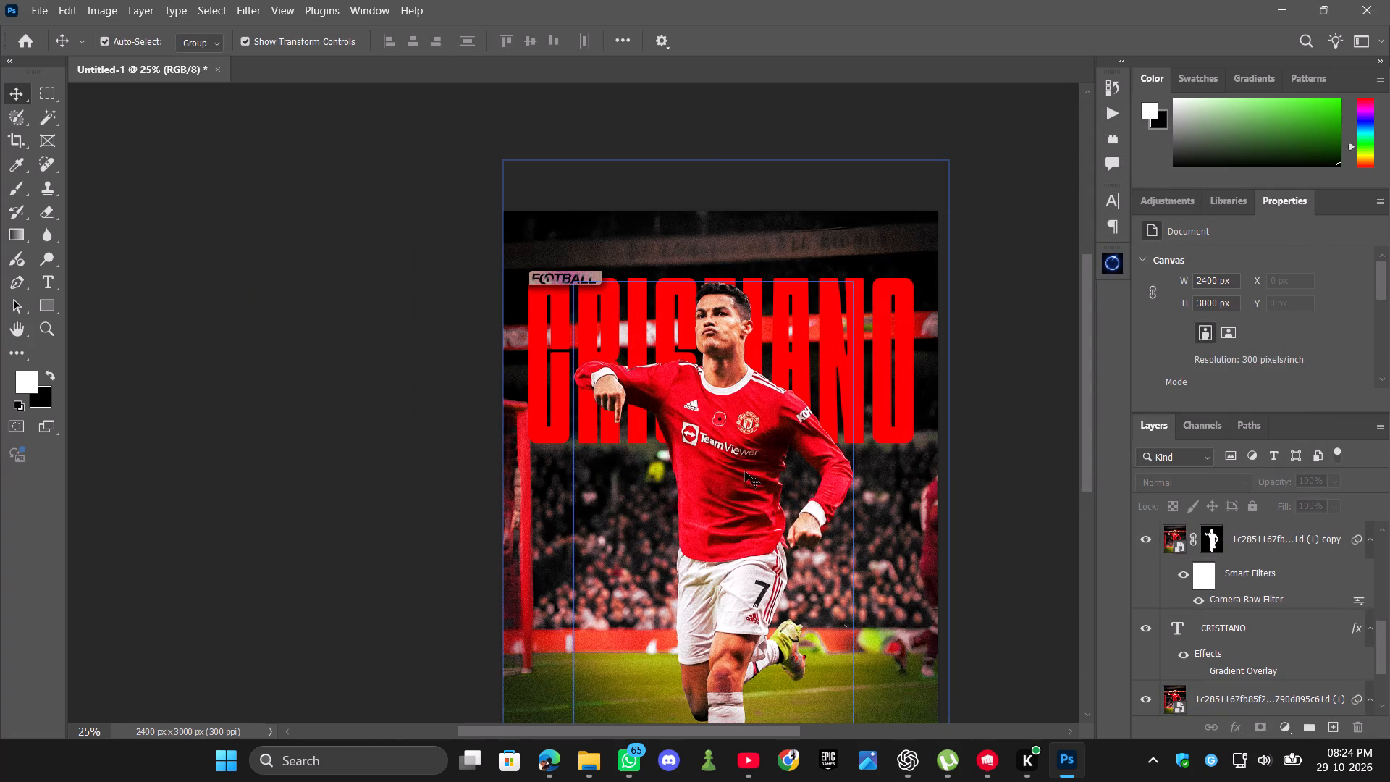
{"action": "left_click", "coordinate": [743, 471]}
{"action": "left_click", "coordinate": [1027, 466]}
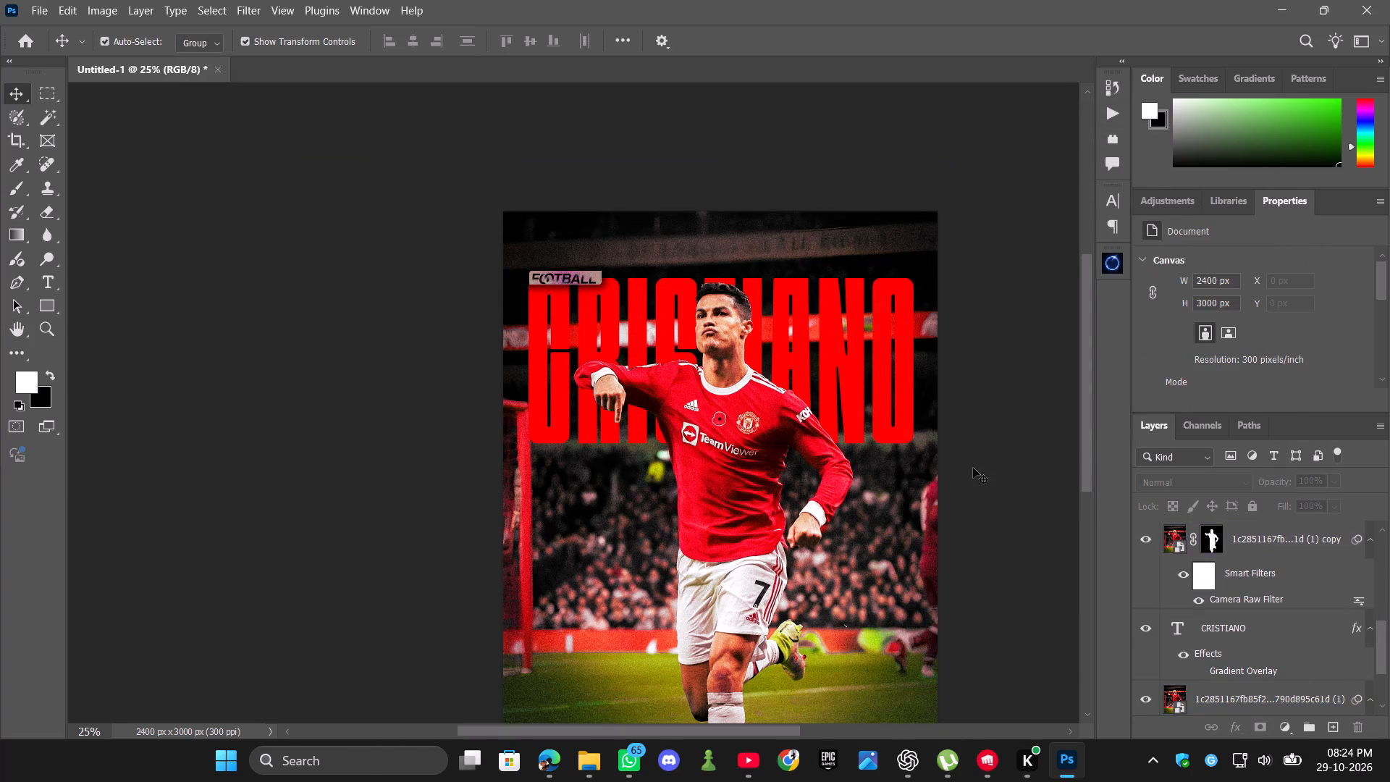
Nudge the linked FOOTBALL label one step to the left above the CRISTIANO title.
{"action": "scroll", "coordinate": [973, 468], "scroll_direction": "down", "scroll_amount": 4}
{"action": "scroll", "coordinate": [1008, 448], "scroll_direction": "up", "scroll_amount": 4}
{"action": "scroll", "coordinate": [1258, 554], "scroll_direction": "up", "scroll_amount": 4}
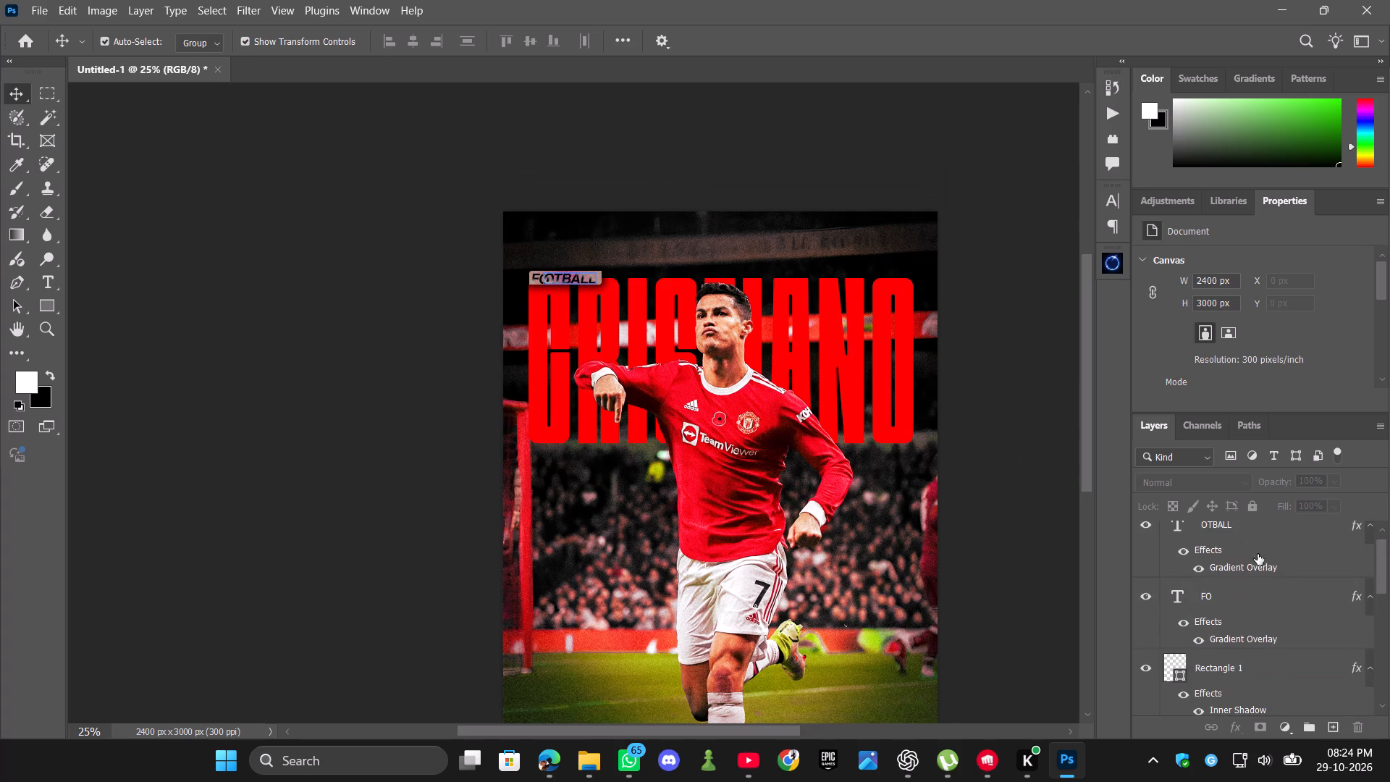
{"action": "scroll", "coordinate": [1264, 534], "scroll_direction": "up", "scroll_amount": 3}
{"action": "left_click", "coordinate": [1264, 534]}
{"action": "key", "text": "Left"}
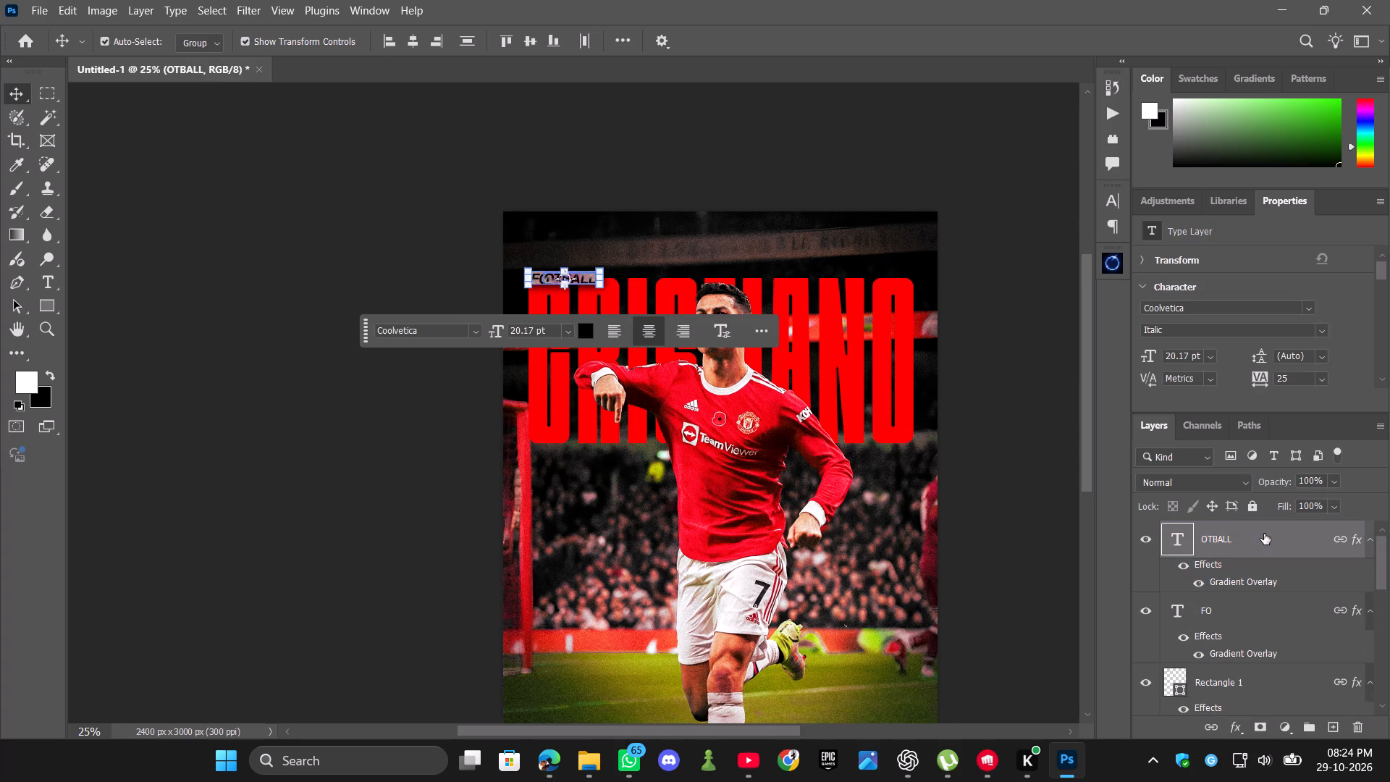
{"action": "left_click", "coordinate": [1006, 563]}
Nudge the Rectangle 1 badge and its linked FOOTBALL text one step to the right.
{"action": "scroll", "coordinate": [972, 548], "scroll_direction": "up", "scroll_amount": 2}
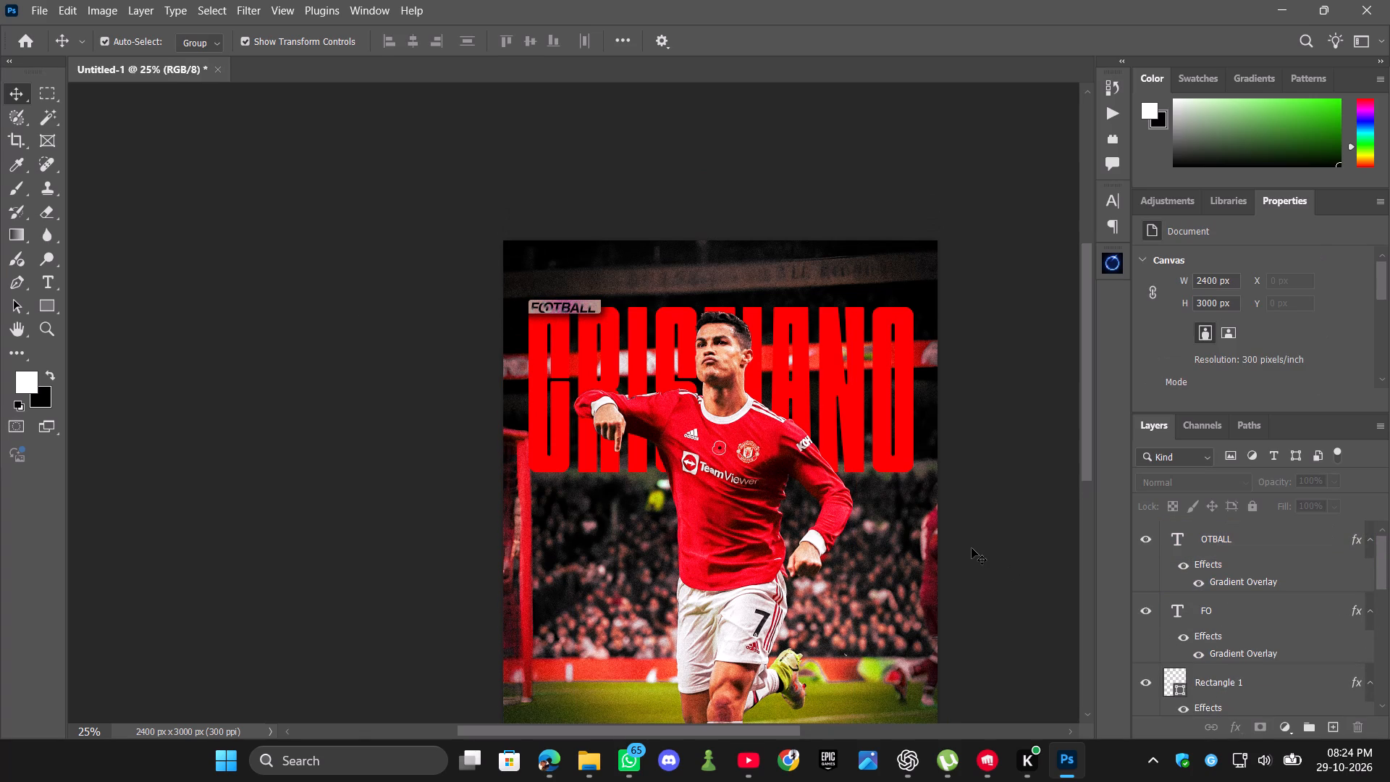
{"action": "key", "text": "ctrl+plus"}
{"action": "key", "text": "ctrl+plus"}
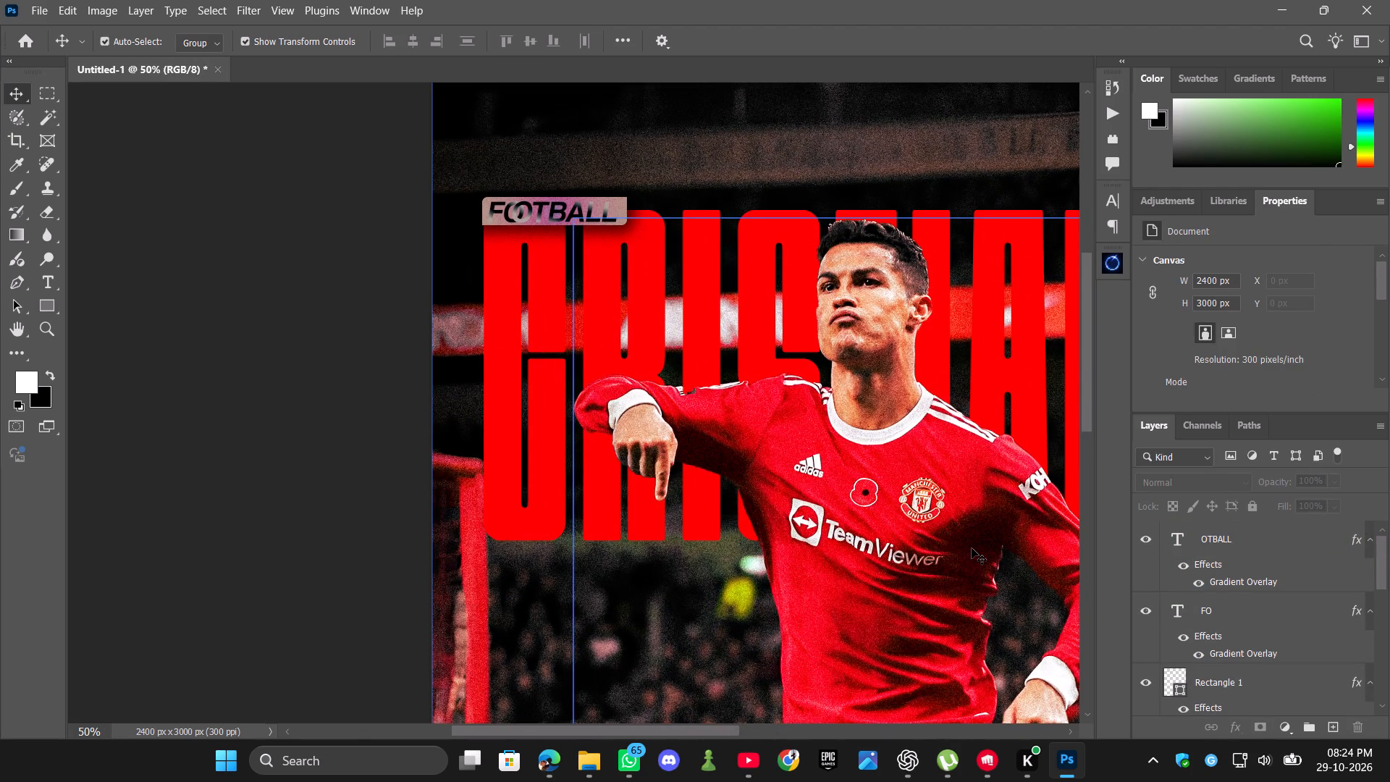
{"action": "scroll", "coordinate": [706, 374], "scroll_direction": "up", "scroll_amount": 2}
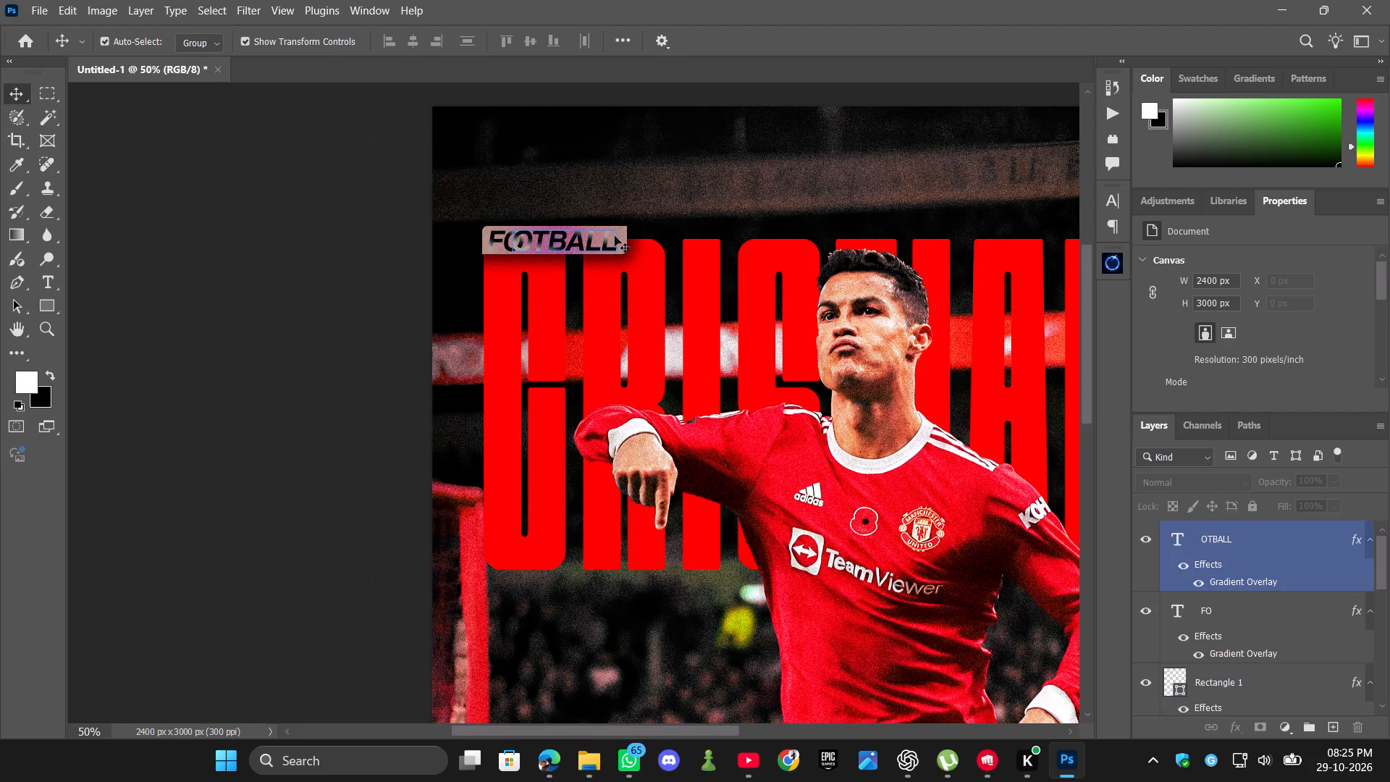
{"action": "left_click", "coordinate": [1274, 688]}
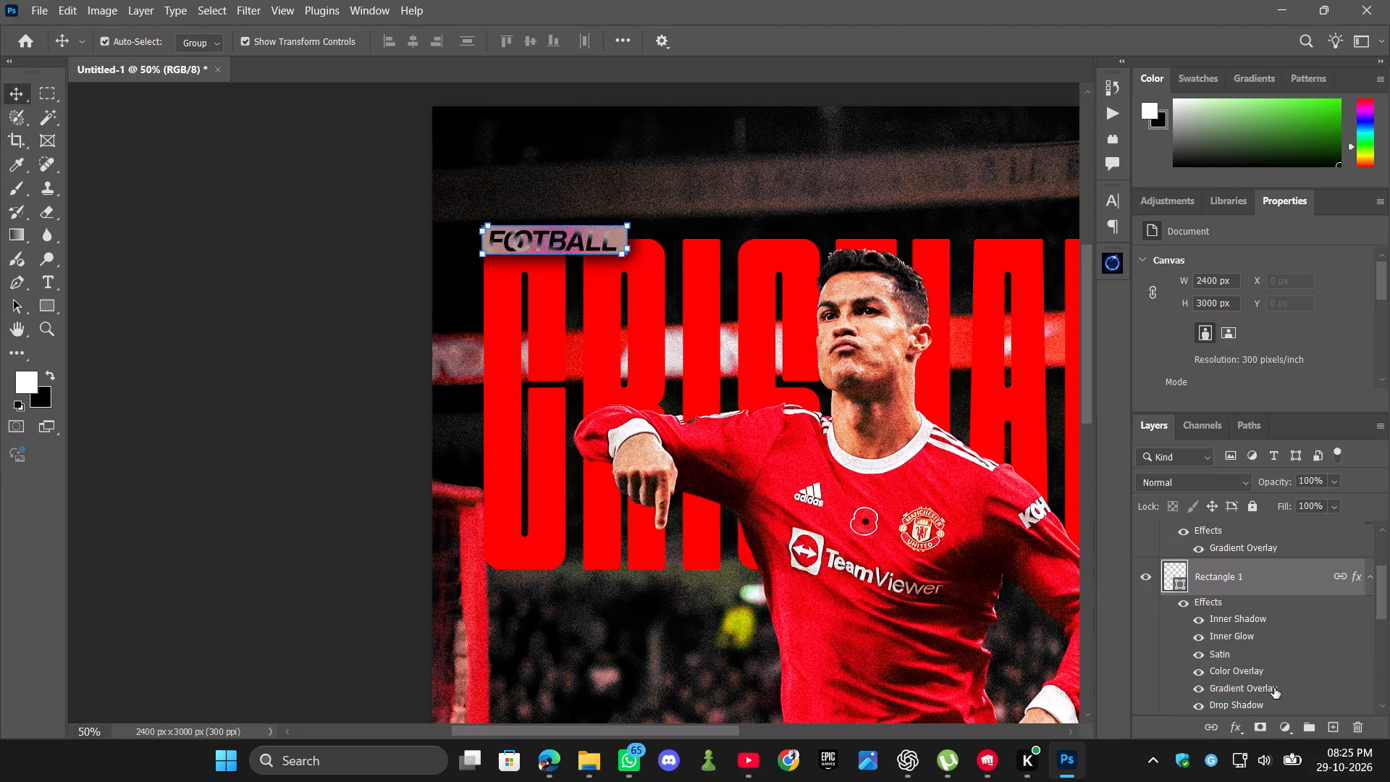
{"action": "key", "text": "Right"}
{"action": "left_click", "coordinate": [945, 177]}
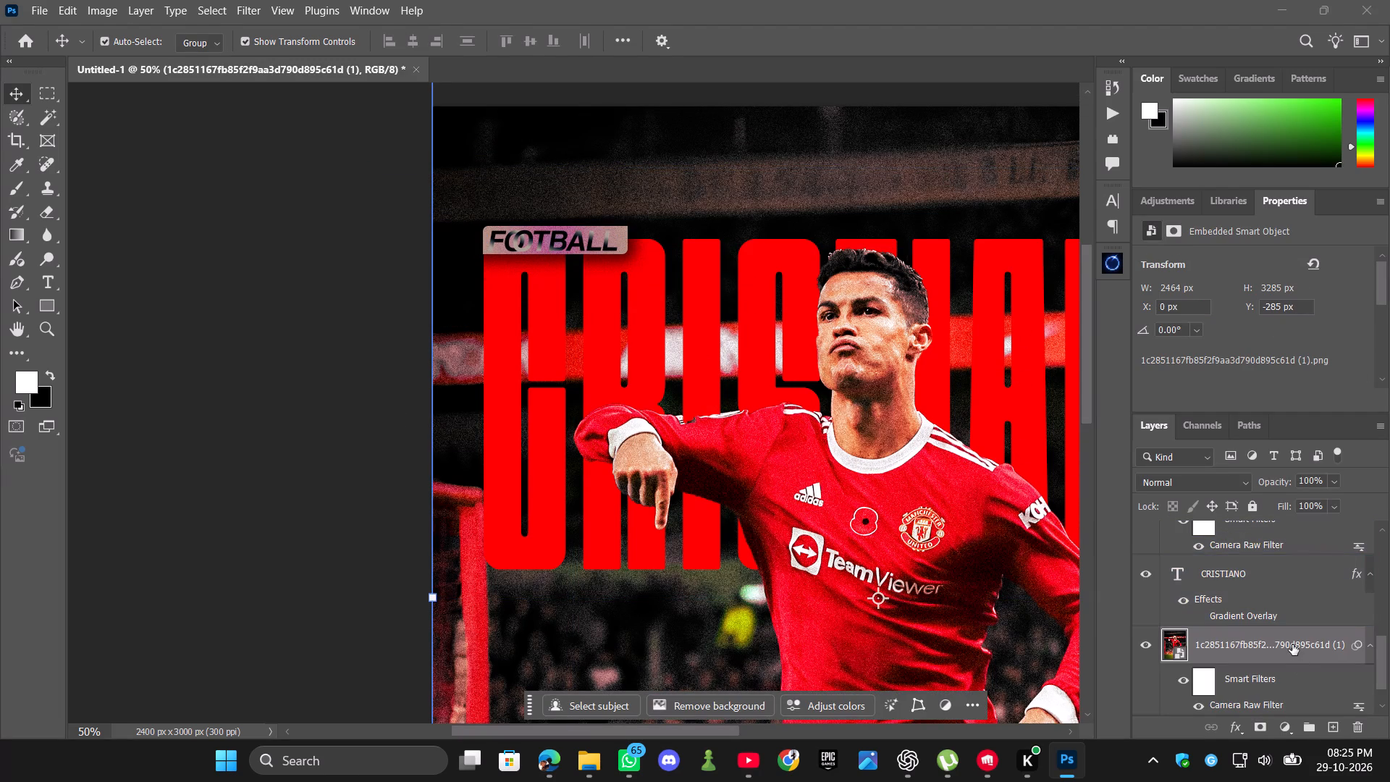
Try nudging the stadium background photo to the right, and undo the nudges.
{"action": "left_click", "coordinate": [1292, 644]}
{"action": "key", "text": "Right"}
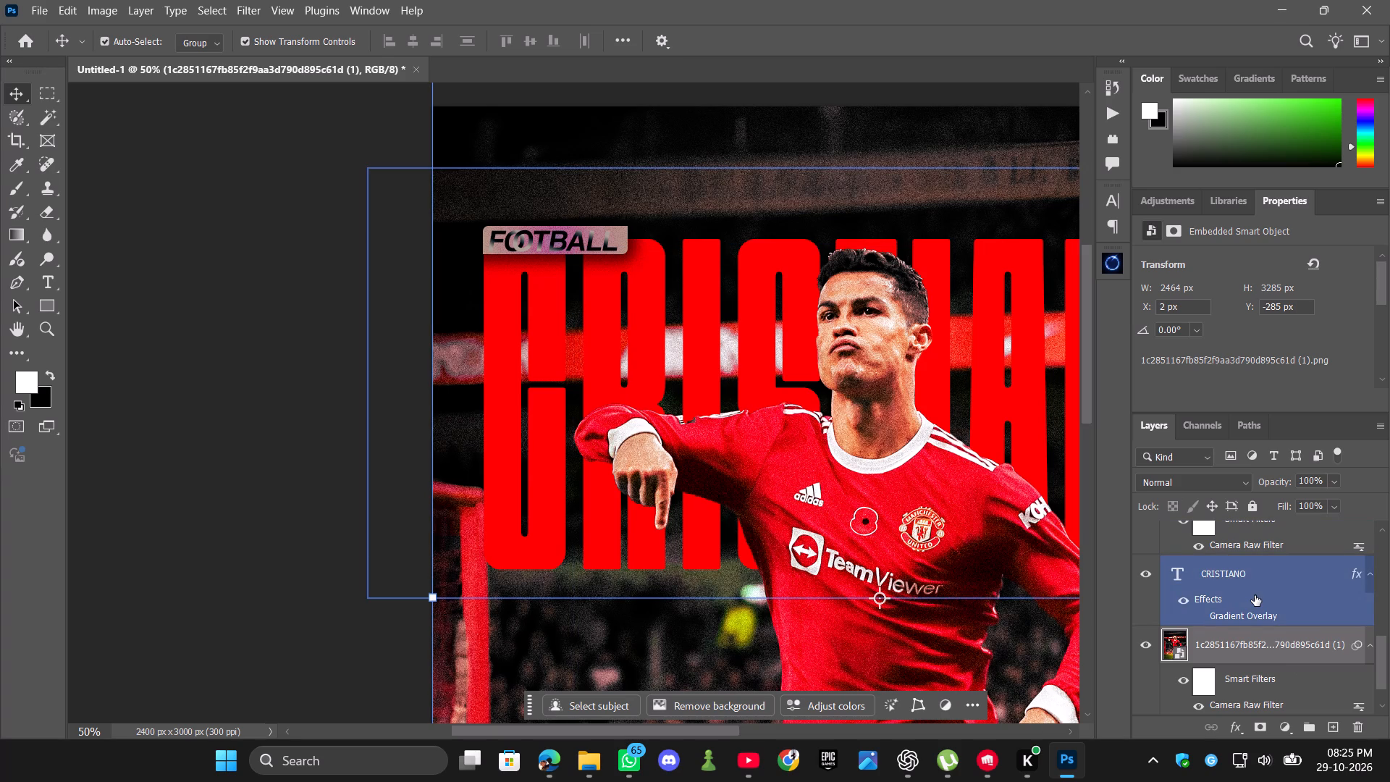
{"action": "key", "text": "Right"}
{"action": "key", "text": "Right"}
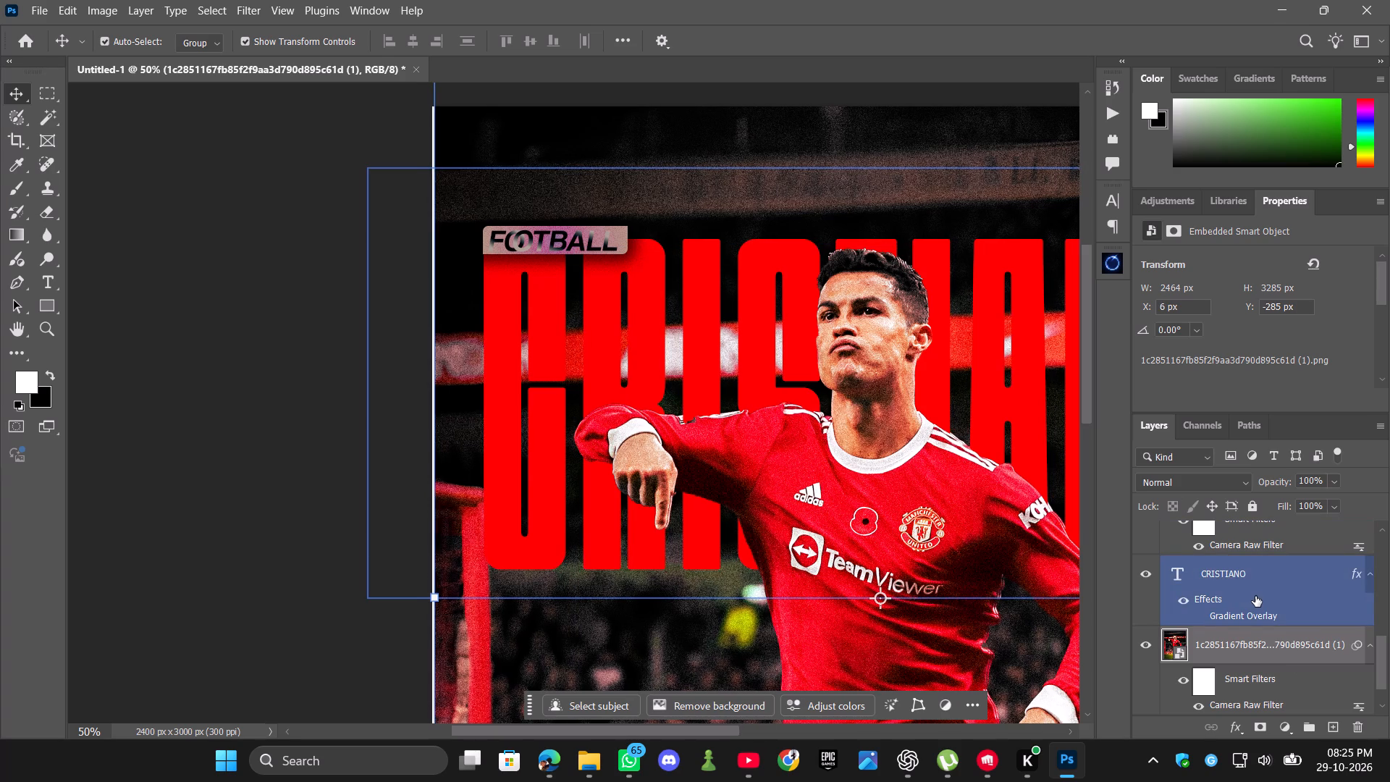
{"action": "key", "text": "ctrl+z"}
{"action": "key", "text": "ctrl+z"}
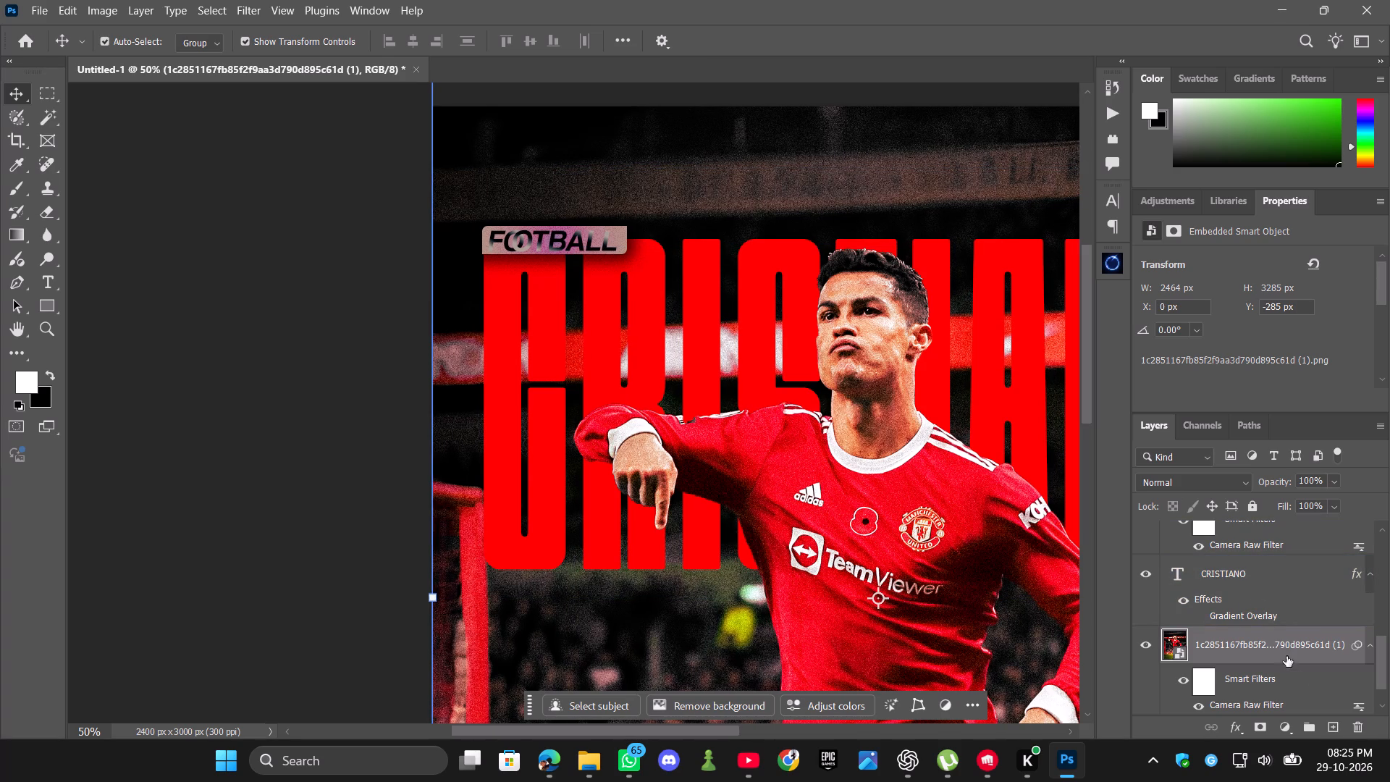
Nudge the Rectangle 1 badge with its linked FOOTBALL text two steps right along the title's left edge.
{"action": "scroll", "coordinate": [1266, 591], "scroll_direction": "up", "scroll_amount": 5}
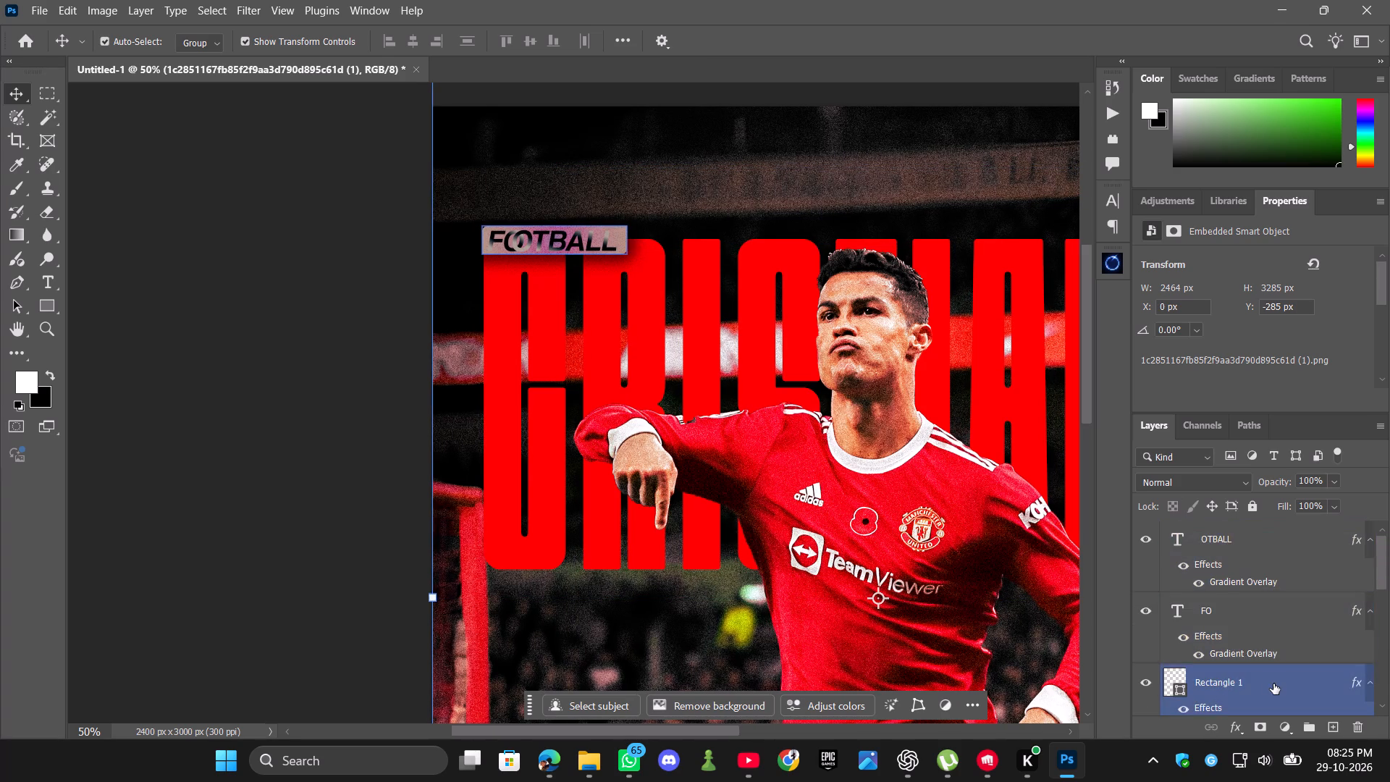
{"action": "left_click", "coordinate": [1273, 685]}
{"action": "key", "text": "Right"}
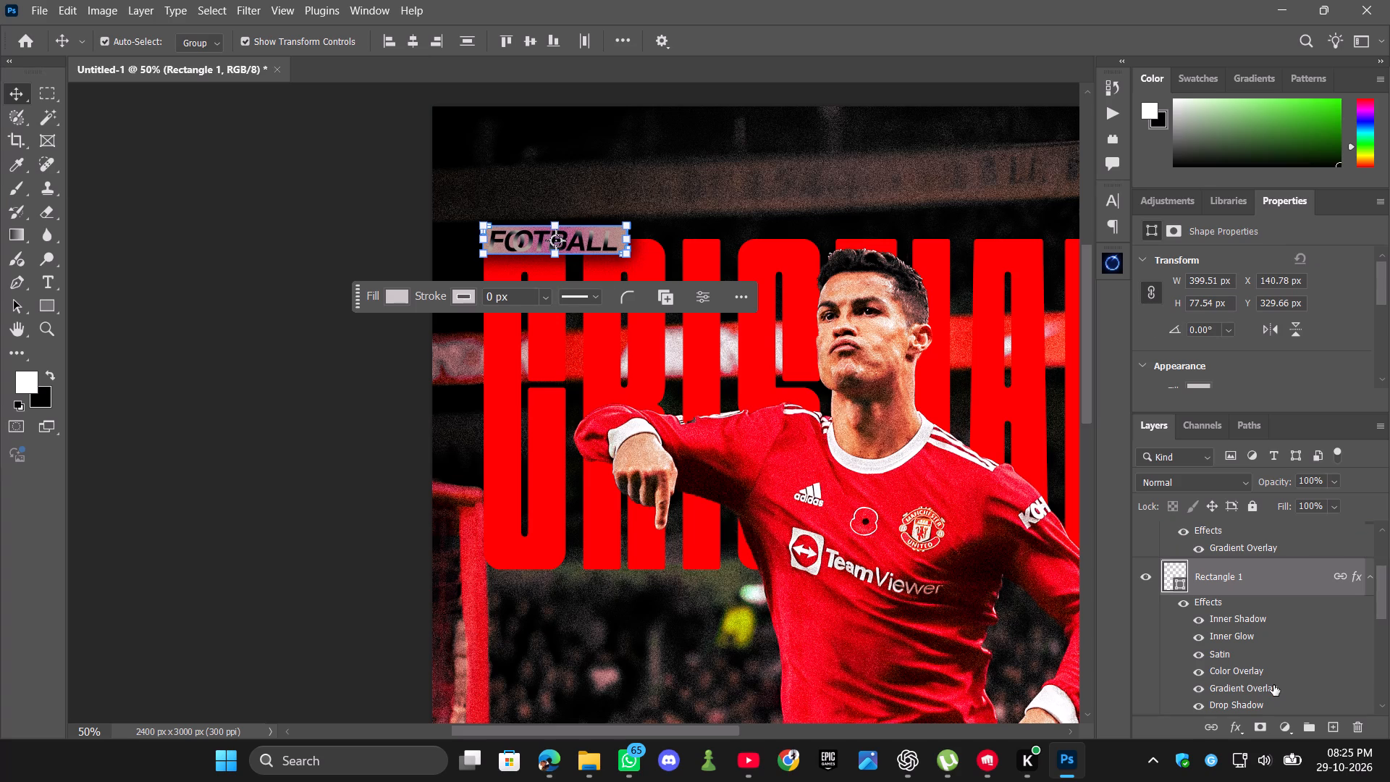
{"action": "key", "text": "Right"}
{"action": "left_click", "coordinate": [817, 130]}
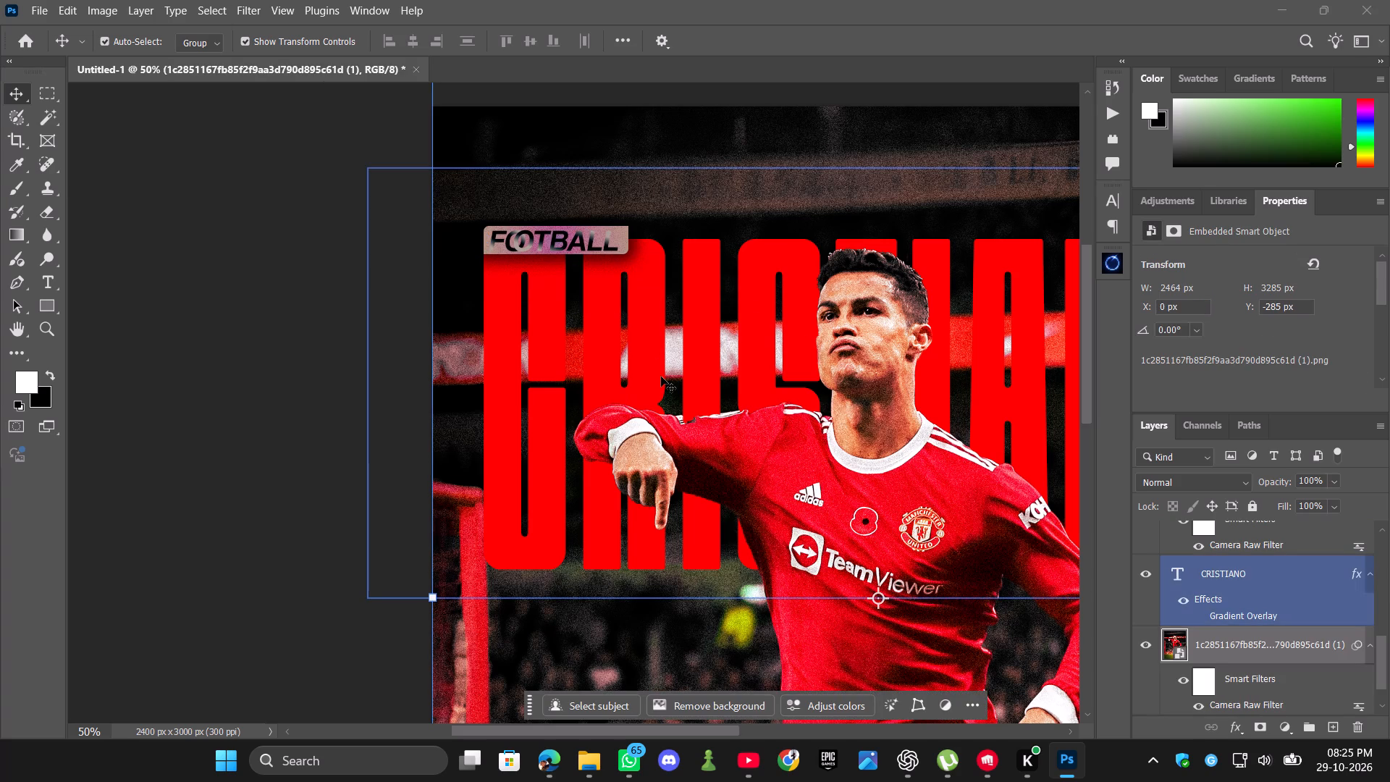
Examine the whole poster and the FOOTBALL label's alignment with the CRISTIANO title.
{"action": "key", "text": "ctrl+minus"}
{"action": "key", "text": "ctrl+minus"}
{"action": "key", "text": "ctrl+minus"}
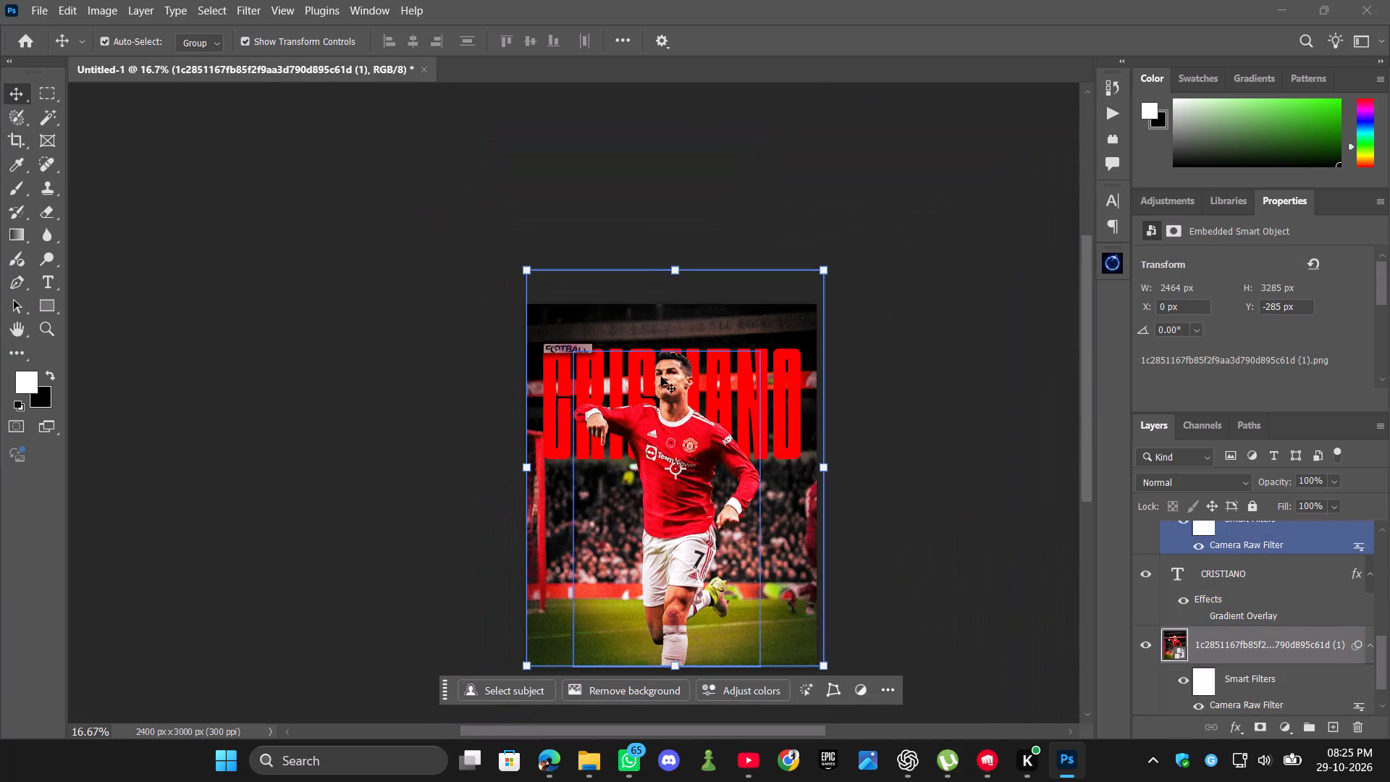
{"action": "key", "text": "ctrl+plus"}
{"action": "key", "text": "ctrl+plus"}
{"action": "key", "text": "ctrl+plus"}
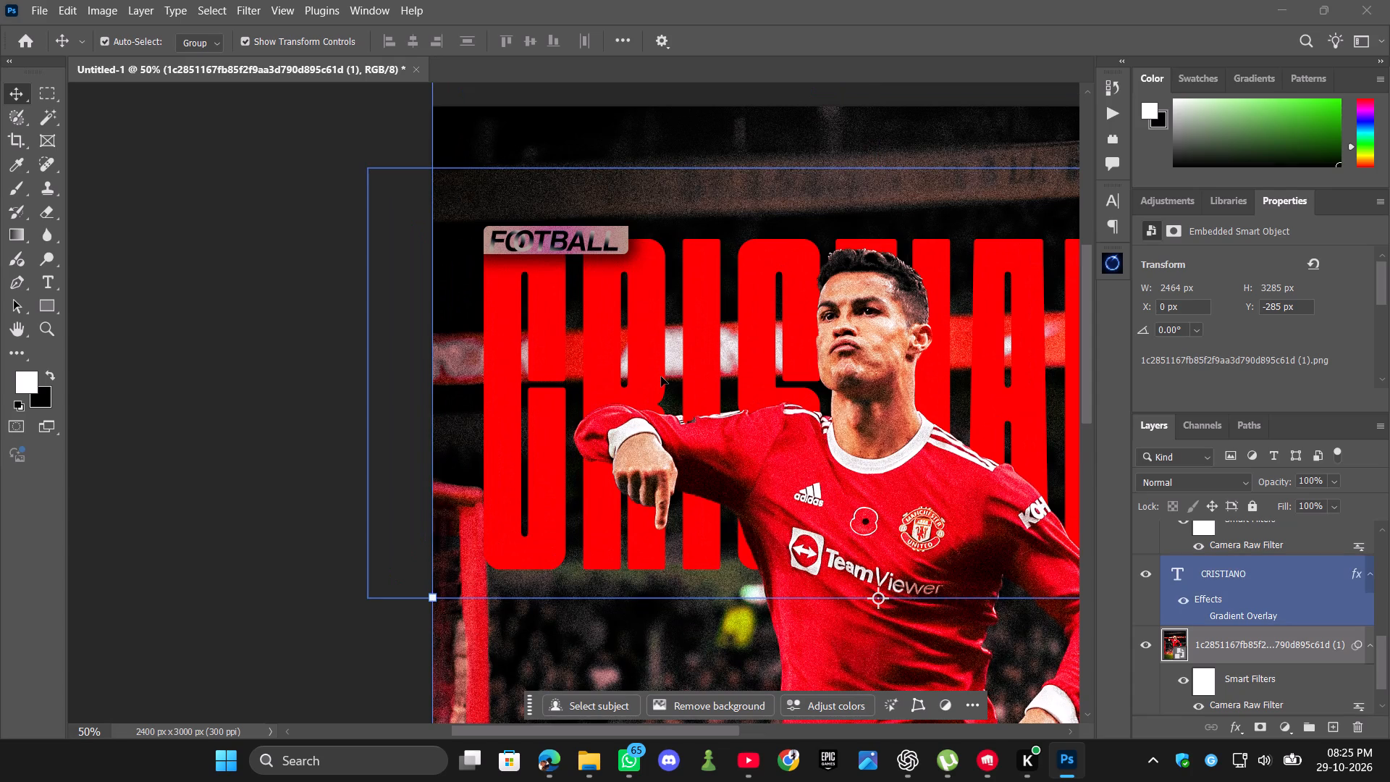
{"action": "key", "text": "ctrl+minus"}
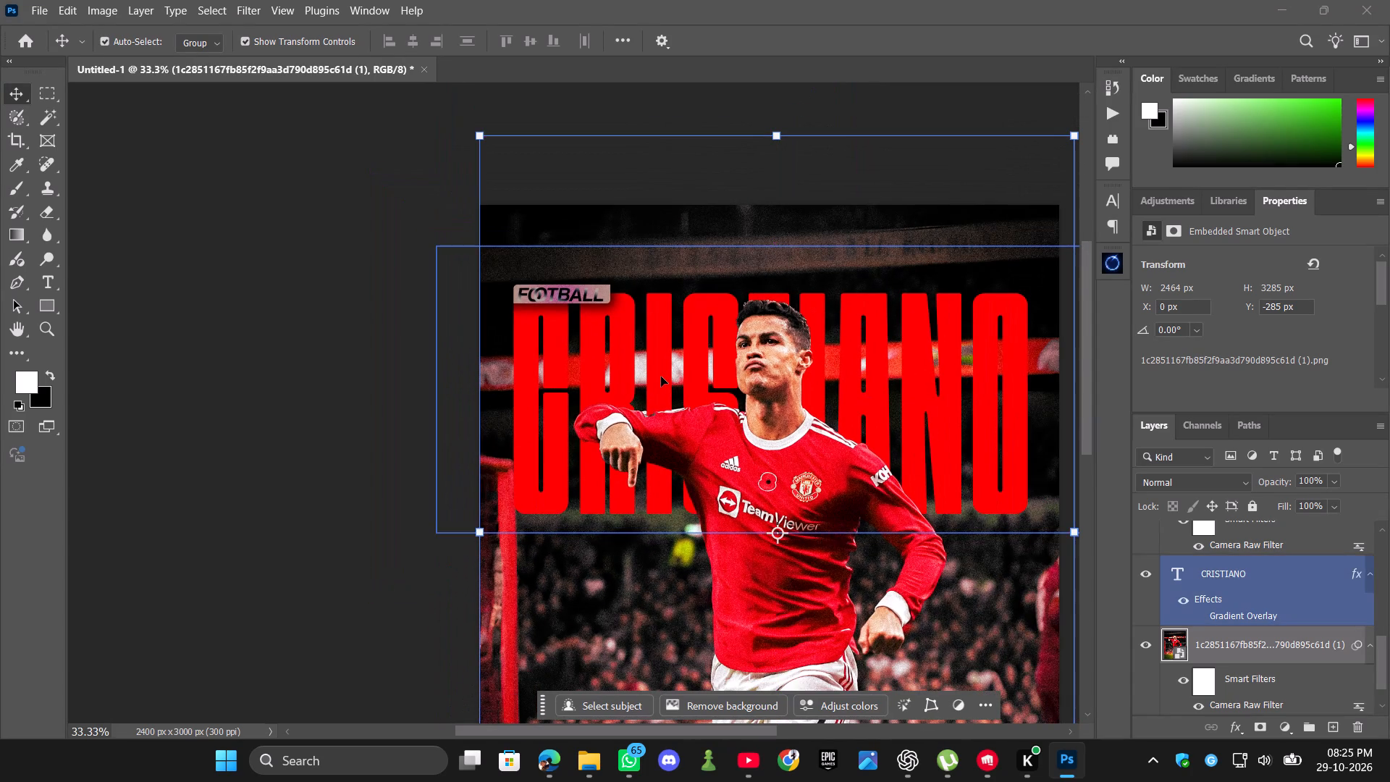
{"action": "key", "text": "ctrl+minus"}
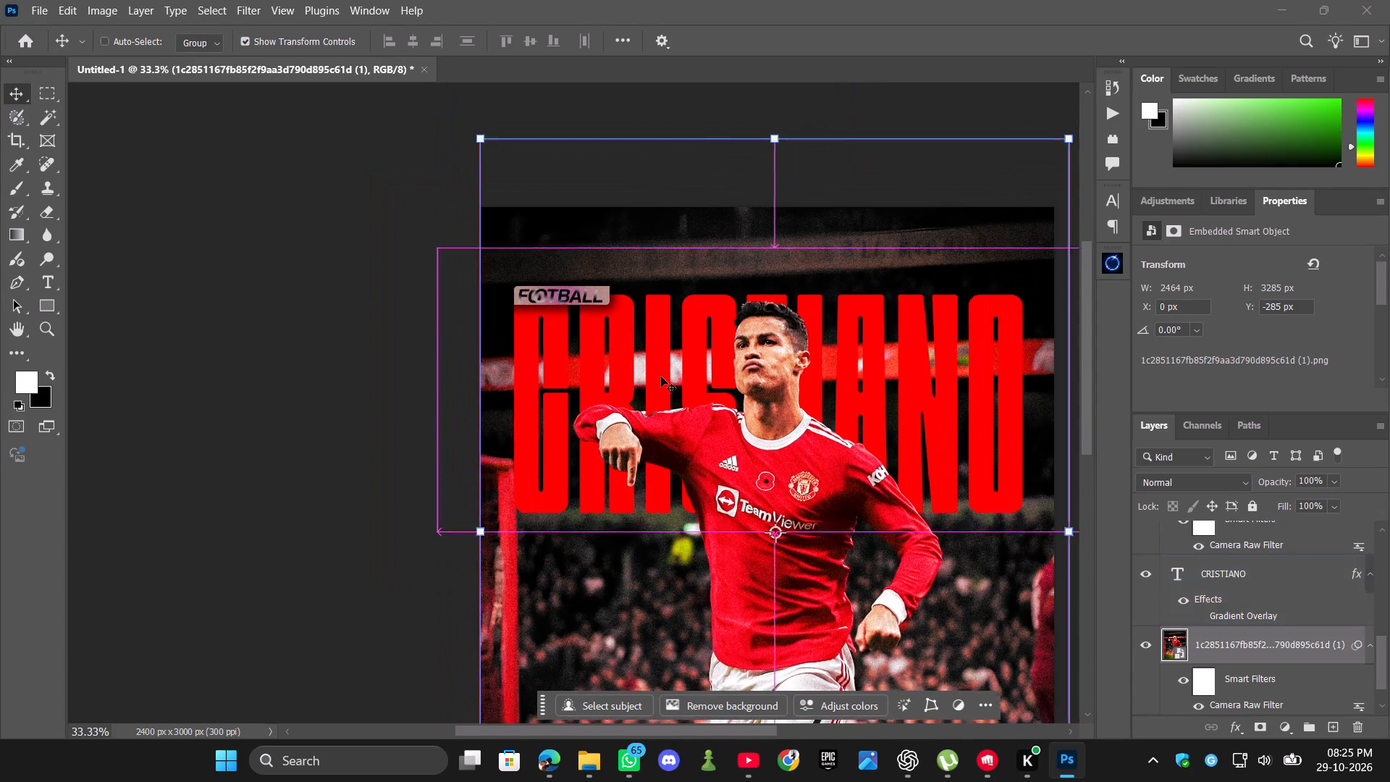
{"action": "key", "text": "ctrl+minus"}
{"action": "left_click", "coordinate": [394, 251]}
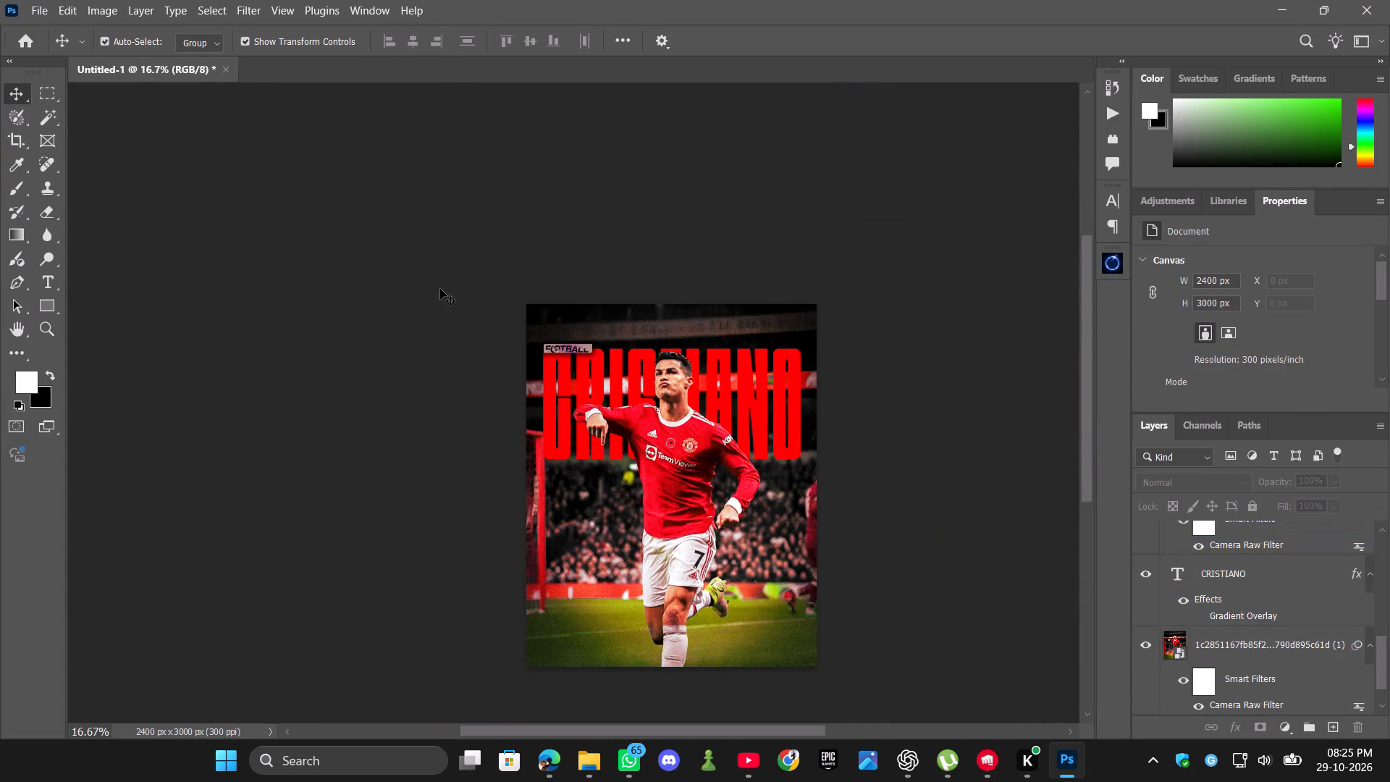
{"action": "scroll", "coordinate": [481, 447], "scroll_direction": "down", "scroll_amount": 3}
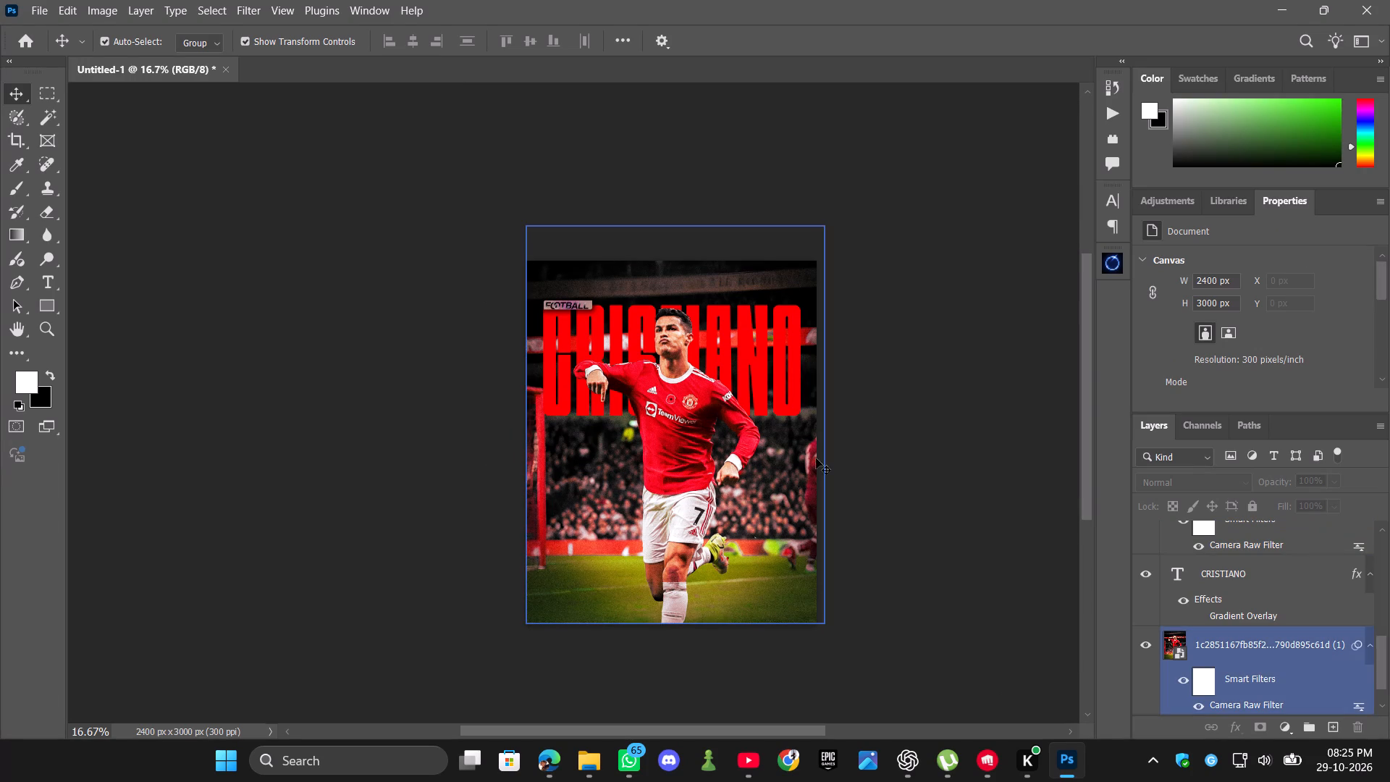
Turn on the Gradient Overlay for the CRISTIANO title and apply the Red_01 preset from the Reds gradients.
{"action": "left_click", "coordinate": [791, 365]}
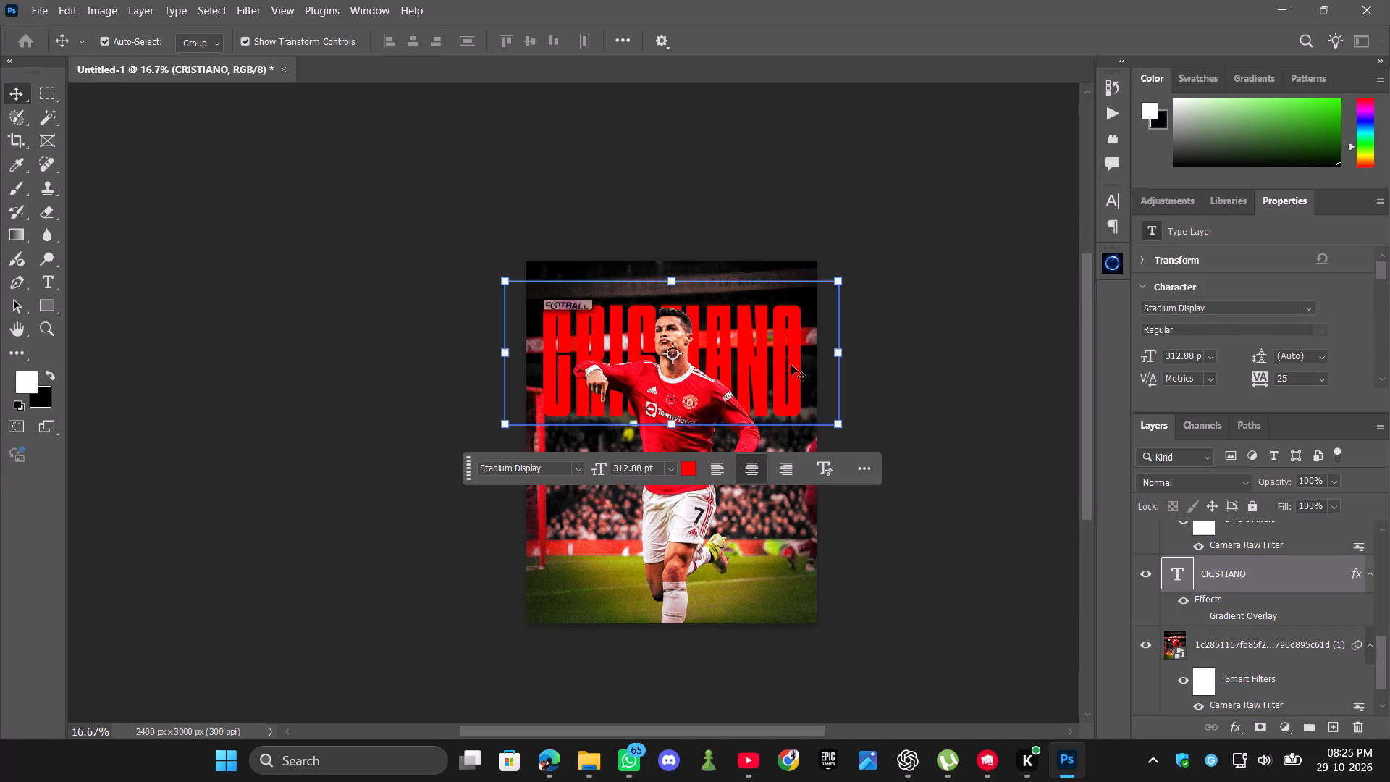
{"action": "right_click", "coordinate": [1231, 581]}
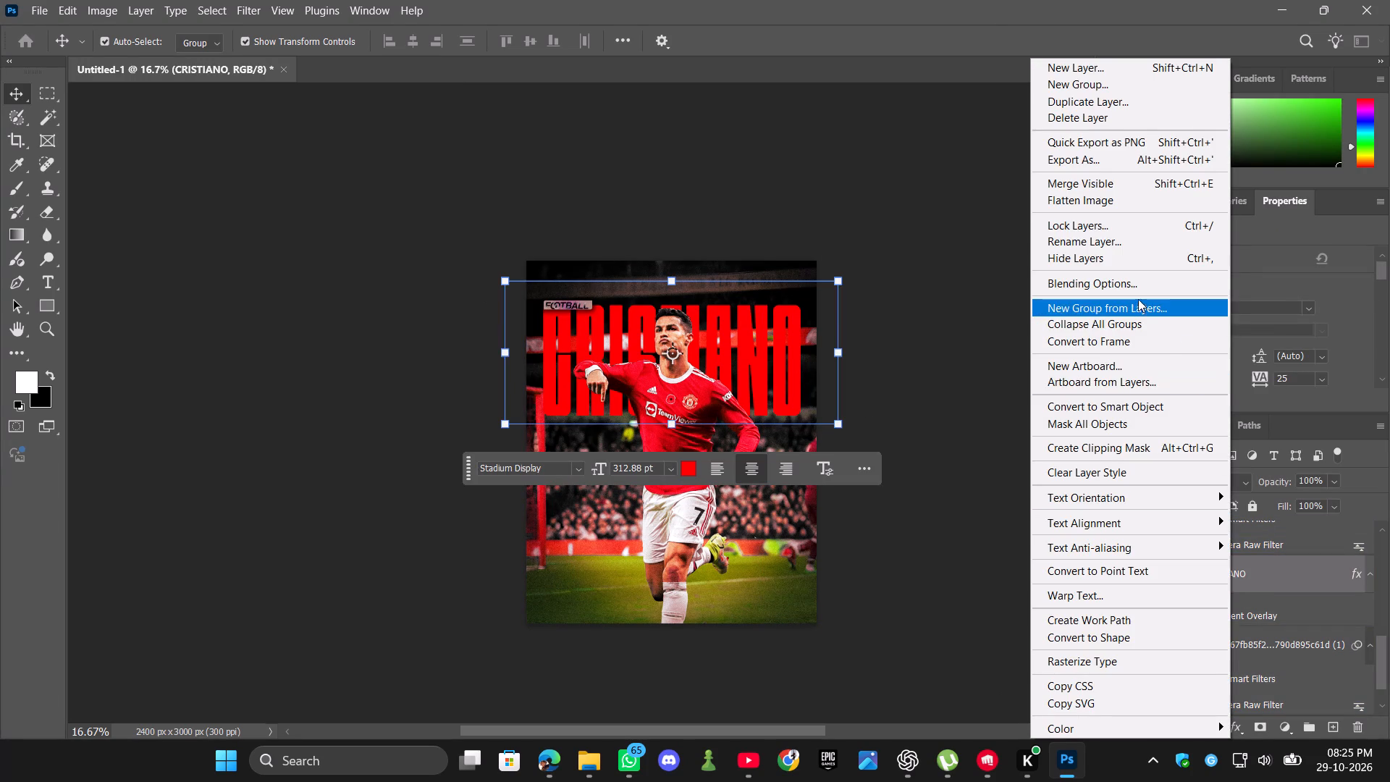
{"action": "left_click", "coordinate": [1132, 288]}
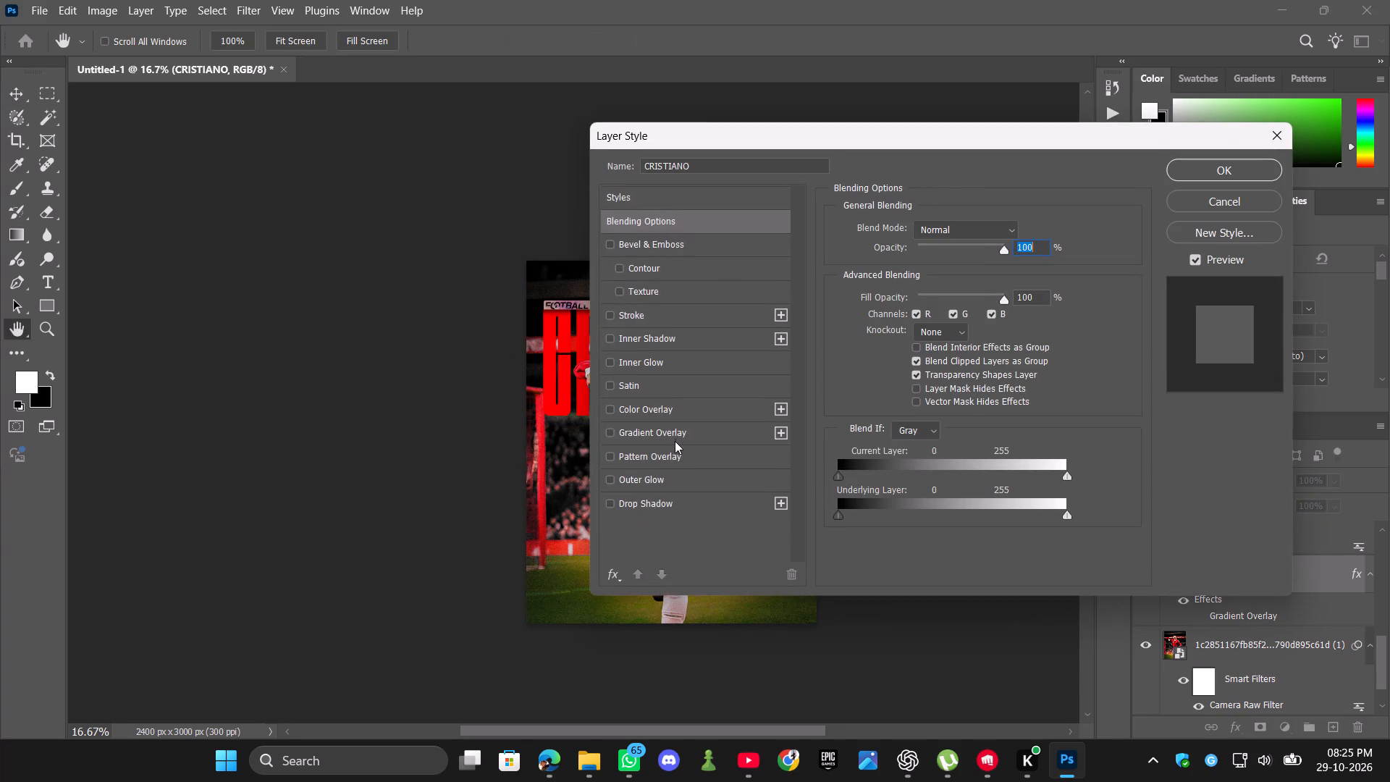
{"action": "left_click", "coordinate": [675, 432]}
{"action": "left_click_drag", "start_coordinate": [830, 143], "coordinate": [1066, 167]}
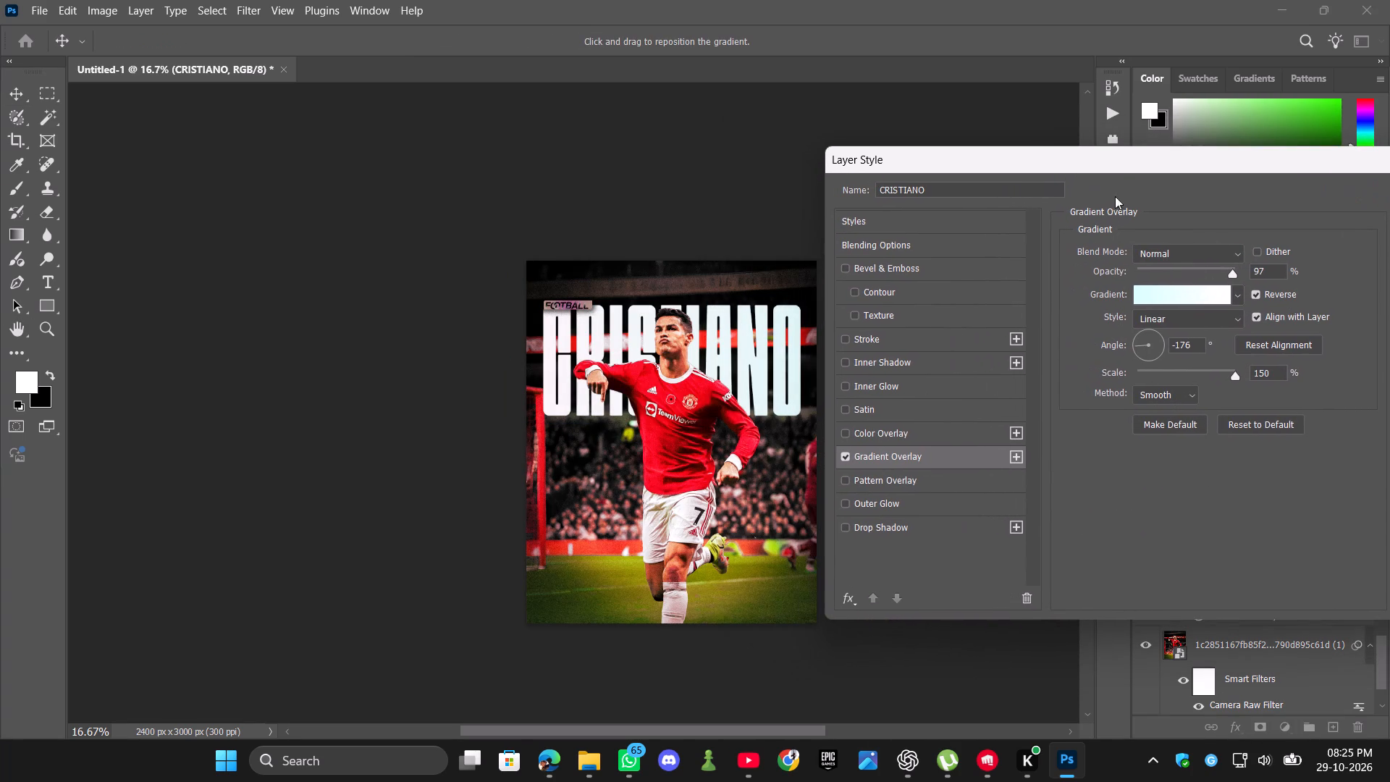
{"action": "left_click", "coordinate": [1234, 296]}
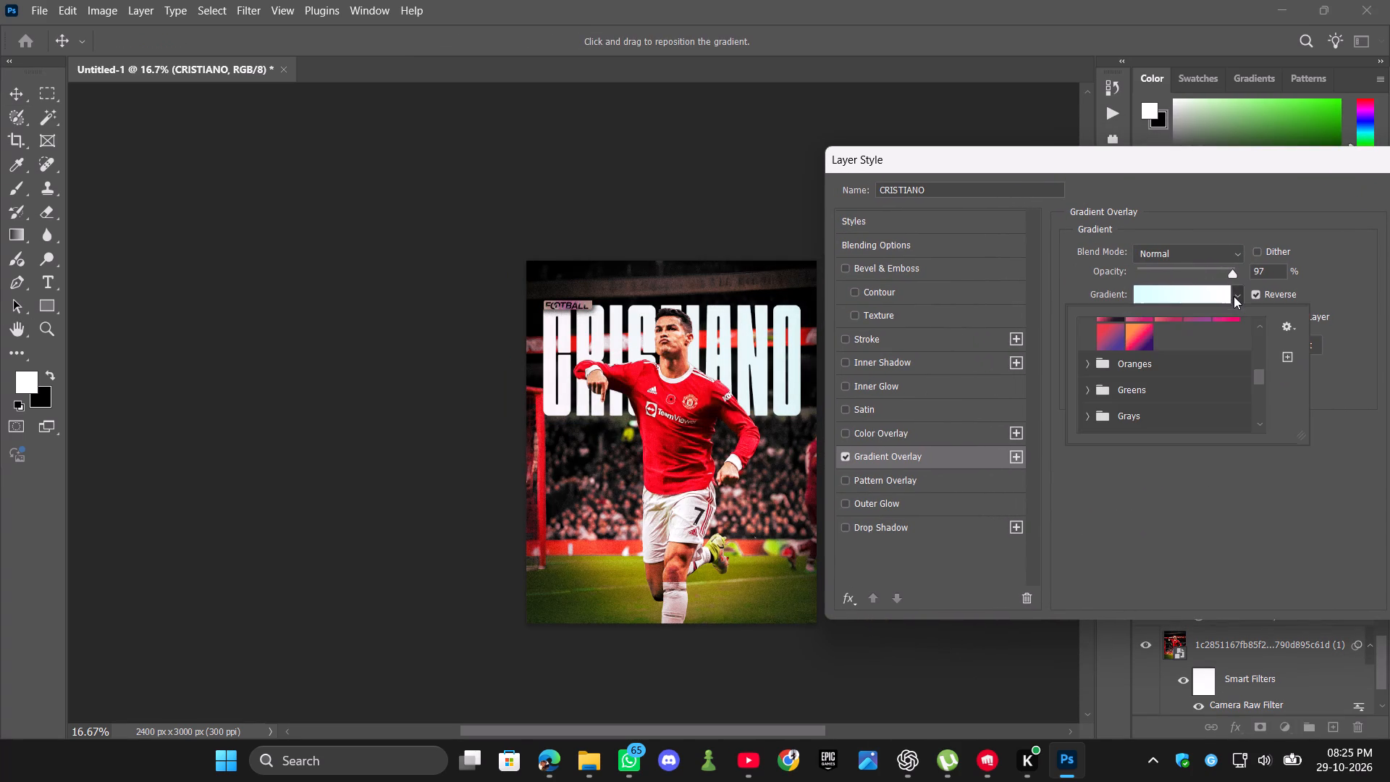
{"action": "scroll", "coordinate": [1210, 352], "scroll_direction": "up", "scroll_amount": 4}
{"action": "left_click", "coordinate": [1119, 368]}
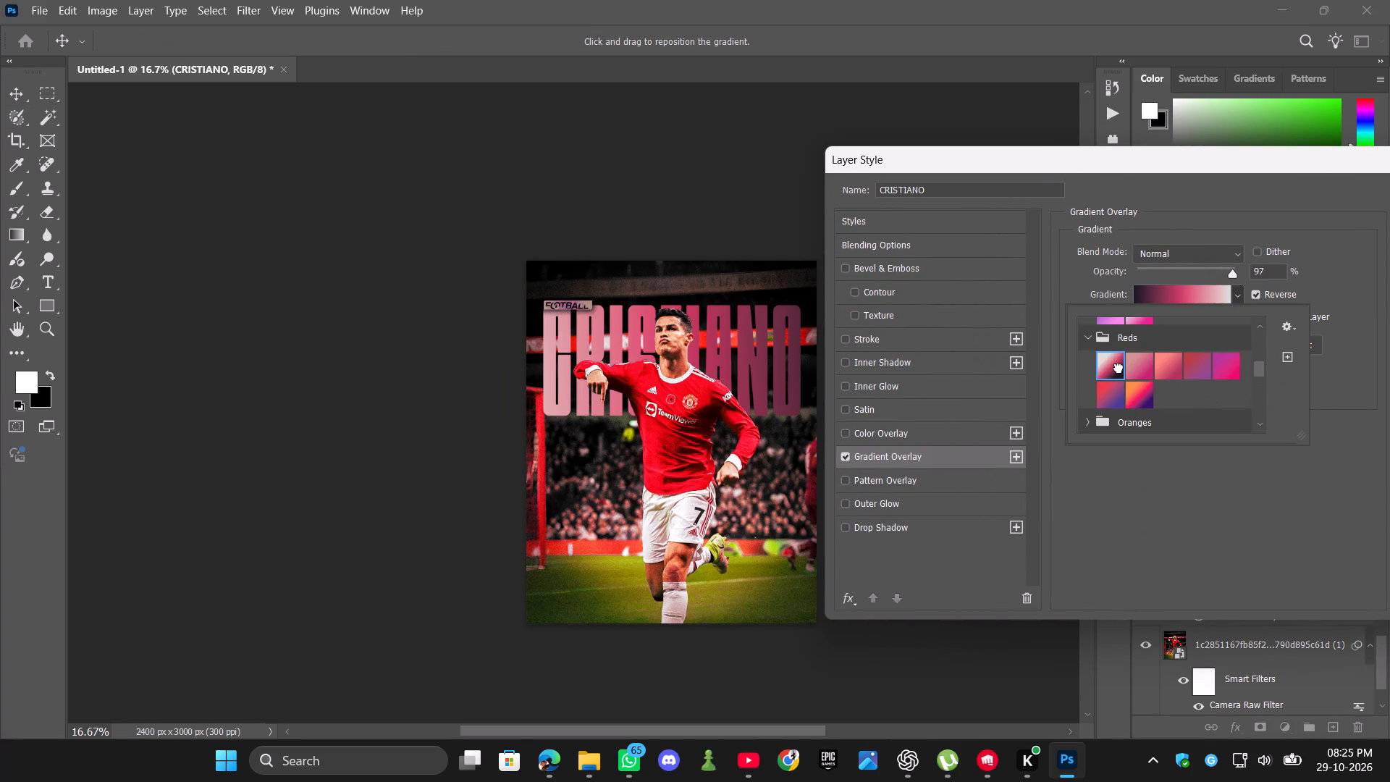
{"action": "scroll", "coordinate": [1124, 369], "scroll_direction": "up", "scroll_amount": 2}
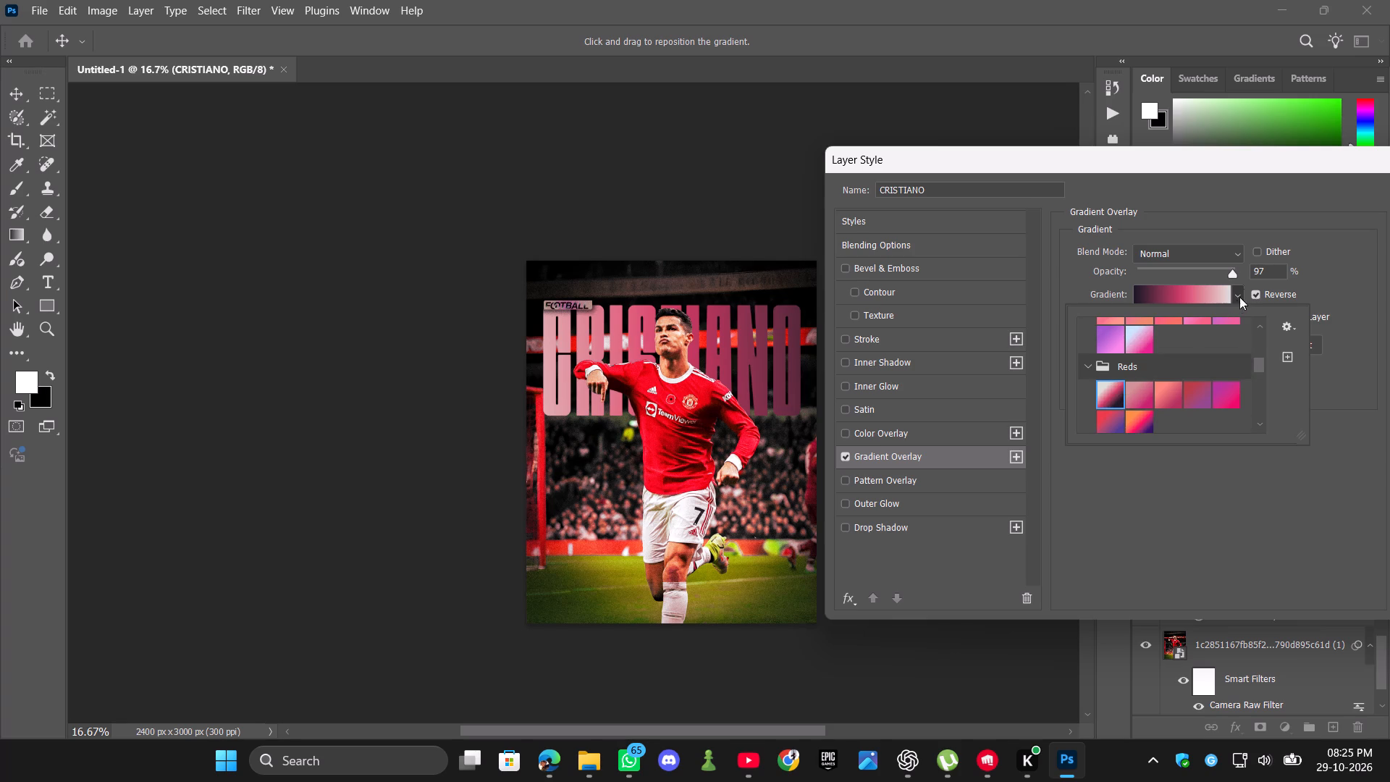
{"action": "left_click", "coordinate": [1102, 279]}
{"action": "left_click", "coordinate": [1209, 294]}
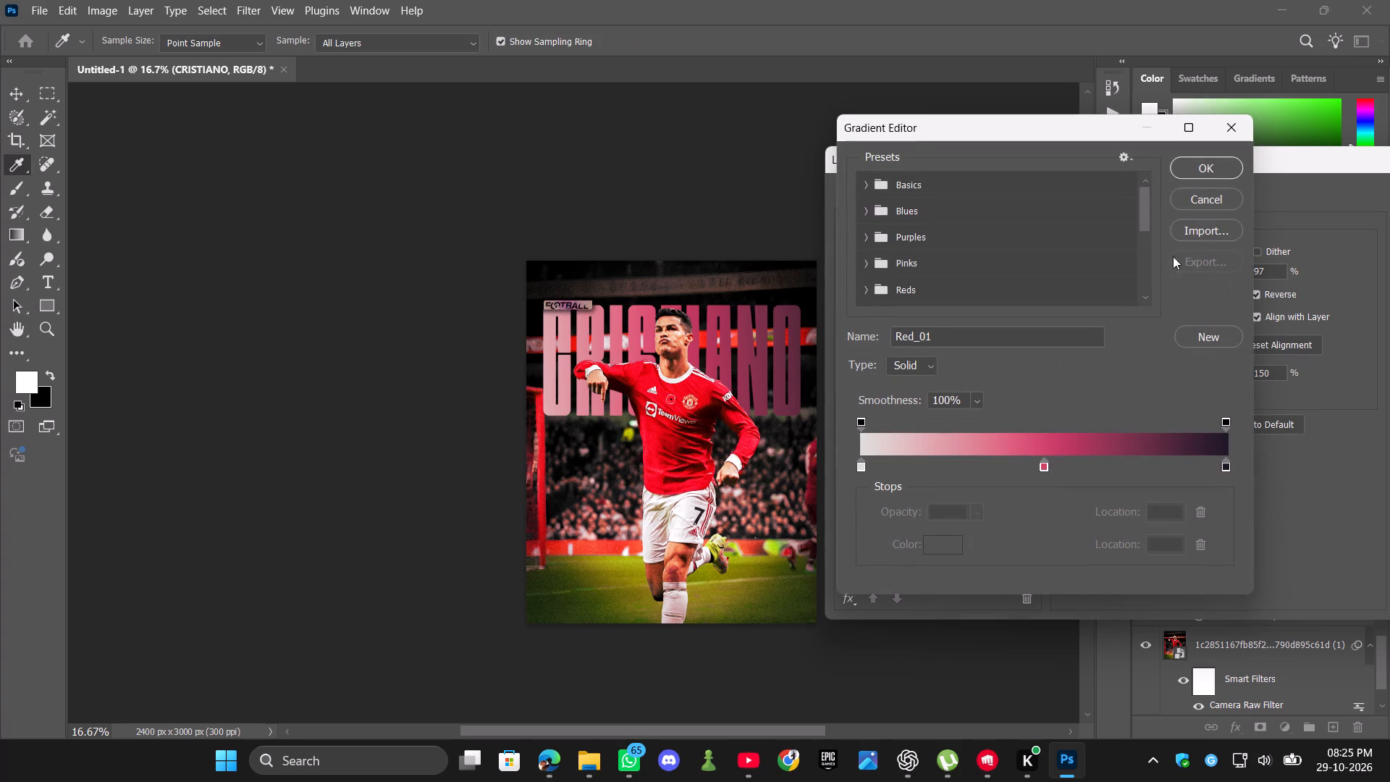
{"action": "left_click", "coordinate": [1226, 129]}
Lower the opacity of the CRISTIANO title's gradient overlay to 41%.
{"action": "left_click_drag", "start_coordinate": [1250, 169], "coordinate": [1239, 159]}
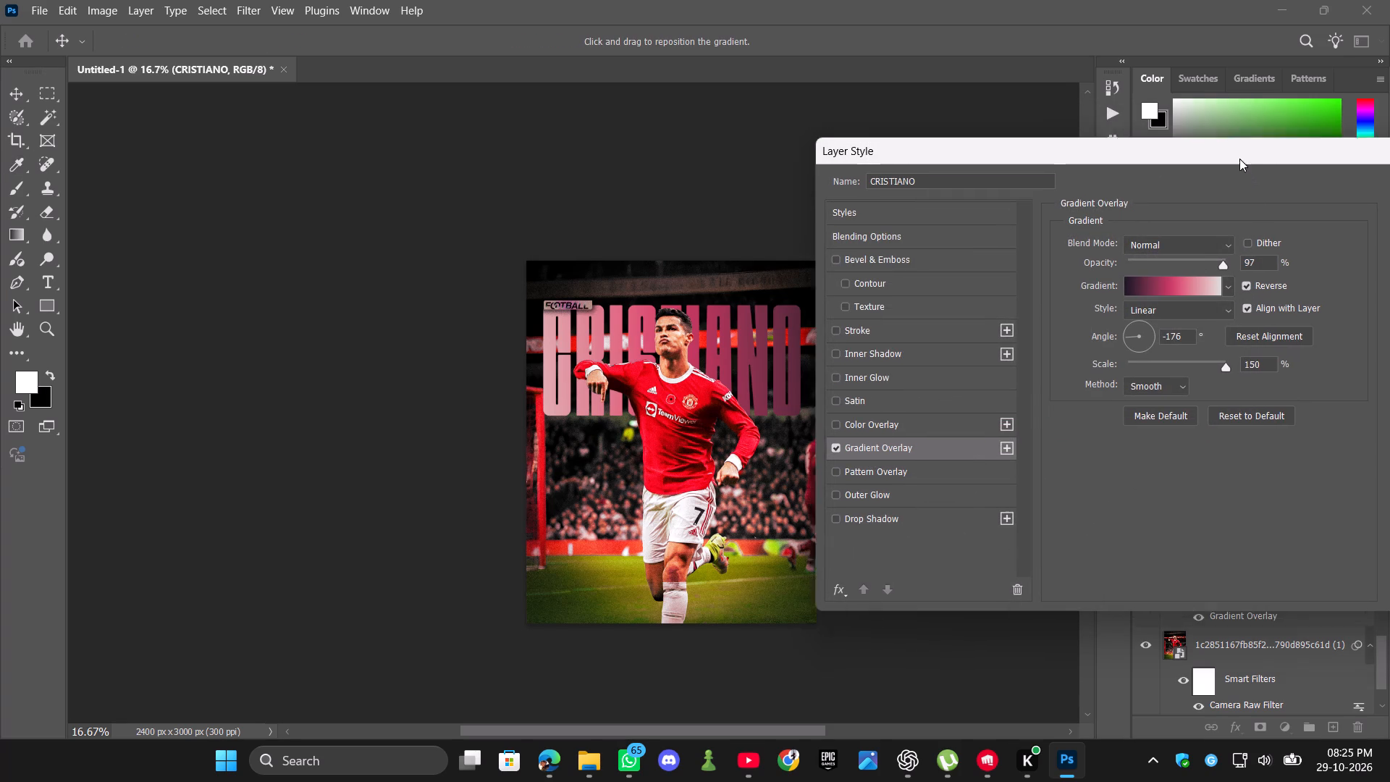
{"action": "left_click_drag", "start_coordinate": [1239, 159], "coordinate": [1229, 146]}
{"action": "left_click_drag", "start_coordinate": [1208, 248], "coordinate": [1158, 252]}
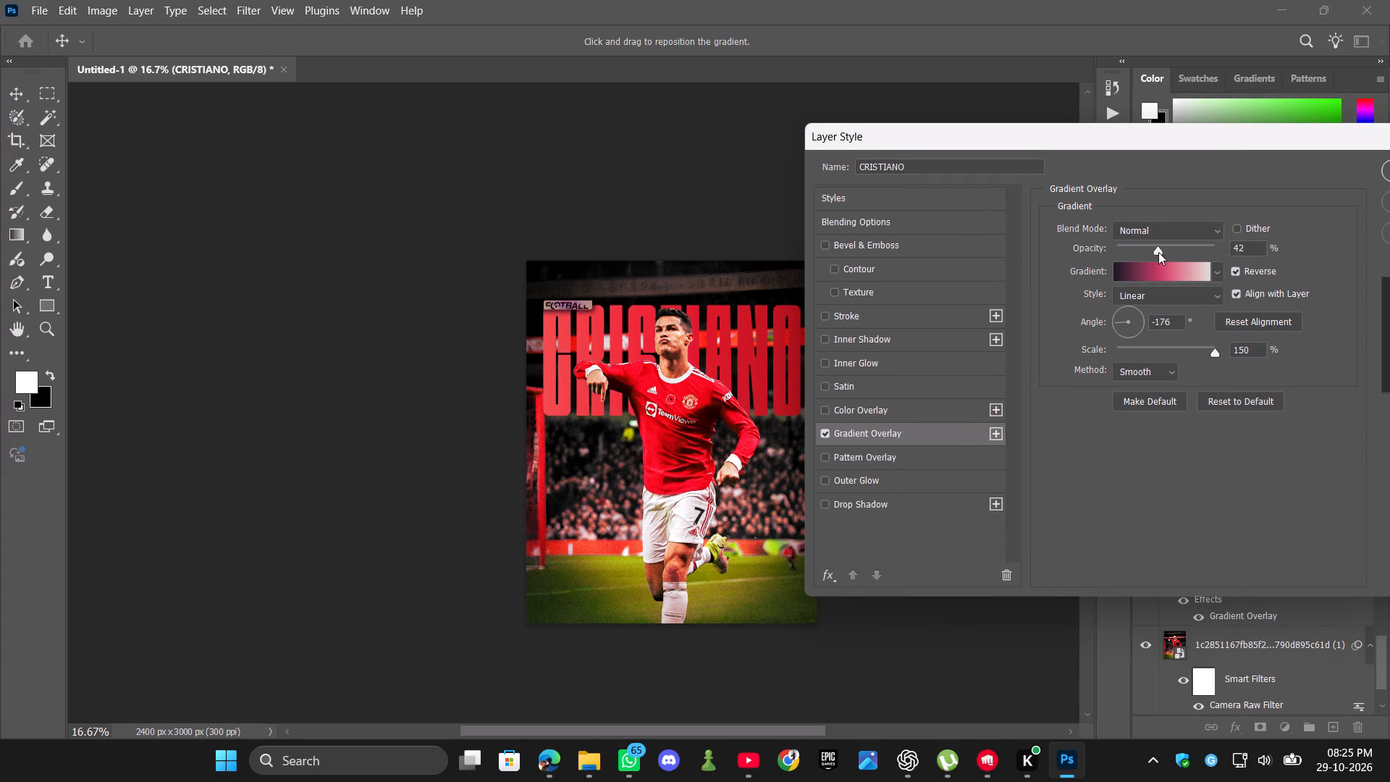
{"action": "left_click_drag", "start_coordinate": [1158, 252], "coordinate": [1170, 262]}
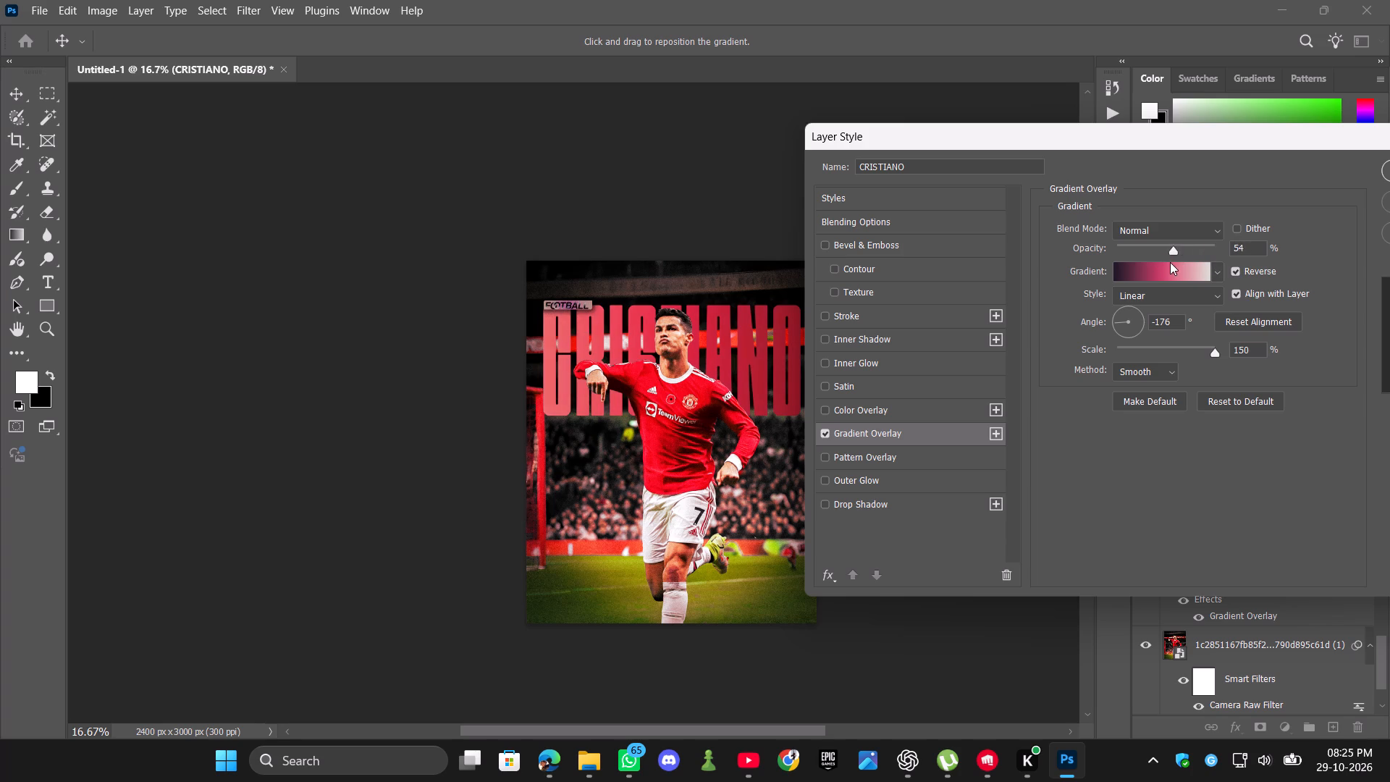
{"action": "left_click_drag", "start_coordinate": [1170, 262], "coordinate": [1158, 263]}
Switch the title's gradient overlay to the Reflected style and set its angle to -142°, keeping Reverse on.
{"action": "left_click", "coordinate": [1121, 327]}
{"action": "left_click", "coordinate": [1116, 319]}
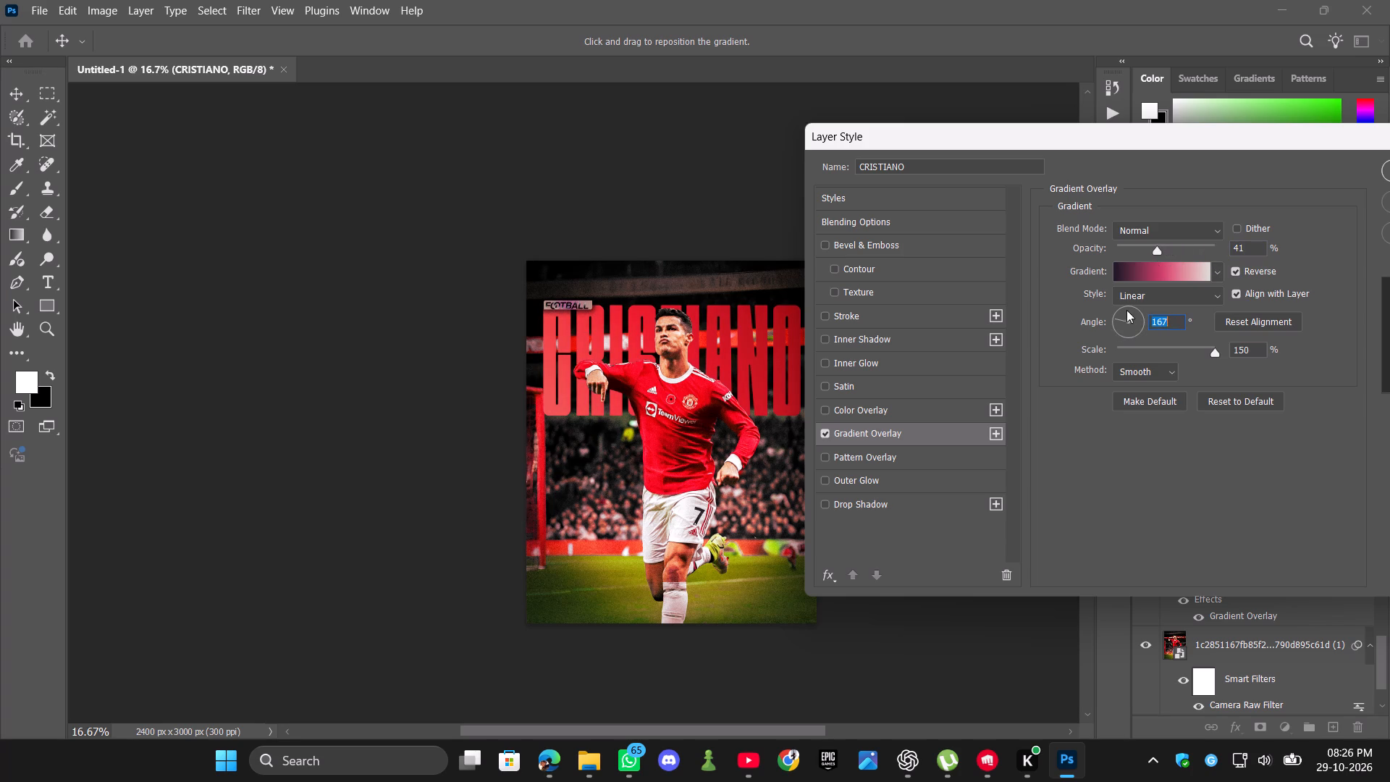
{"action": "left_click", "coordinate": [1138, 299]}
{"action": "left_click", "coordinate": [1151, 357]}
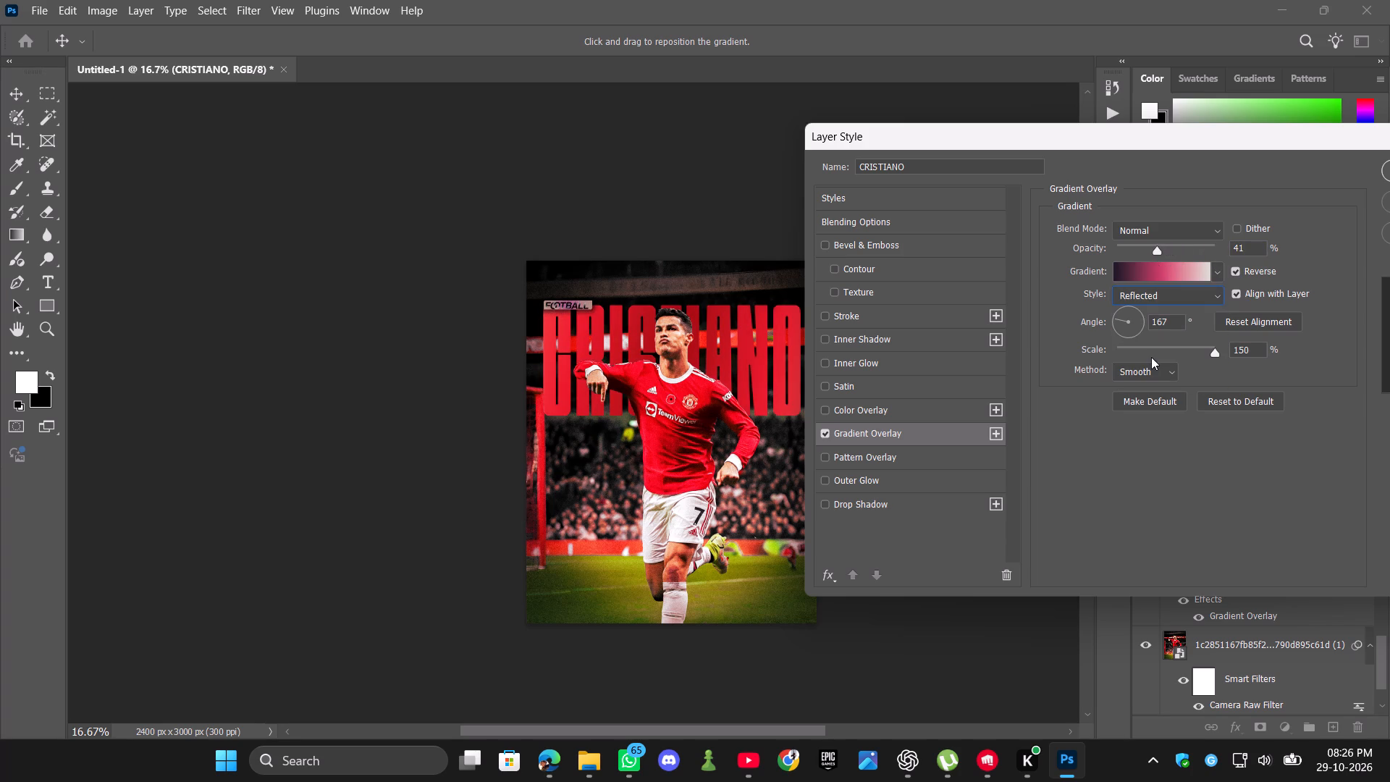
{"action": "left_click", "coordinate": [1124, 327]}
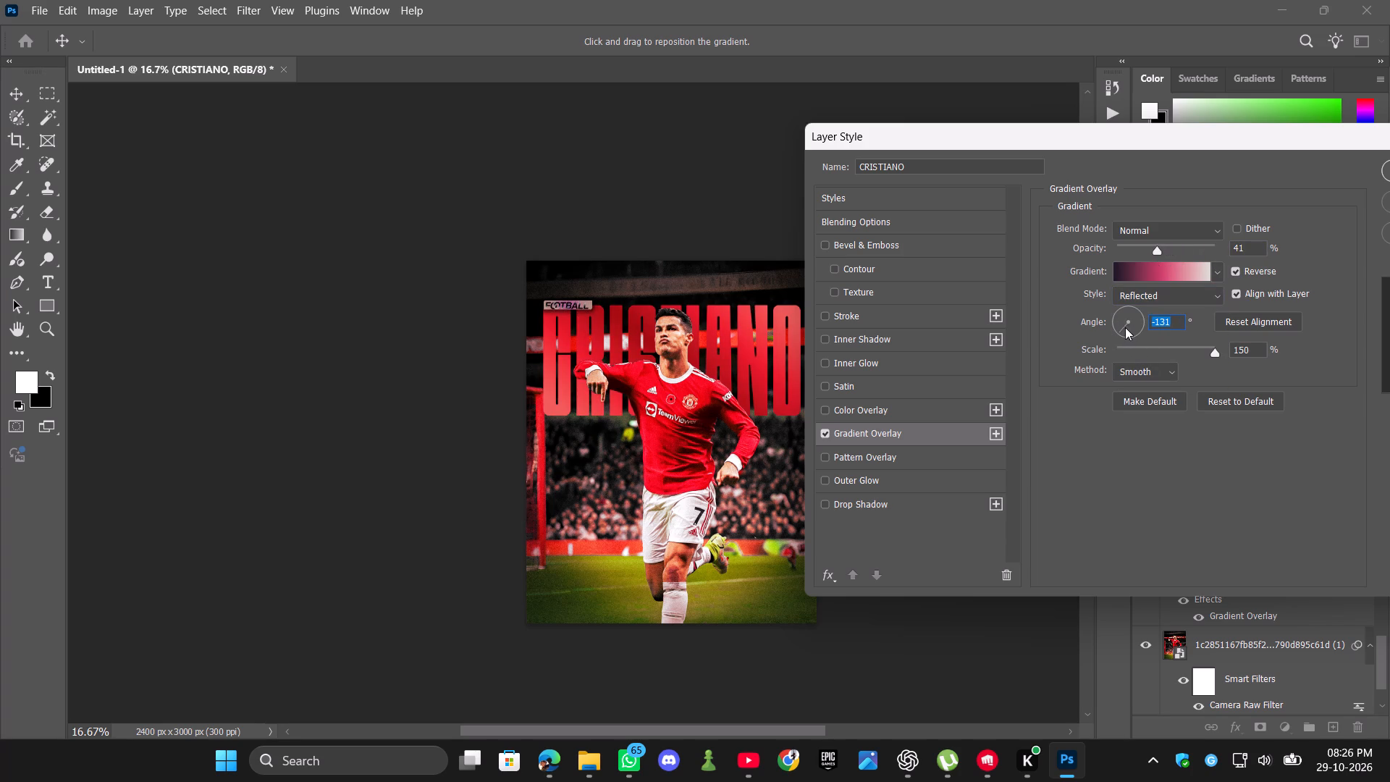
{"action": "left_click", "coordinate": [1125, 327]}
{"action": "left_click", "coordinate": [1126, 327]}
{"action": "left_click", "coordinate": [1132, 327]}
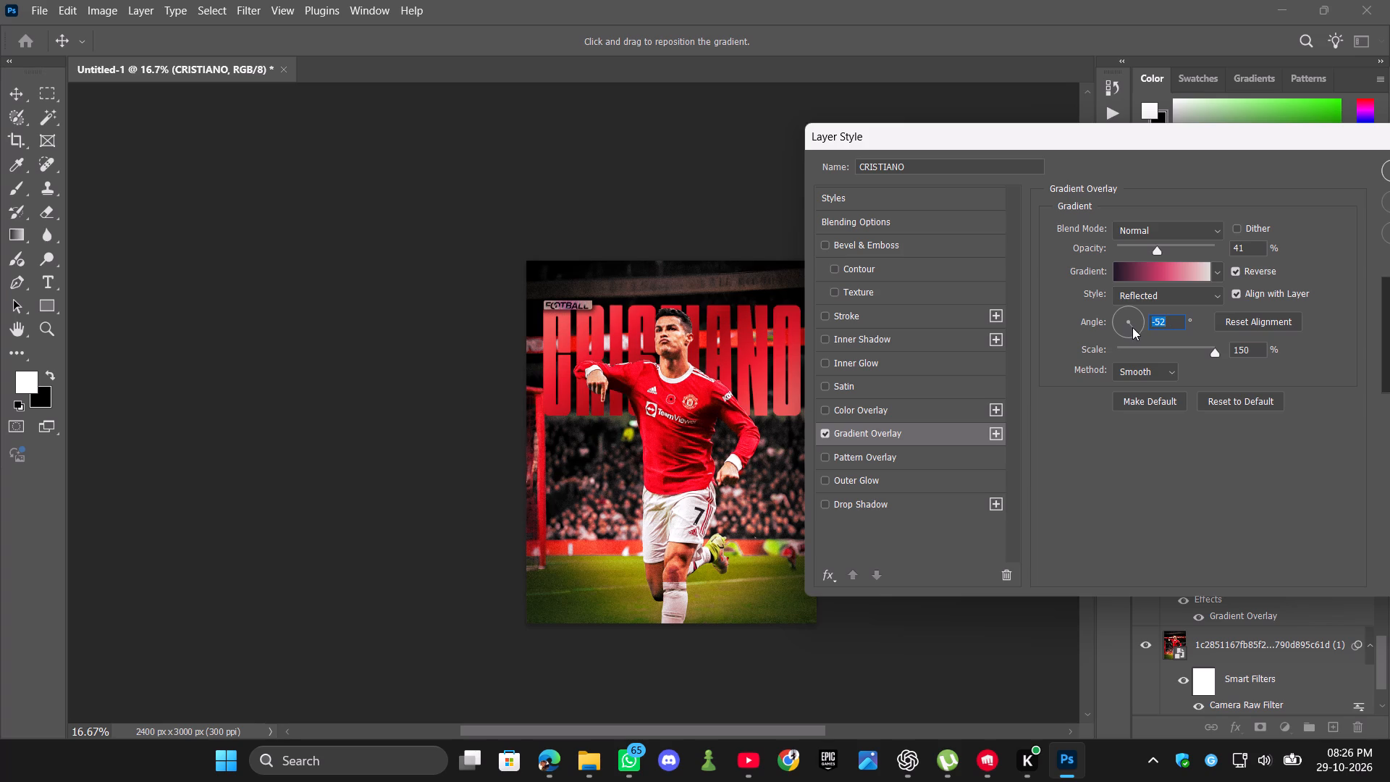
{"action": "left_click", "coordinate": [1116, 329]}
{"action": "left_click", "coordinate": [1239, 269]}
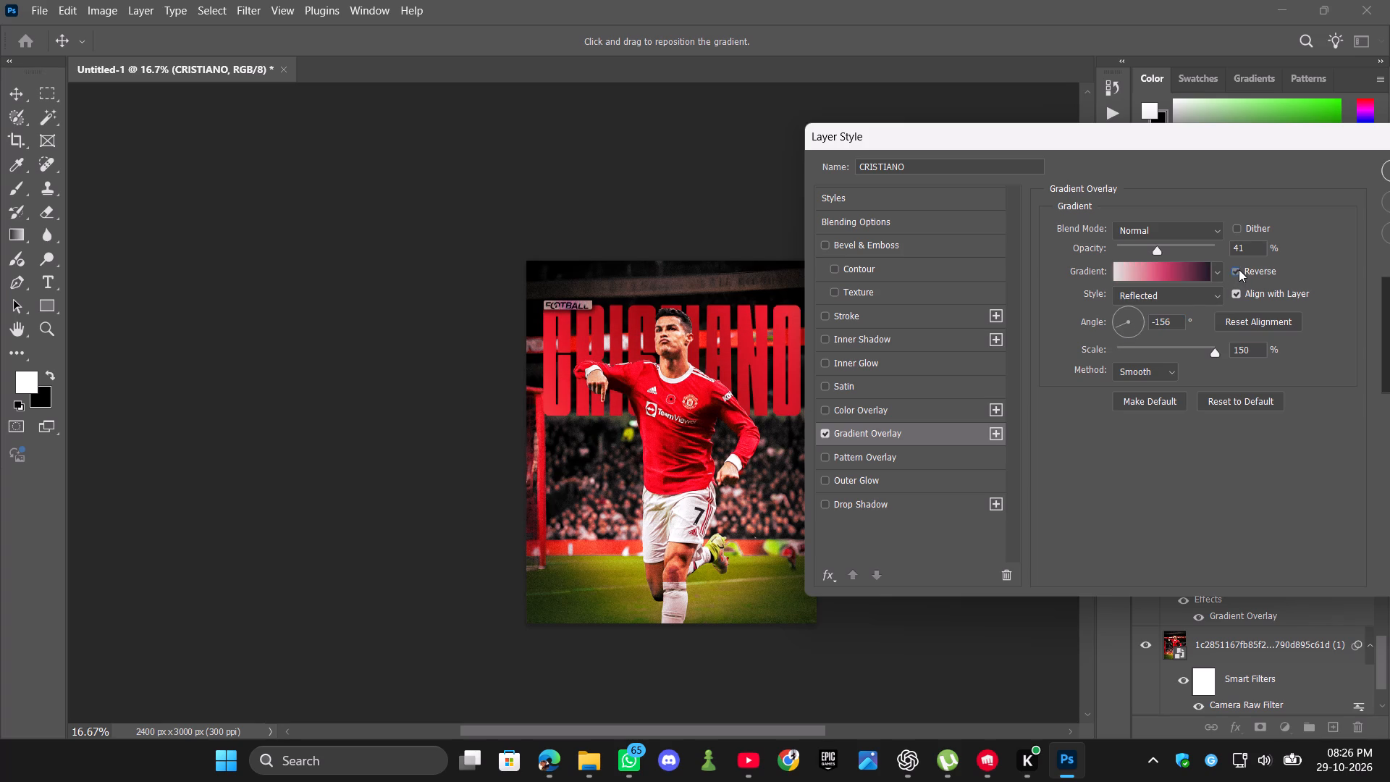
{"action": "left_click", "coordinate": [1239, 269]}
{"action": "left_click", "coordinate": [1121, 327]}
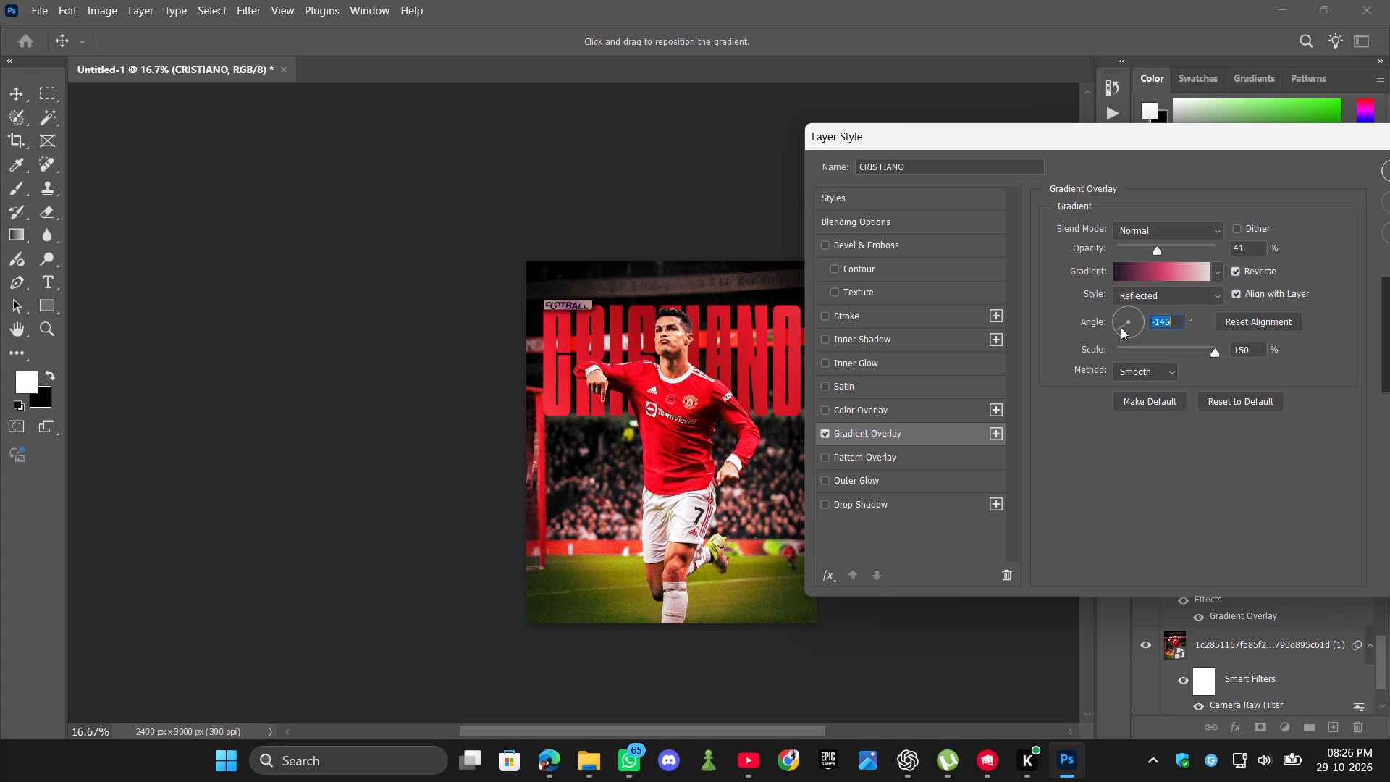
{"action": "left_click", "coordinate": [1121, 327]}
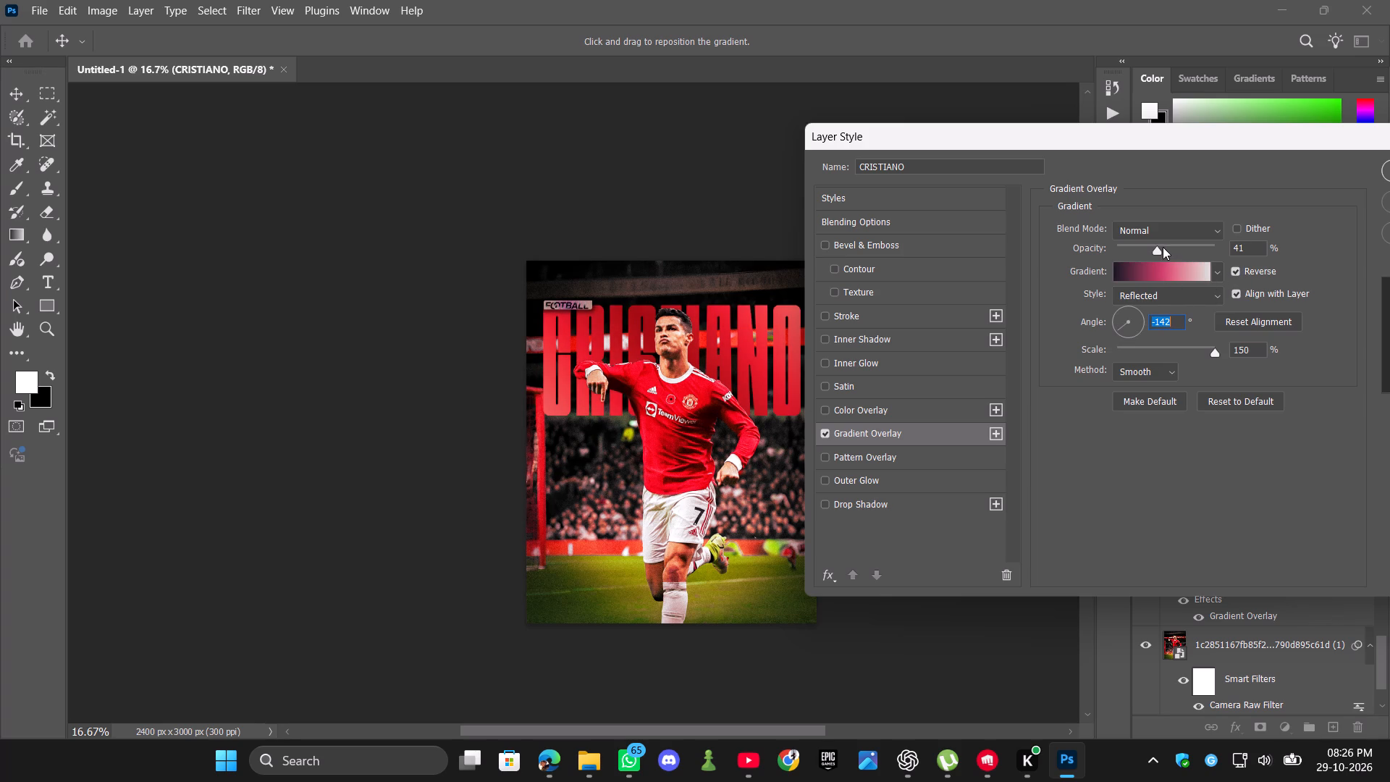
Try lower opacities for the title's gradient overlay and set its opacity to 100%.
{"action": "left_click_drag", "start_coordinate": [1157, 251], "coordinate": [1229, 251]}
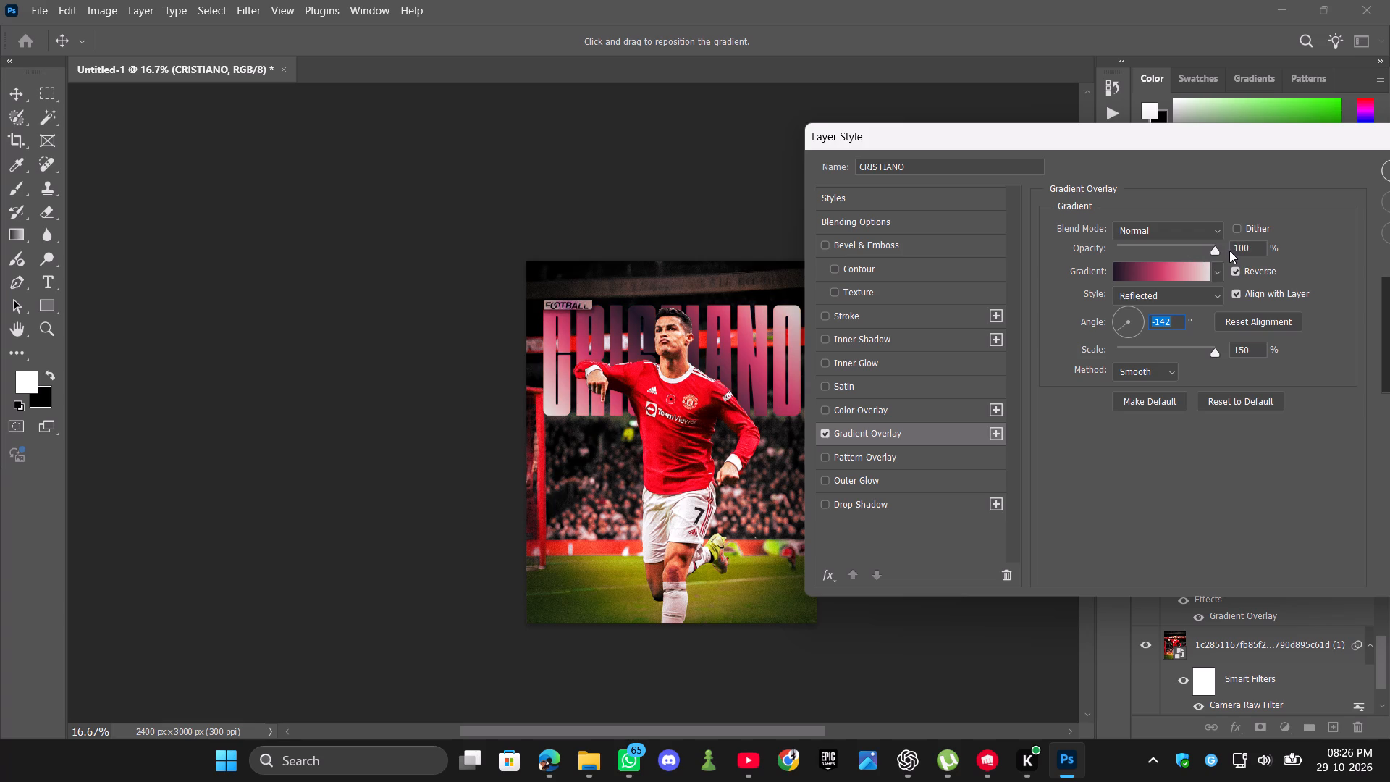
{"action": "left_click_drag", "start_coordinate": [1229, 251], "coordinate": [1133, 256]}
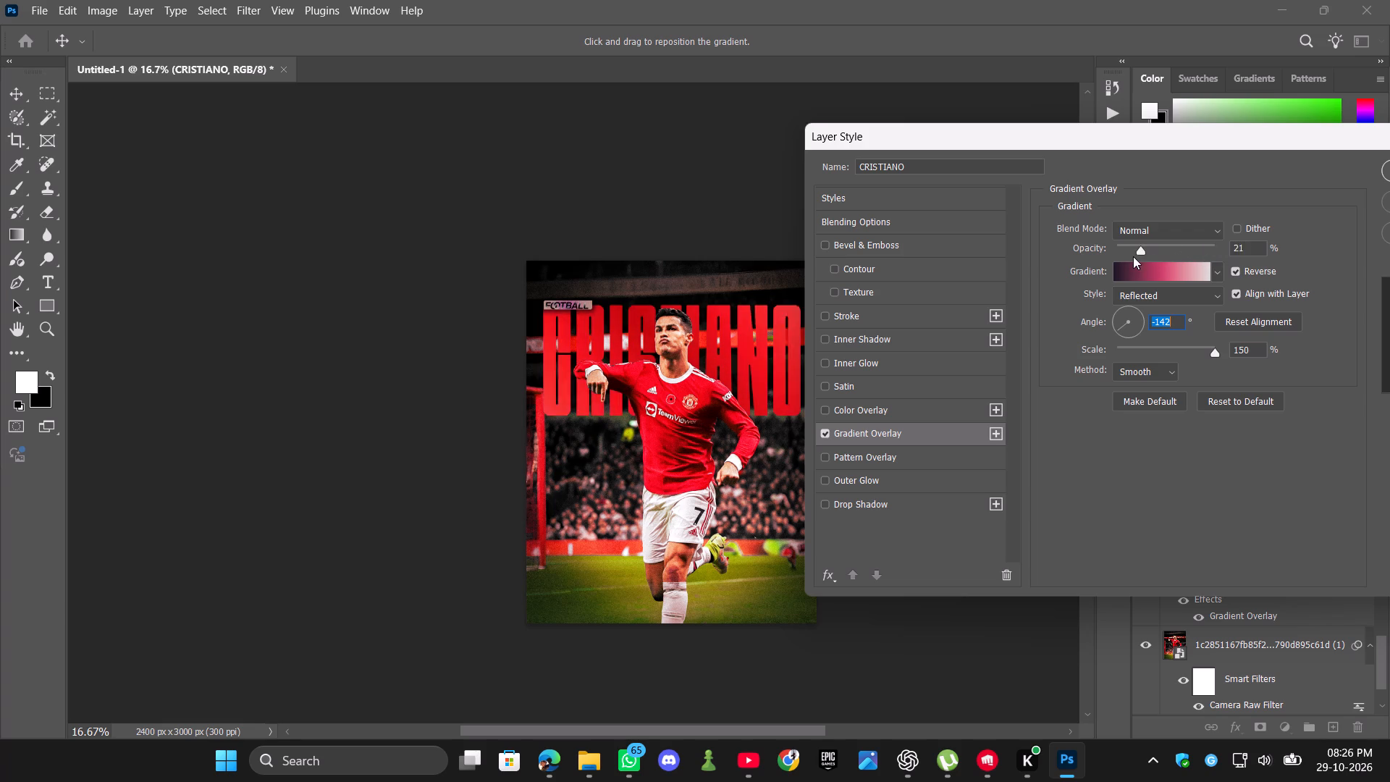
{"action": "left_click_drag", "start_coordinate": [1133, 256], "coordinate": [1215, 261]}
{"action": "left_click_drag", "start_coordinate": [1092, 140], "coordinate": [1175, 135]}
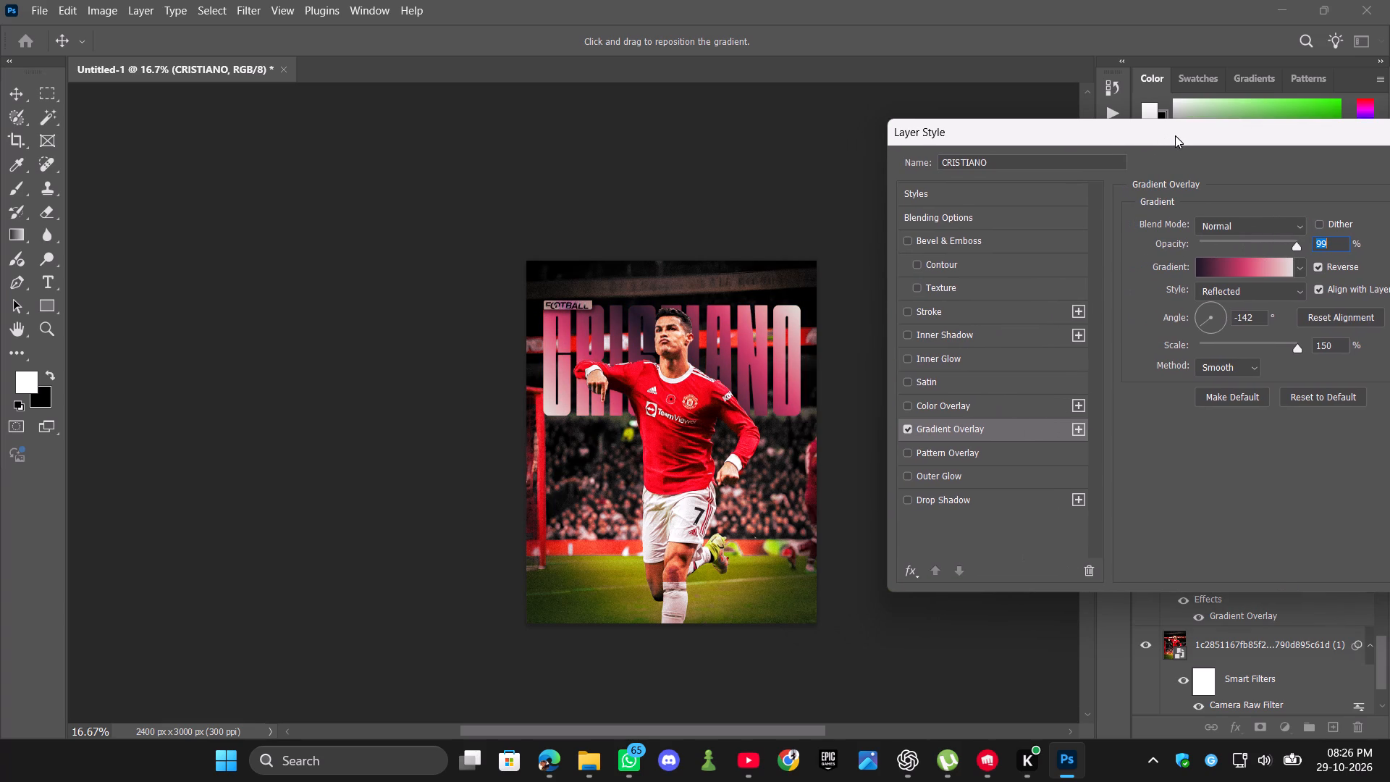
{"action": "left_click_drag", "start_coordinate": [1175, 135], "coordinate": [1162, 137]}
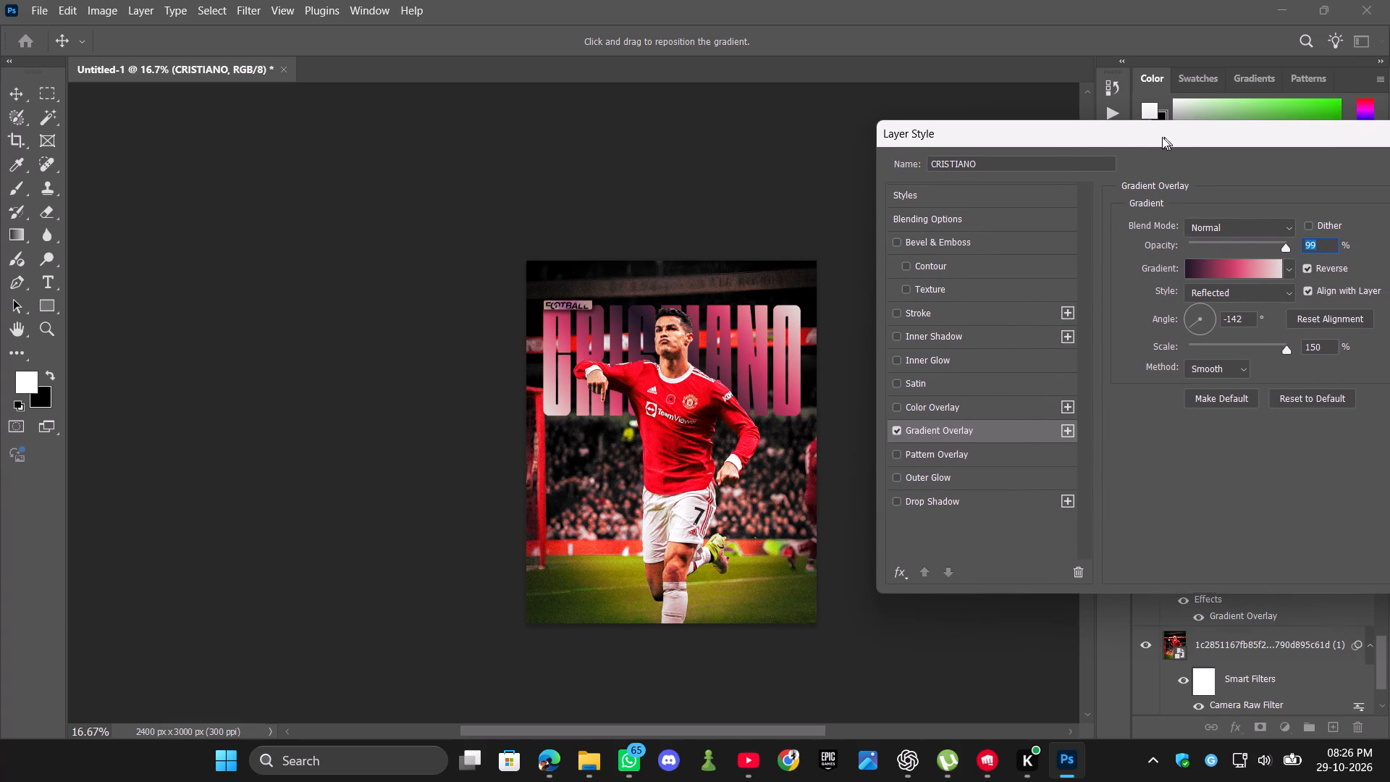
{"action": "left_click_drag", "start_coordinate": [1162, 137], "coordinate": [1103, 135]}
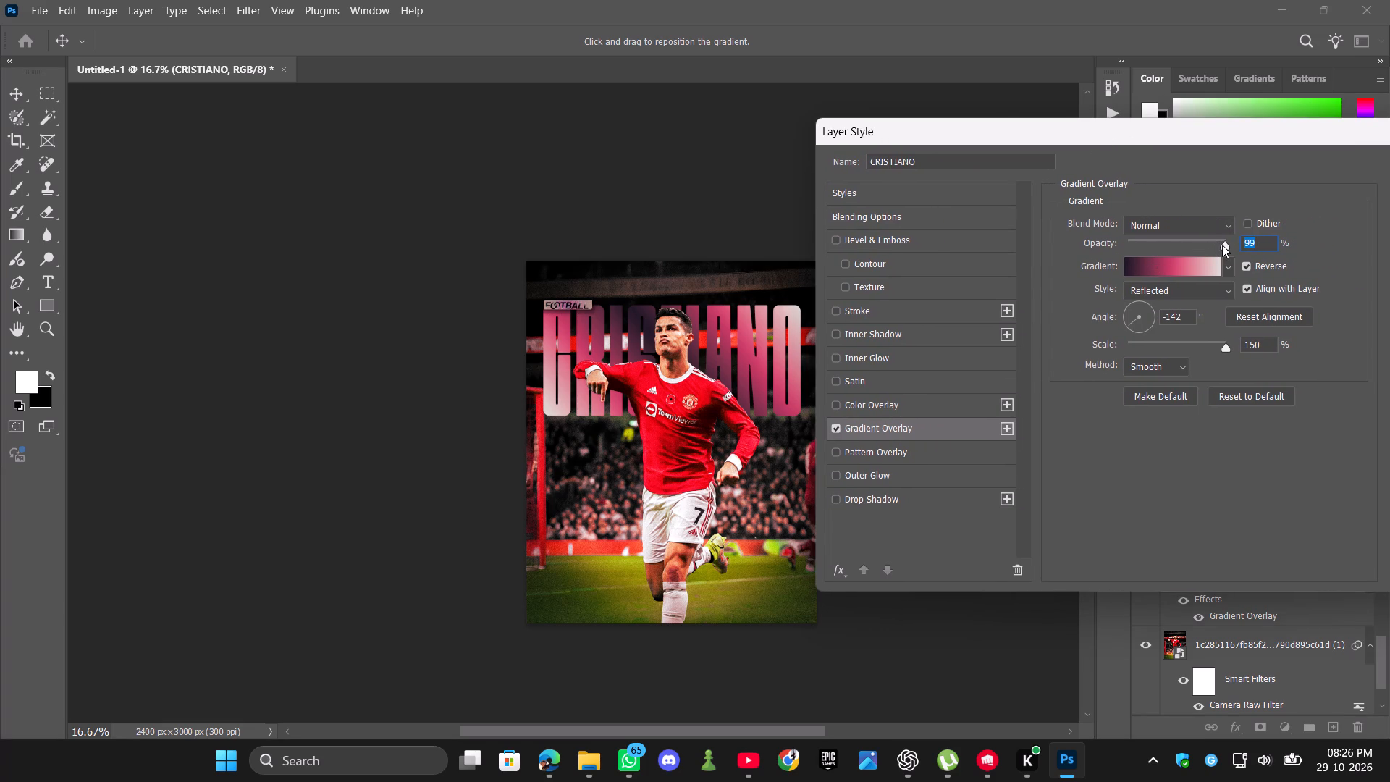
{"action": "left_click_drag", "start_coordinate": [1222, 244], "coordinate": [1202, 247]}
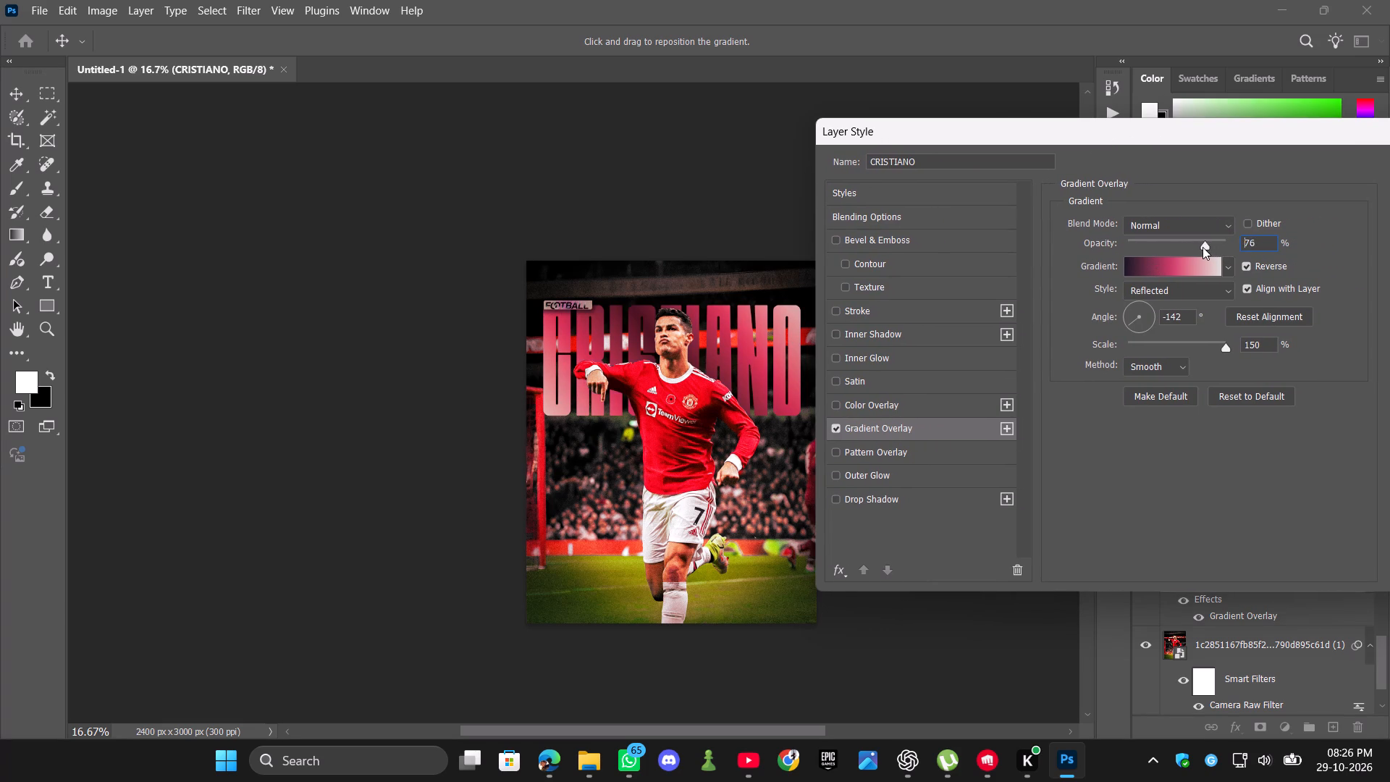
{"action": "left_click_drag", "start_coordinate": [1202, 247], "coordinate": [1237, 253]}
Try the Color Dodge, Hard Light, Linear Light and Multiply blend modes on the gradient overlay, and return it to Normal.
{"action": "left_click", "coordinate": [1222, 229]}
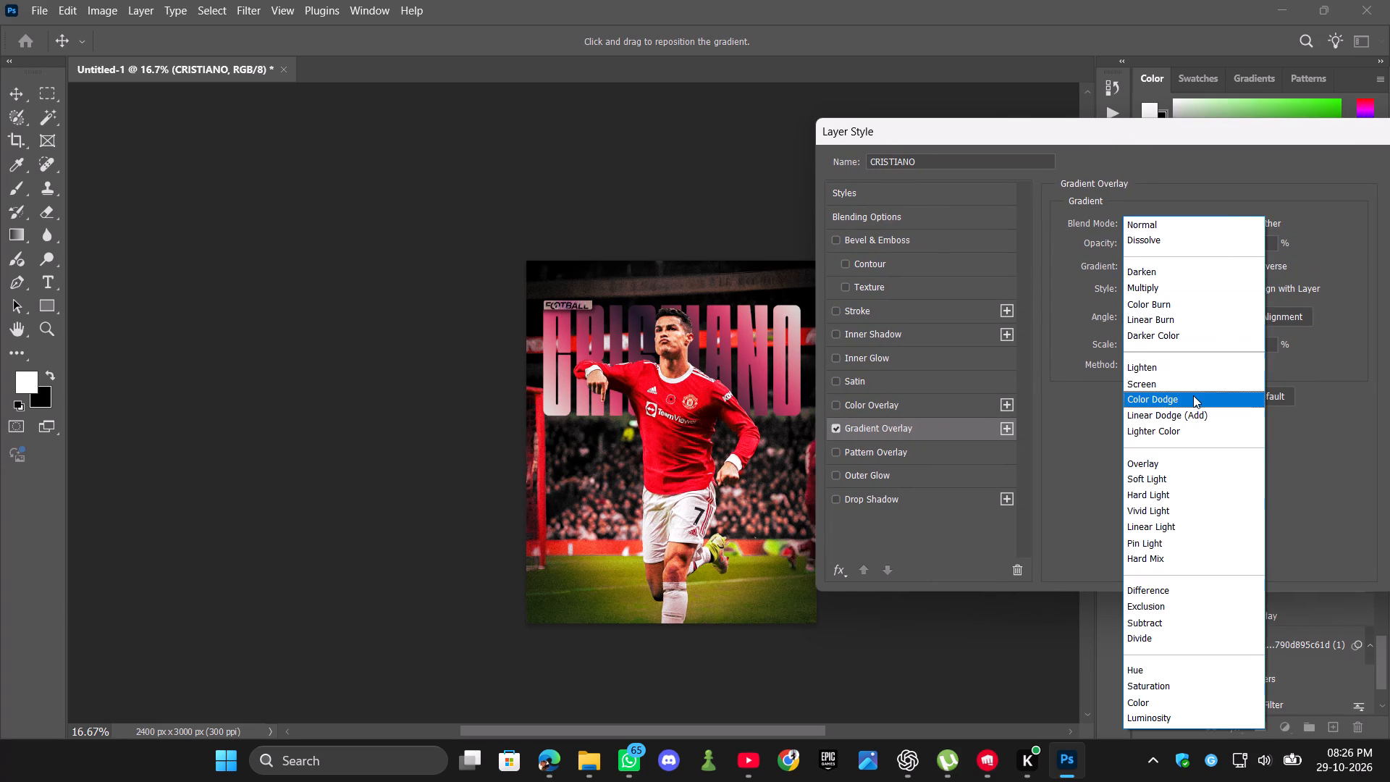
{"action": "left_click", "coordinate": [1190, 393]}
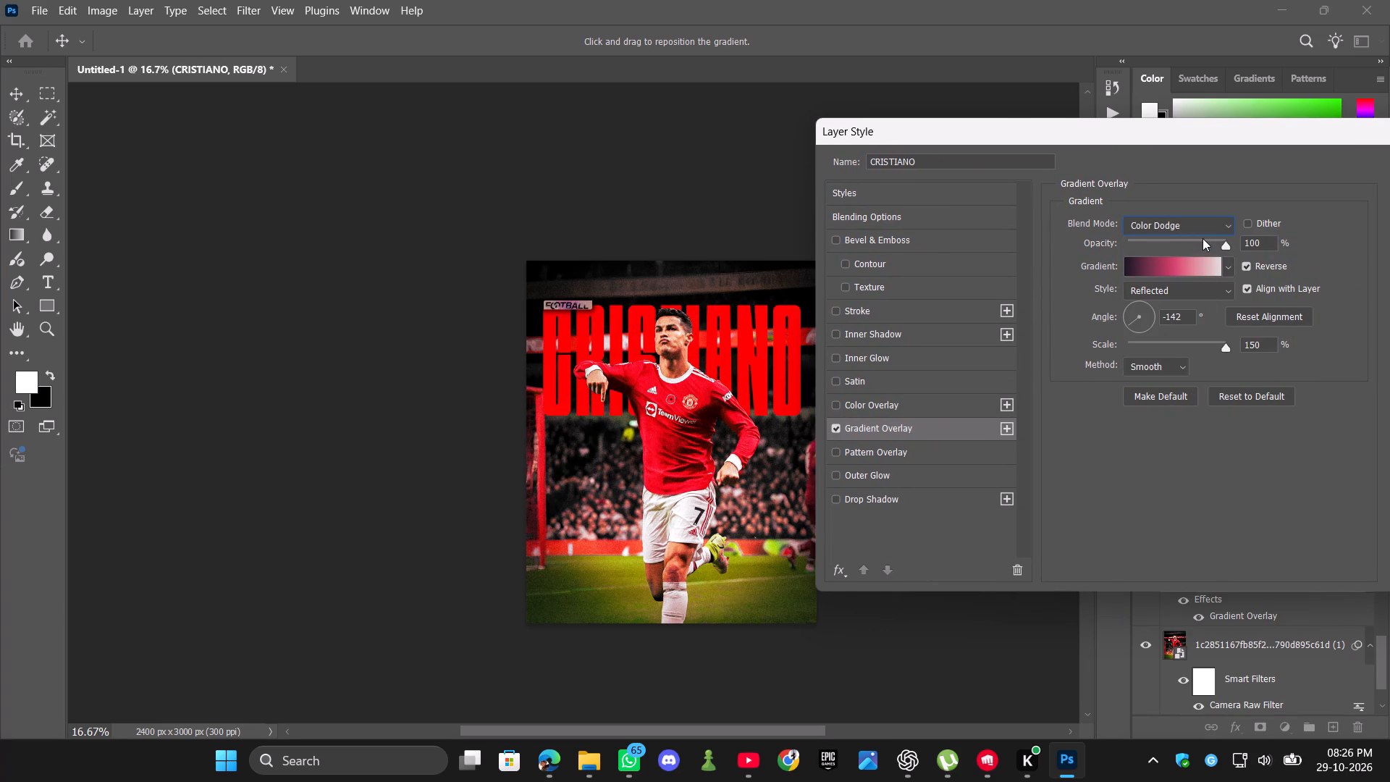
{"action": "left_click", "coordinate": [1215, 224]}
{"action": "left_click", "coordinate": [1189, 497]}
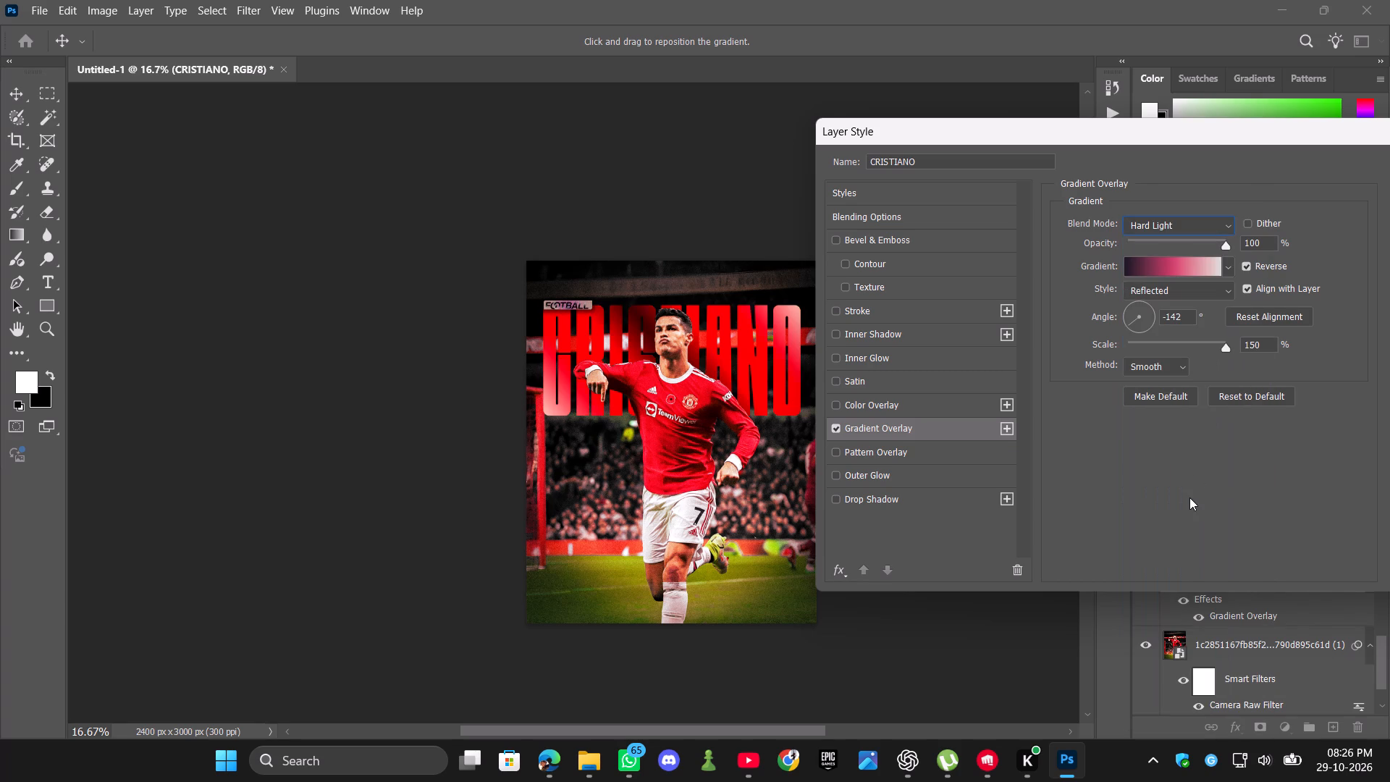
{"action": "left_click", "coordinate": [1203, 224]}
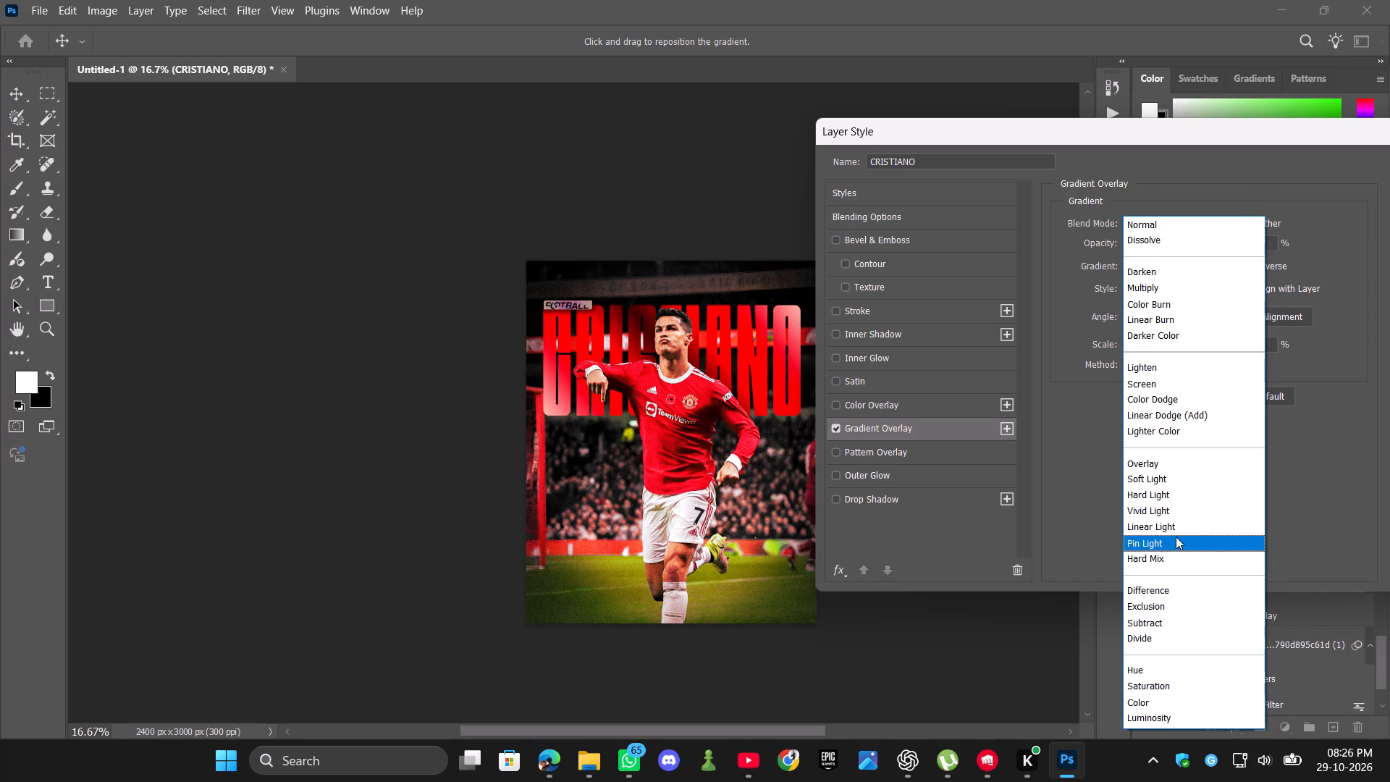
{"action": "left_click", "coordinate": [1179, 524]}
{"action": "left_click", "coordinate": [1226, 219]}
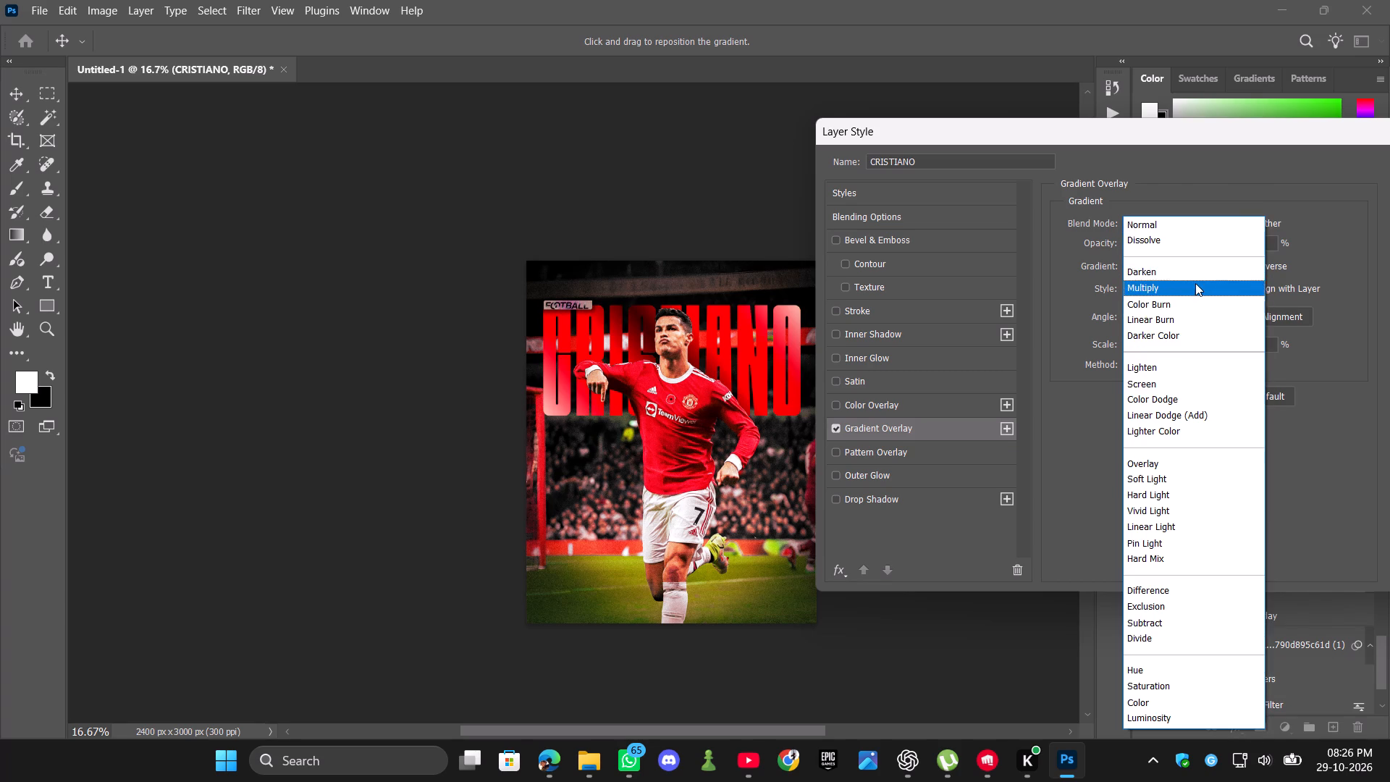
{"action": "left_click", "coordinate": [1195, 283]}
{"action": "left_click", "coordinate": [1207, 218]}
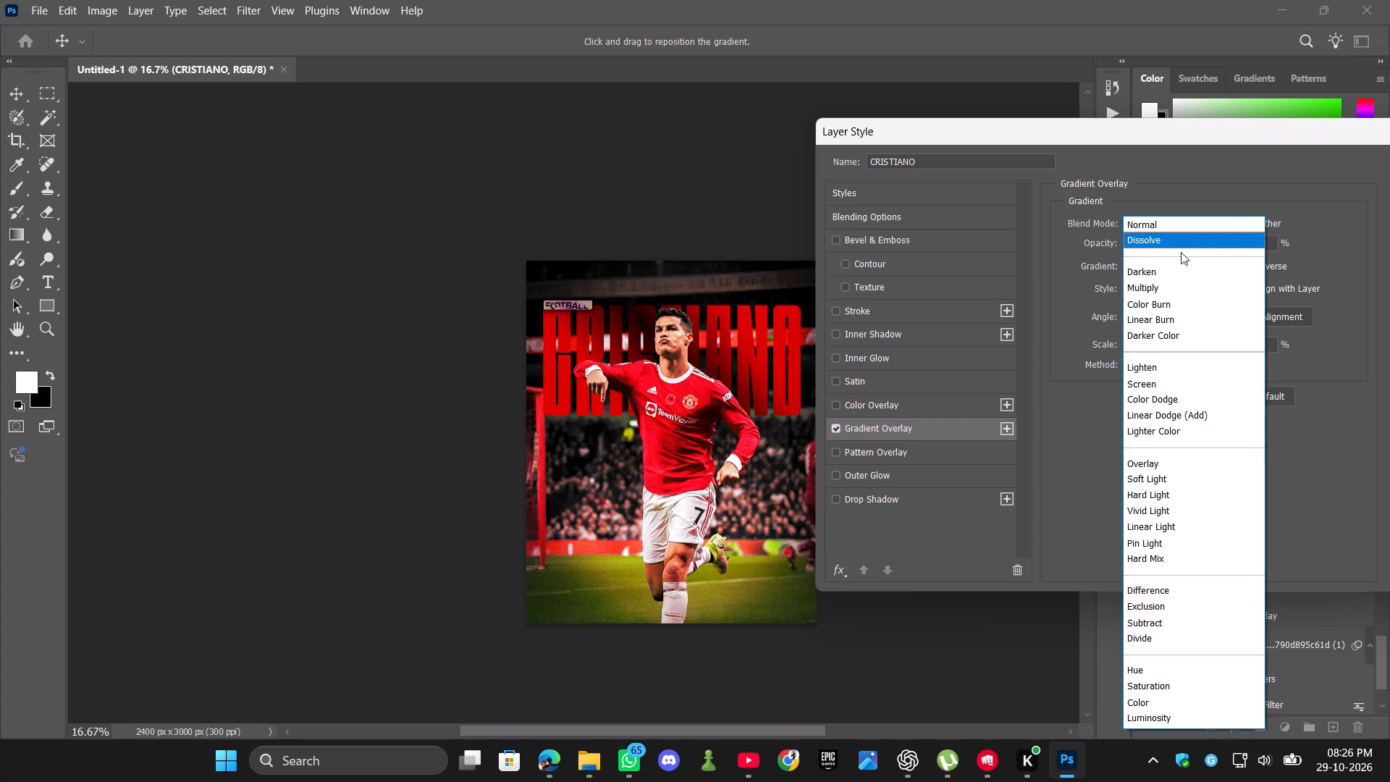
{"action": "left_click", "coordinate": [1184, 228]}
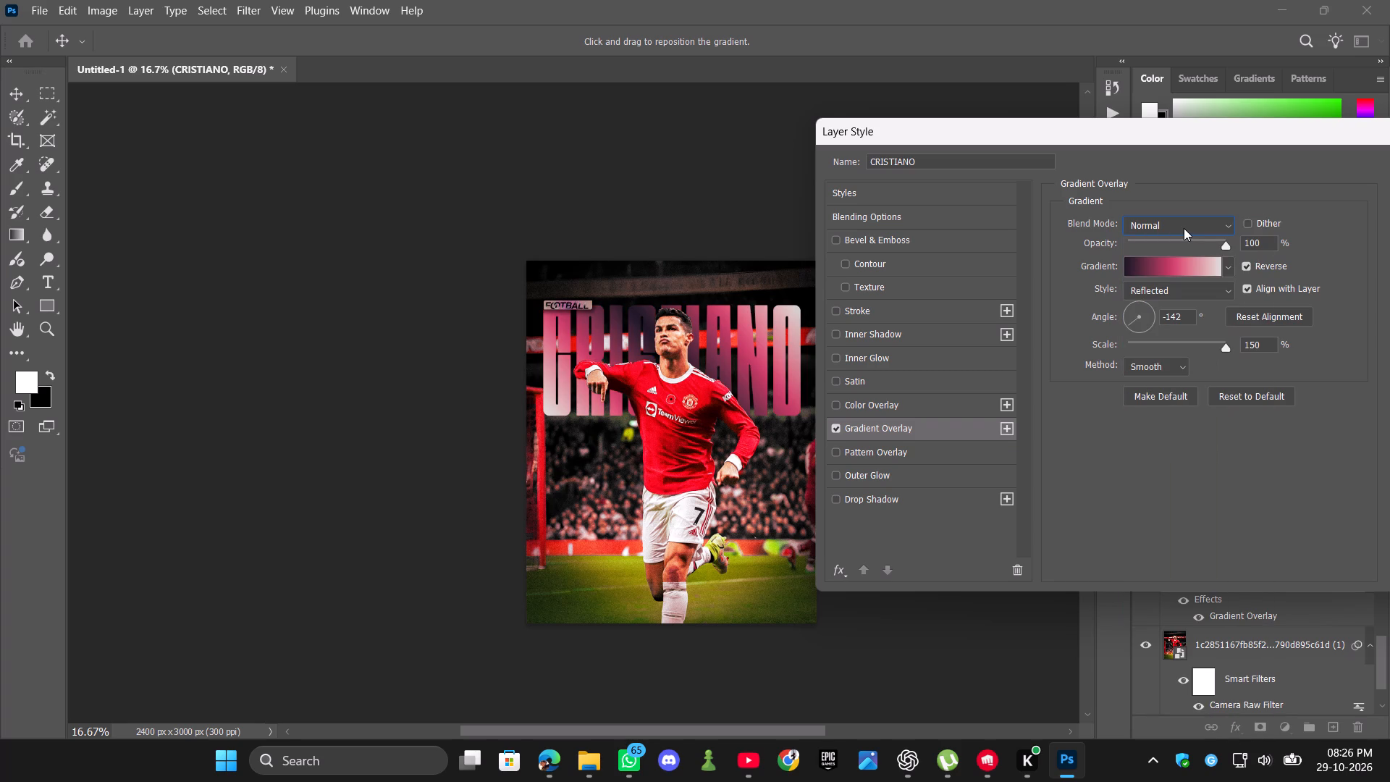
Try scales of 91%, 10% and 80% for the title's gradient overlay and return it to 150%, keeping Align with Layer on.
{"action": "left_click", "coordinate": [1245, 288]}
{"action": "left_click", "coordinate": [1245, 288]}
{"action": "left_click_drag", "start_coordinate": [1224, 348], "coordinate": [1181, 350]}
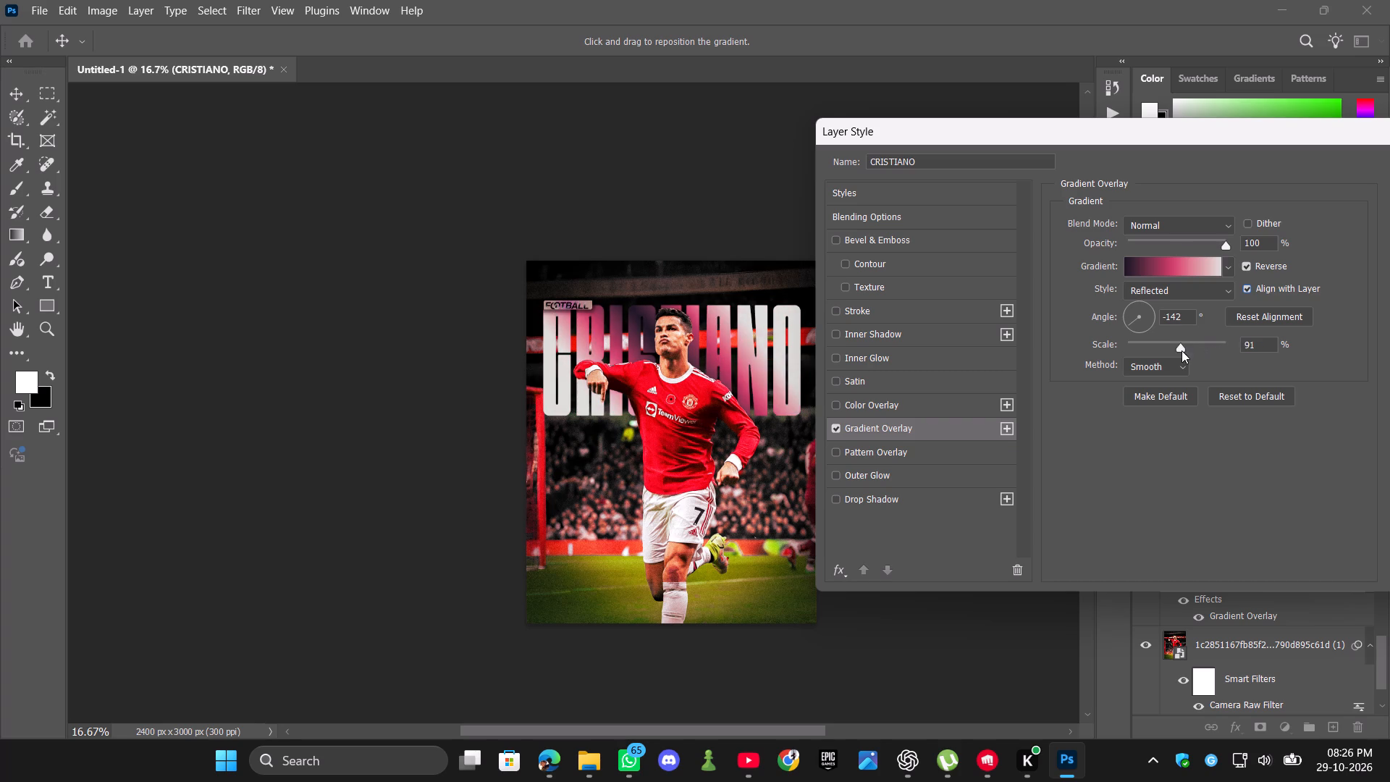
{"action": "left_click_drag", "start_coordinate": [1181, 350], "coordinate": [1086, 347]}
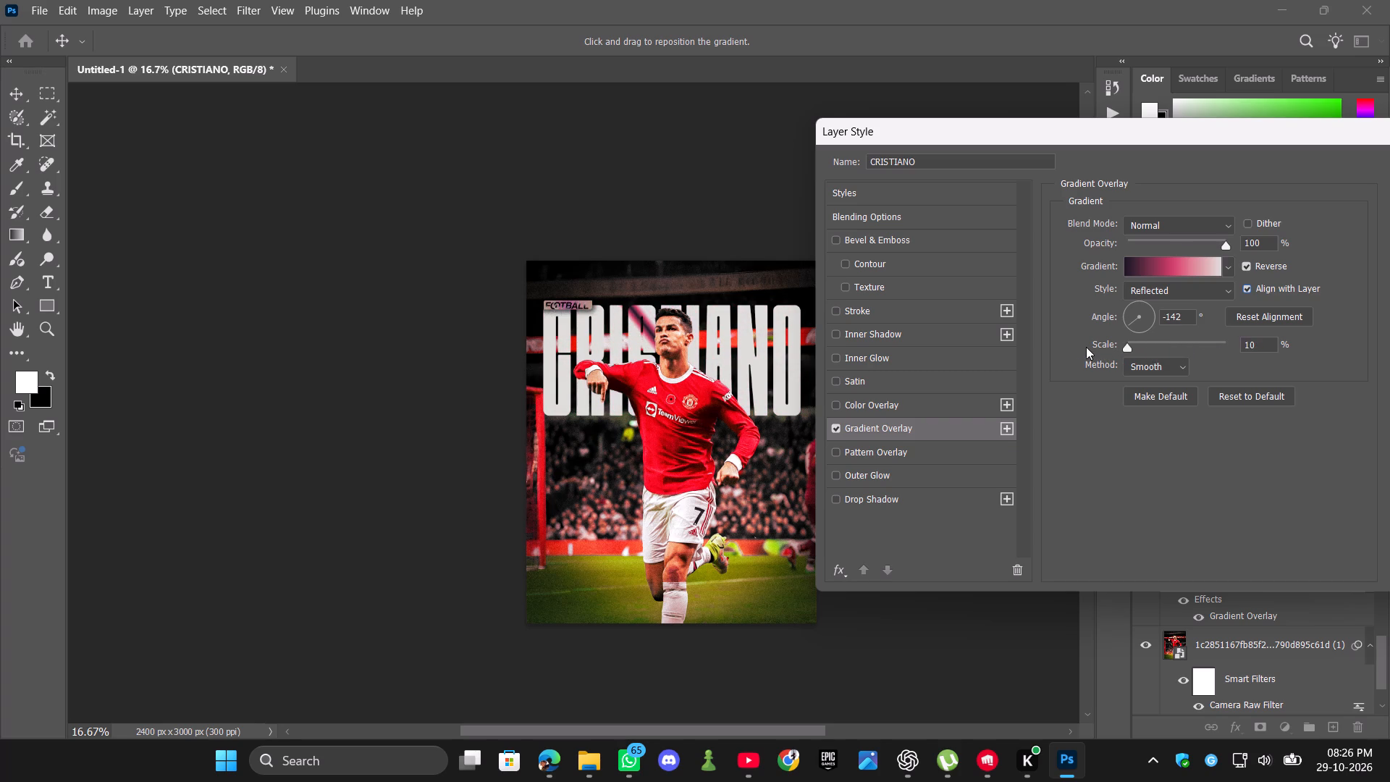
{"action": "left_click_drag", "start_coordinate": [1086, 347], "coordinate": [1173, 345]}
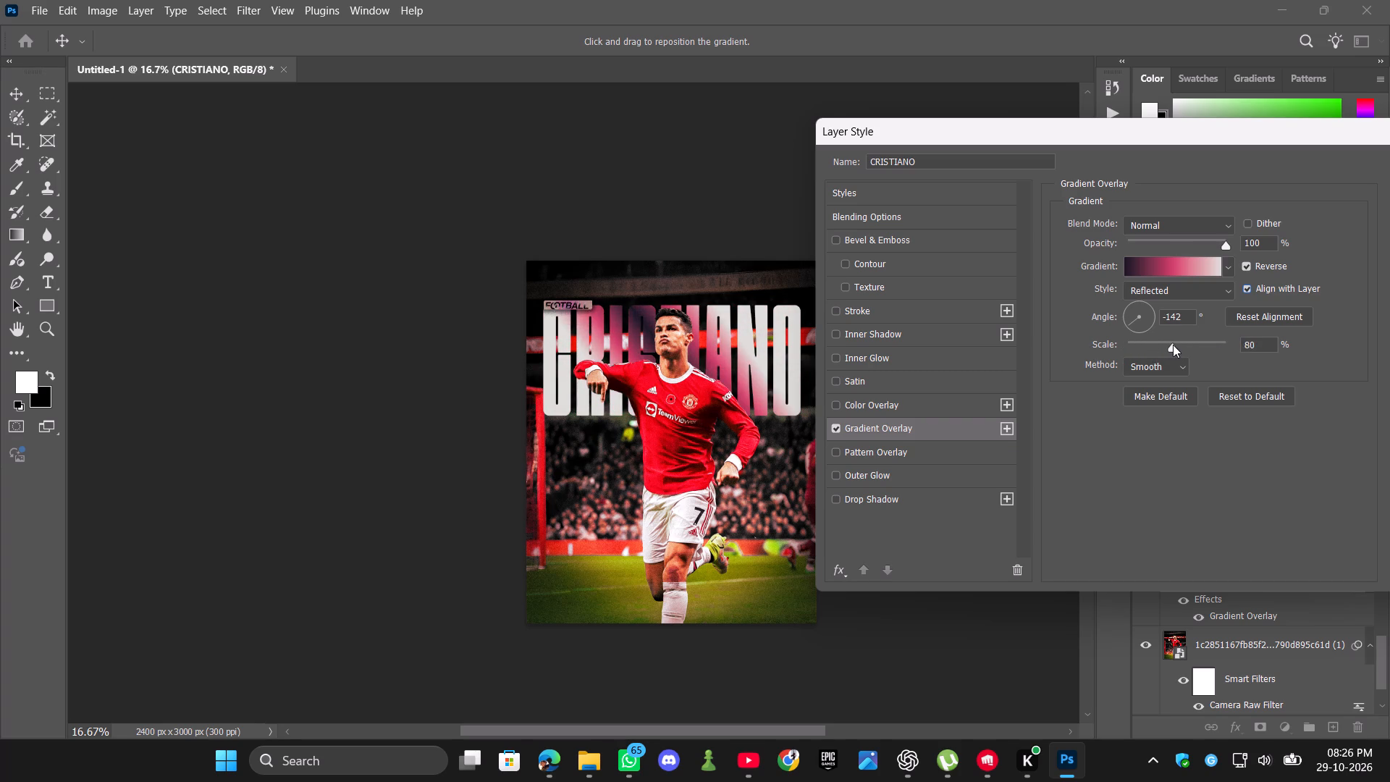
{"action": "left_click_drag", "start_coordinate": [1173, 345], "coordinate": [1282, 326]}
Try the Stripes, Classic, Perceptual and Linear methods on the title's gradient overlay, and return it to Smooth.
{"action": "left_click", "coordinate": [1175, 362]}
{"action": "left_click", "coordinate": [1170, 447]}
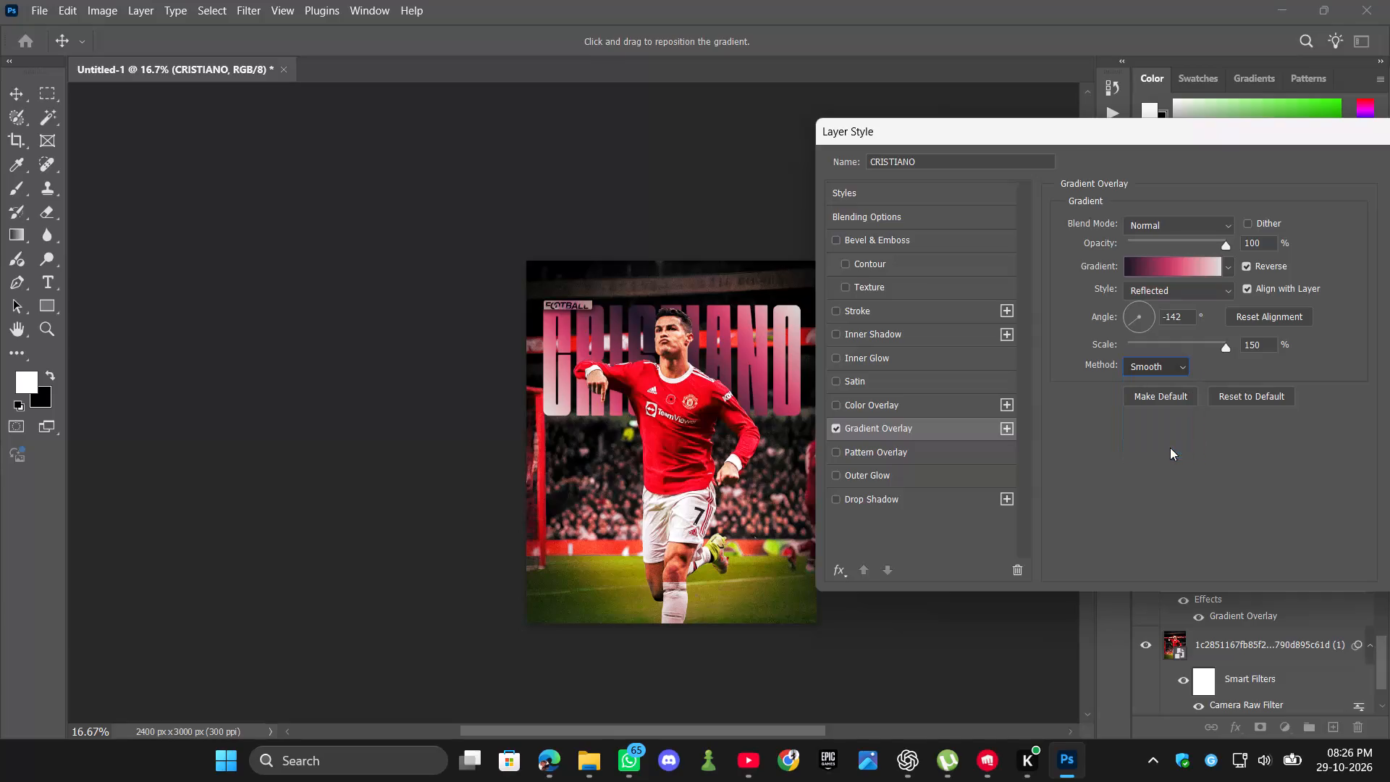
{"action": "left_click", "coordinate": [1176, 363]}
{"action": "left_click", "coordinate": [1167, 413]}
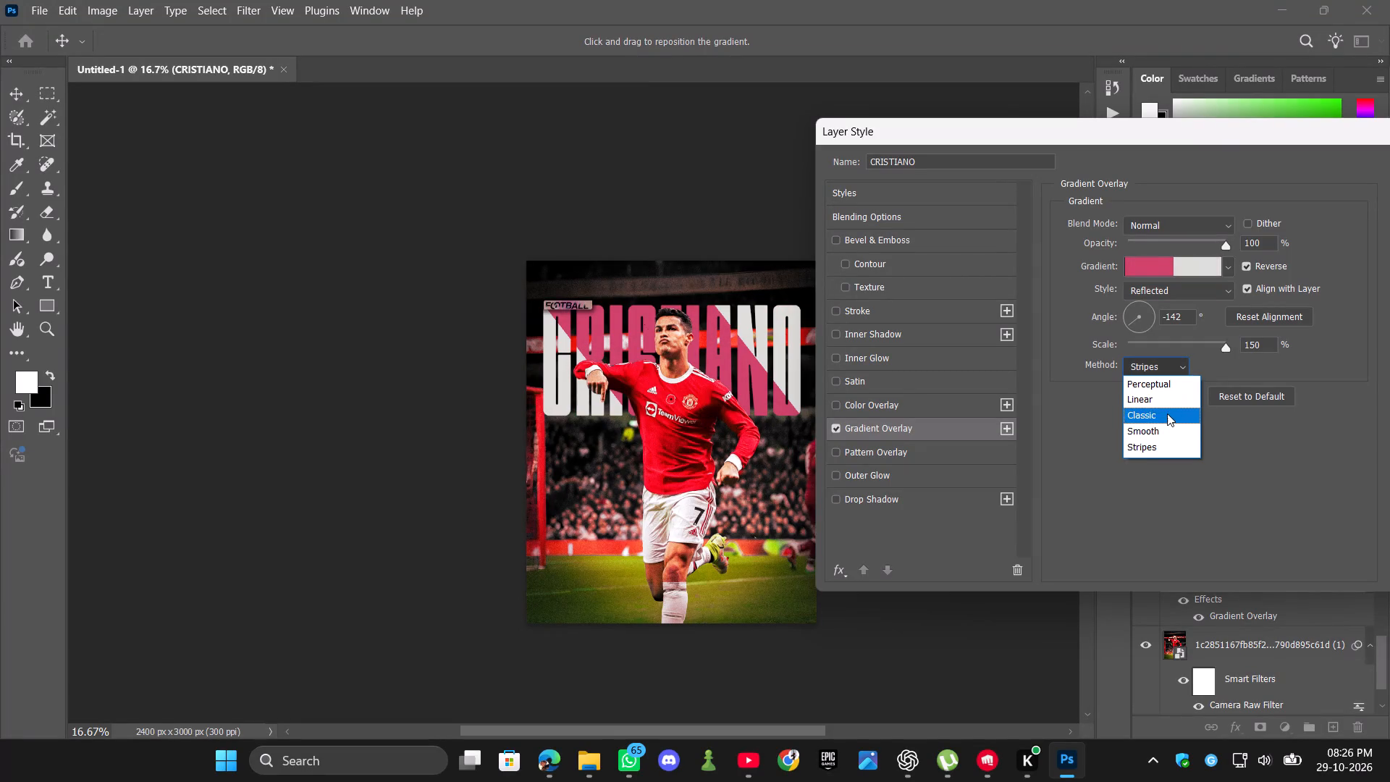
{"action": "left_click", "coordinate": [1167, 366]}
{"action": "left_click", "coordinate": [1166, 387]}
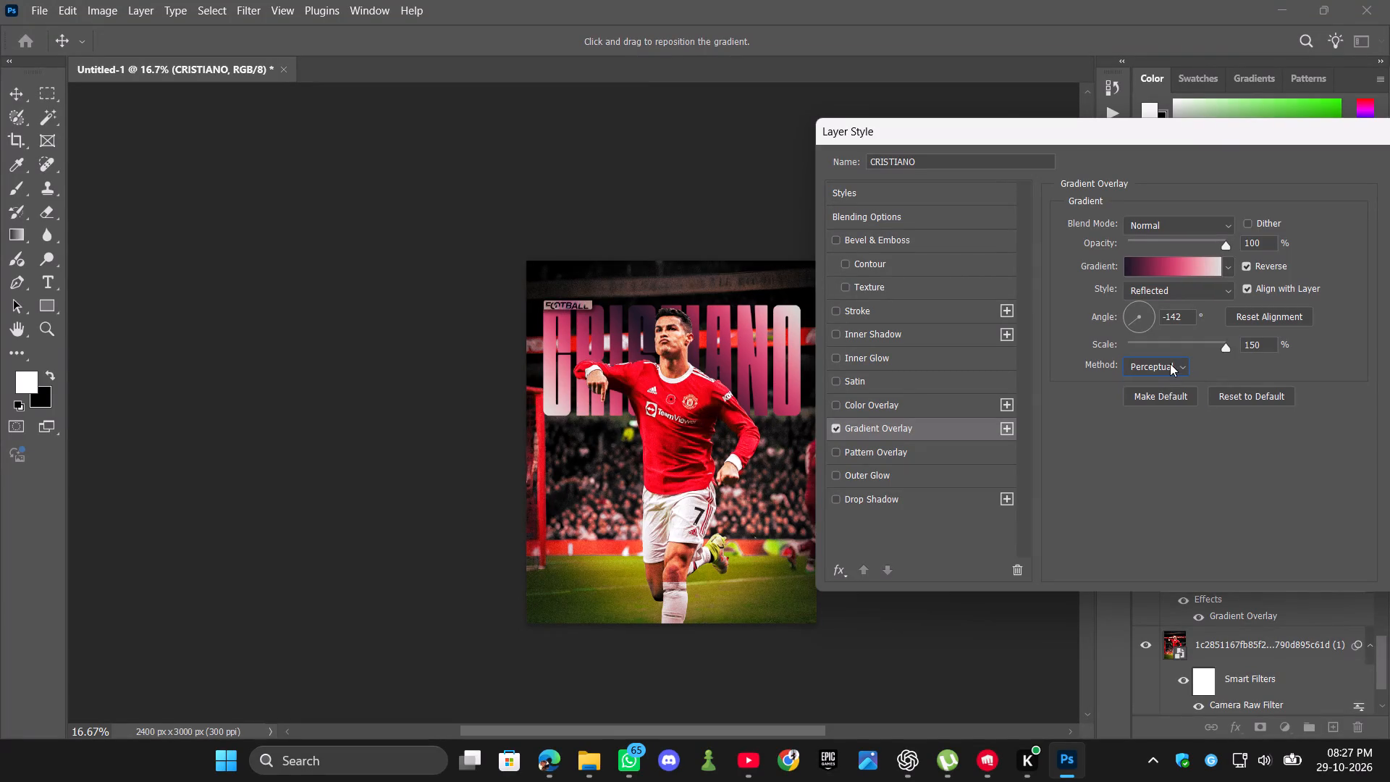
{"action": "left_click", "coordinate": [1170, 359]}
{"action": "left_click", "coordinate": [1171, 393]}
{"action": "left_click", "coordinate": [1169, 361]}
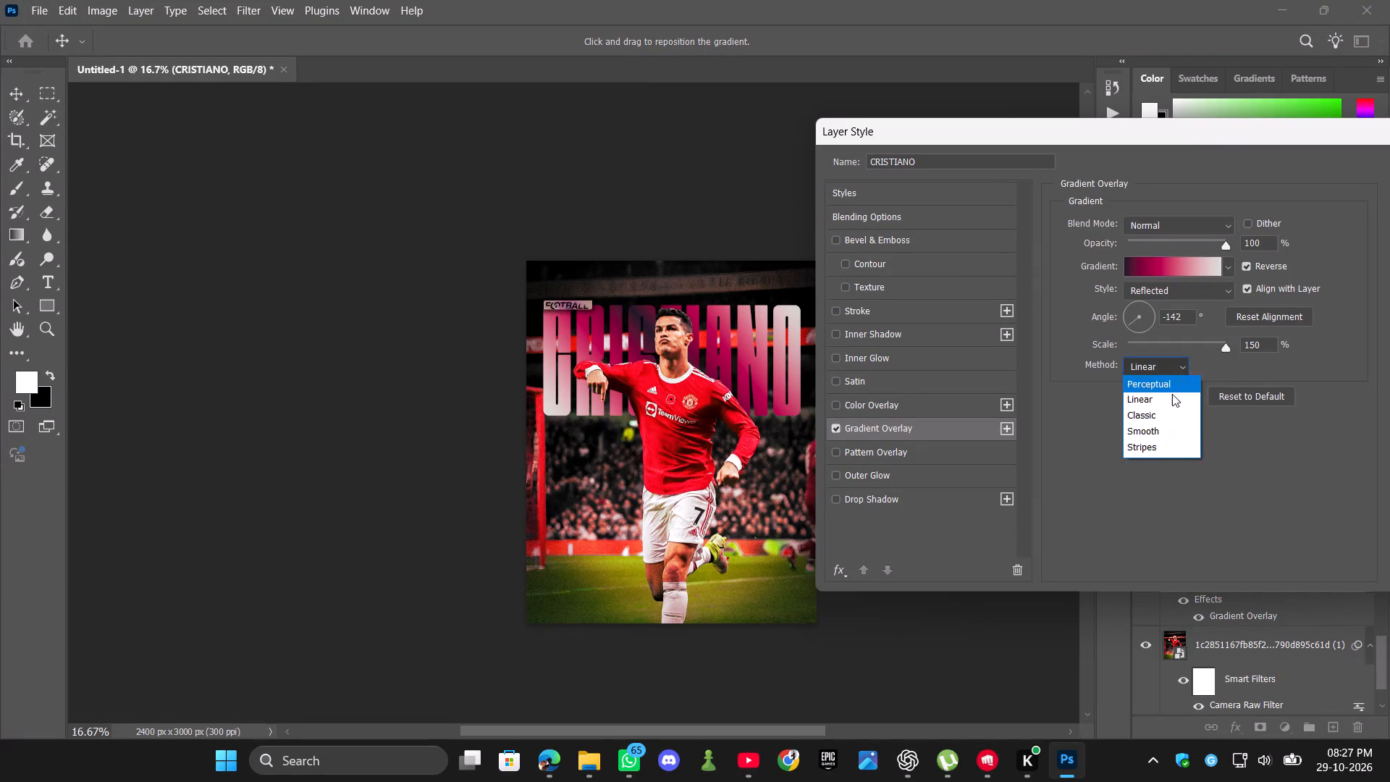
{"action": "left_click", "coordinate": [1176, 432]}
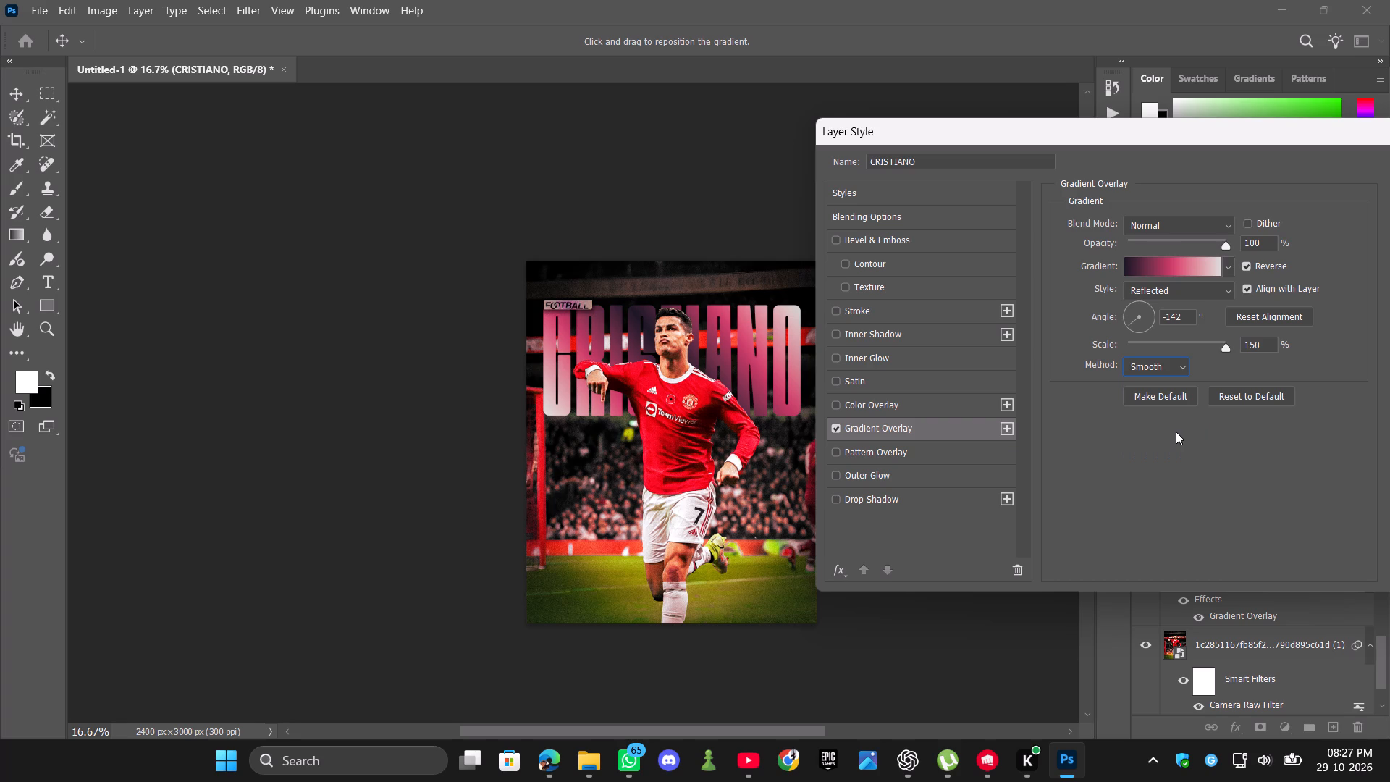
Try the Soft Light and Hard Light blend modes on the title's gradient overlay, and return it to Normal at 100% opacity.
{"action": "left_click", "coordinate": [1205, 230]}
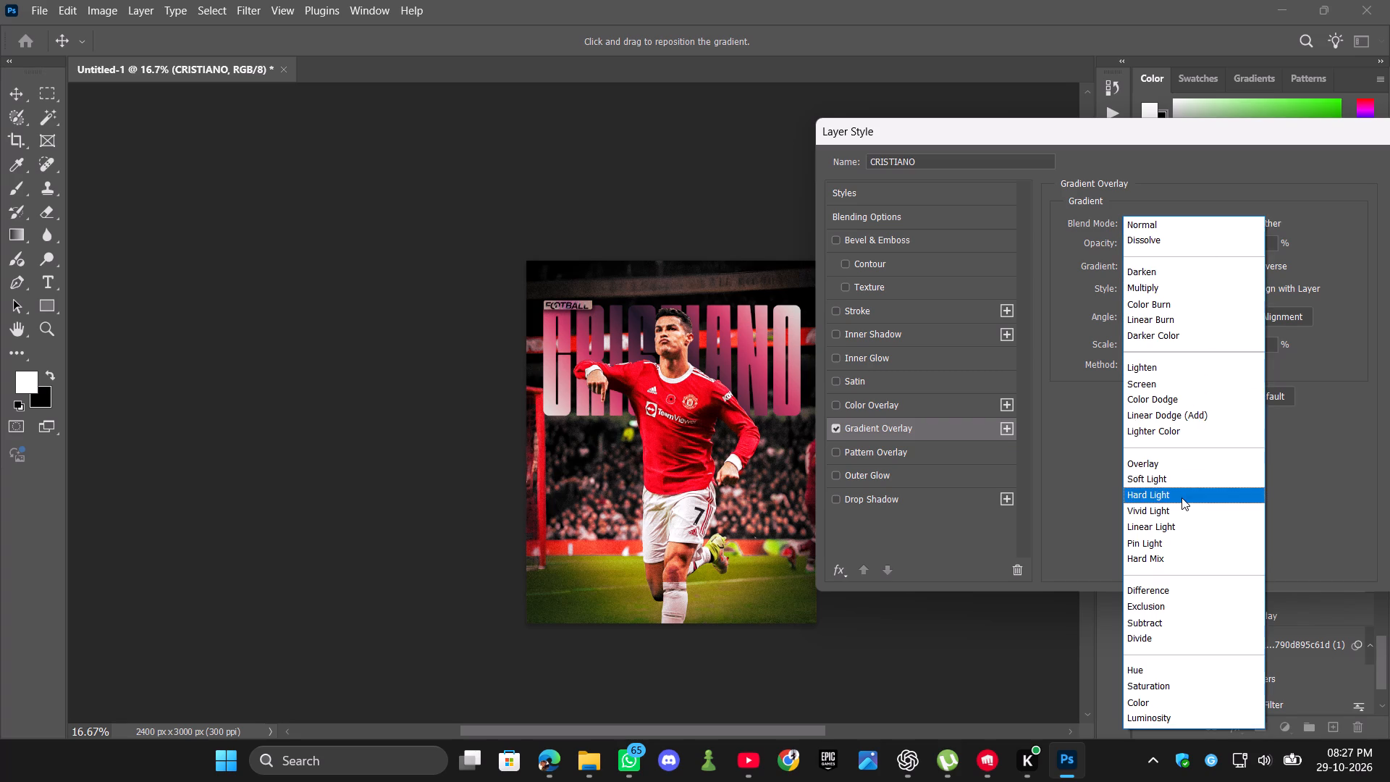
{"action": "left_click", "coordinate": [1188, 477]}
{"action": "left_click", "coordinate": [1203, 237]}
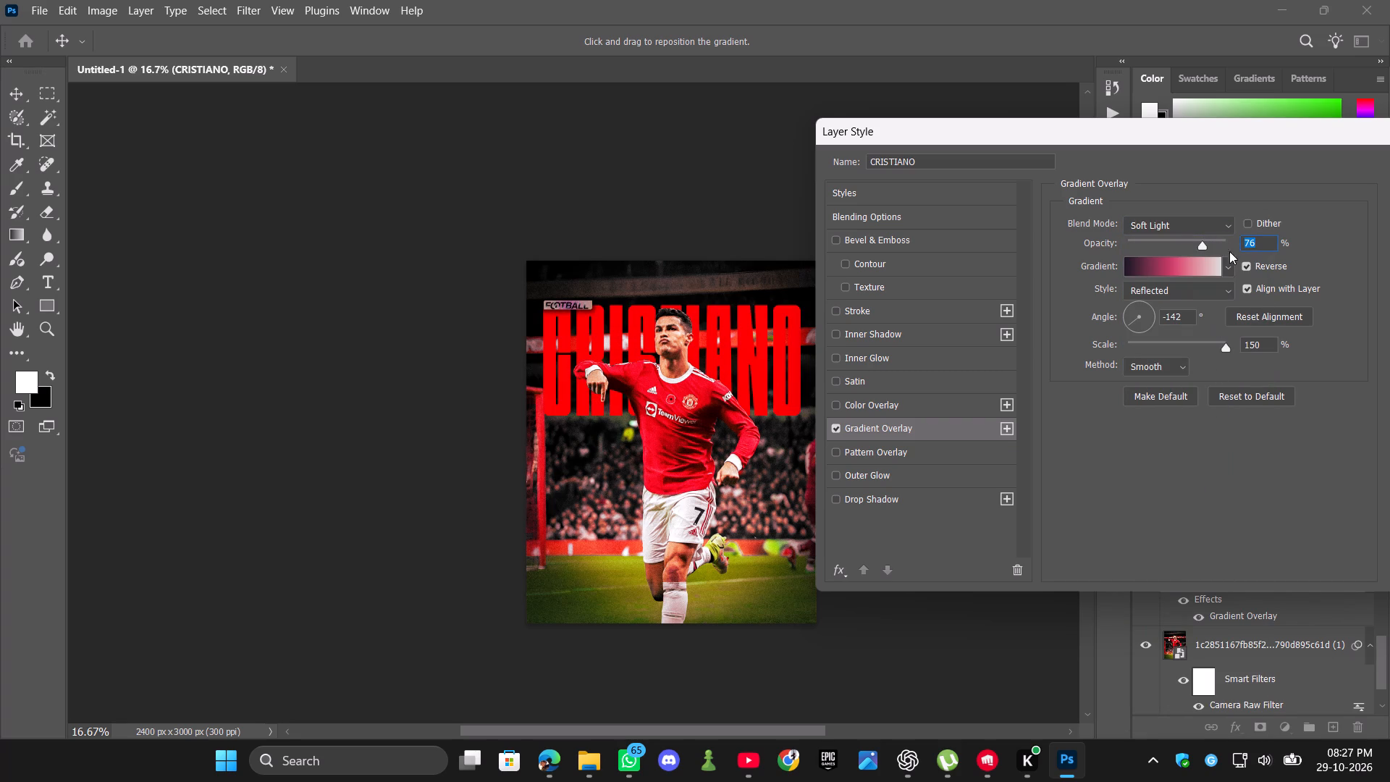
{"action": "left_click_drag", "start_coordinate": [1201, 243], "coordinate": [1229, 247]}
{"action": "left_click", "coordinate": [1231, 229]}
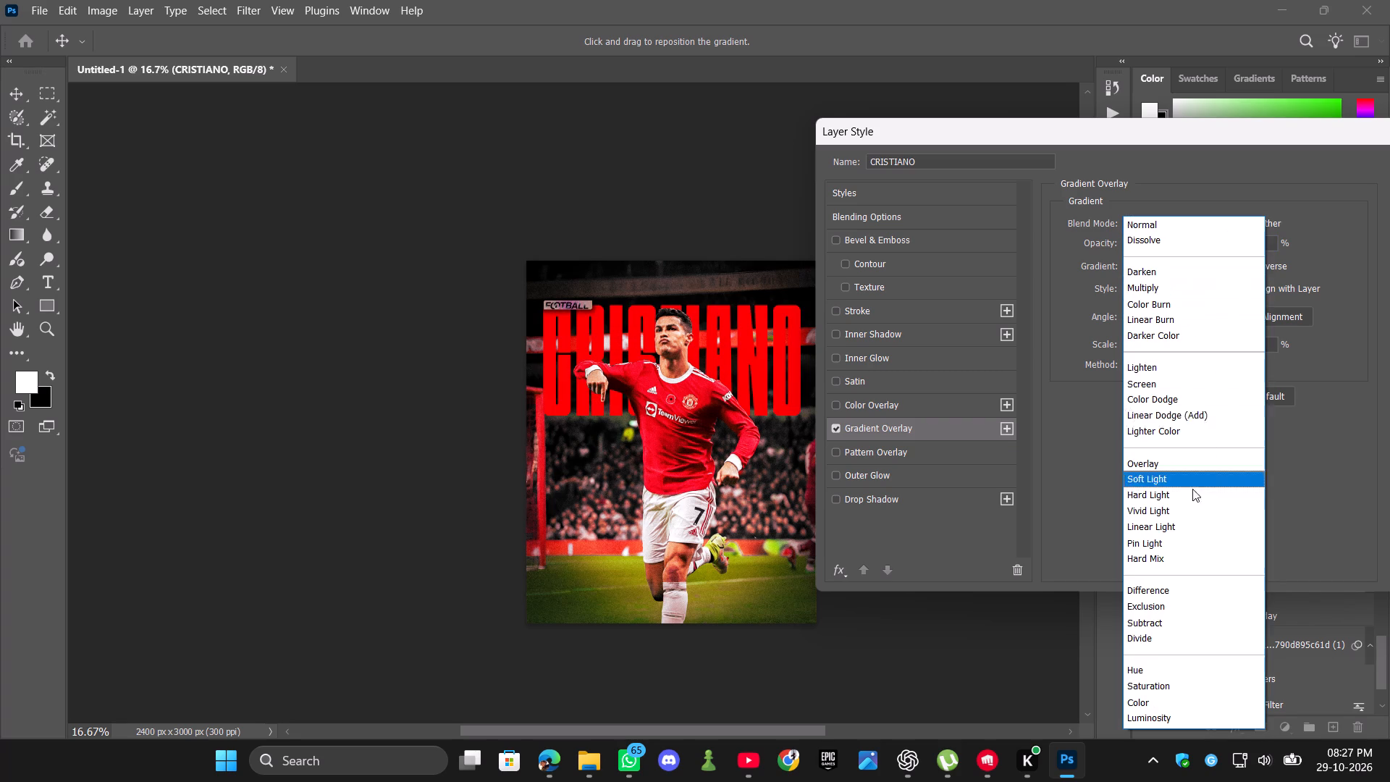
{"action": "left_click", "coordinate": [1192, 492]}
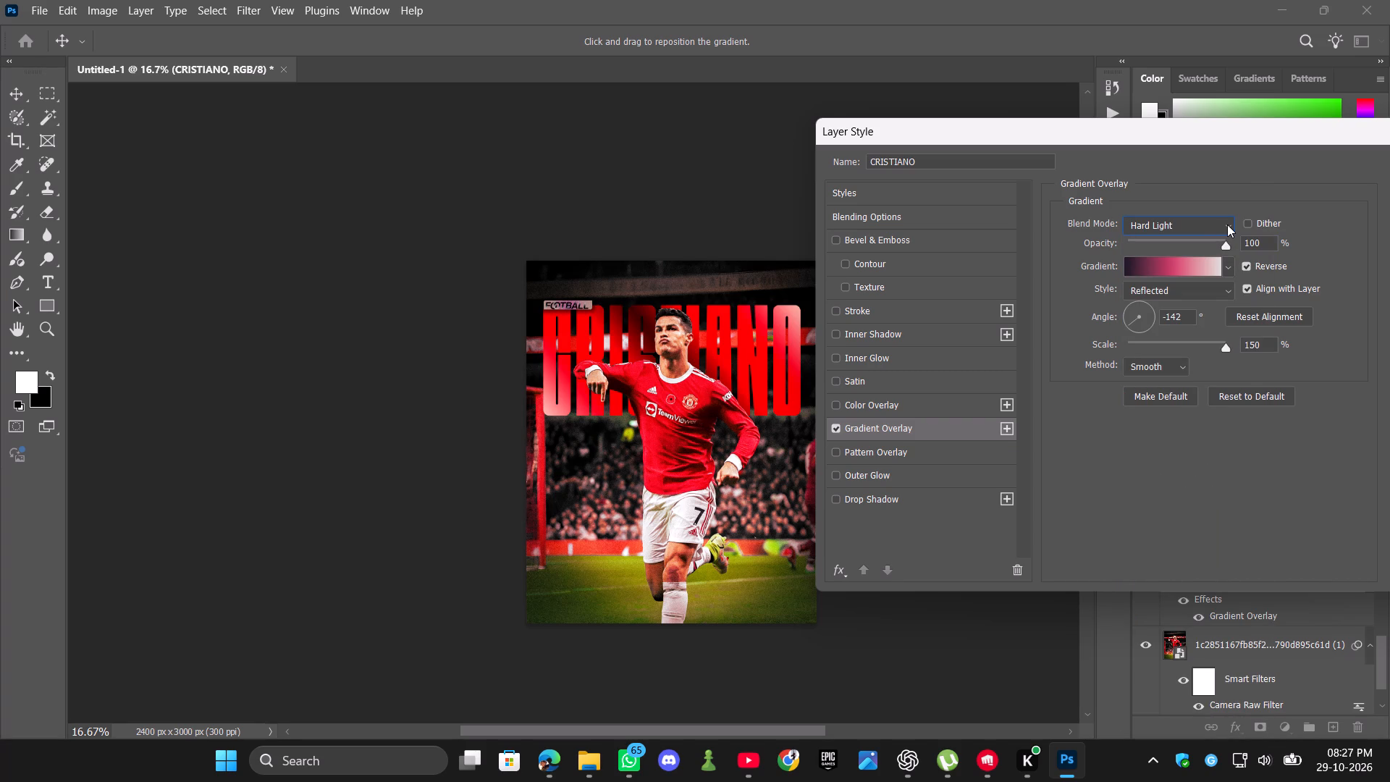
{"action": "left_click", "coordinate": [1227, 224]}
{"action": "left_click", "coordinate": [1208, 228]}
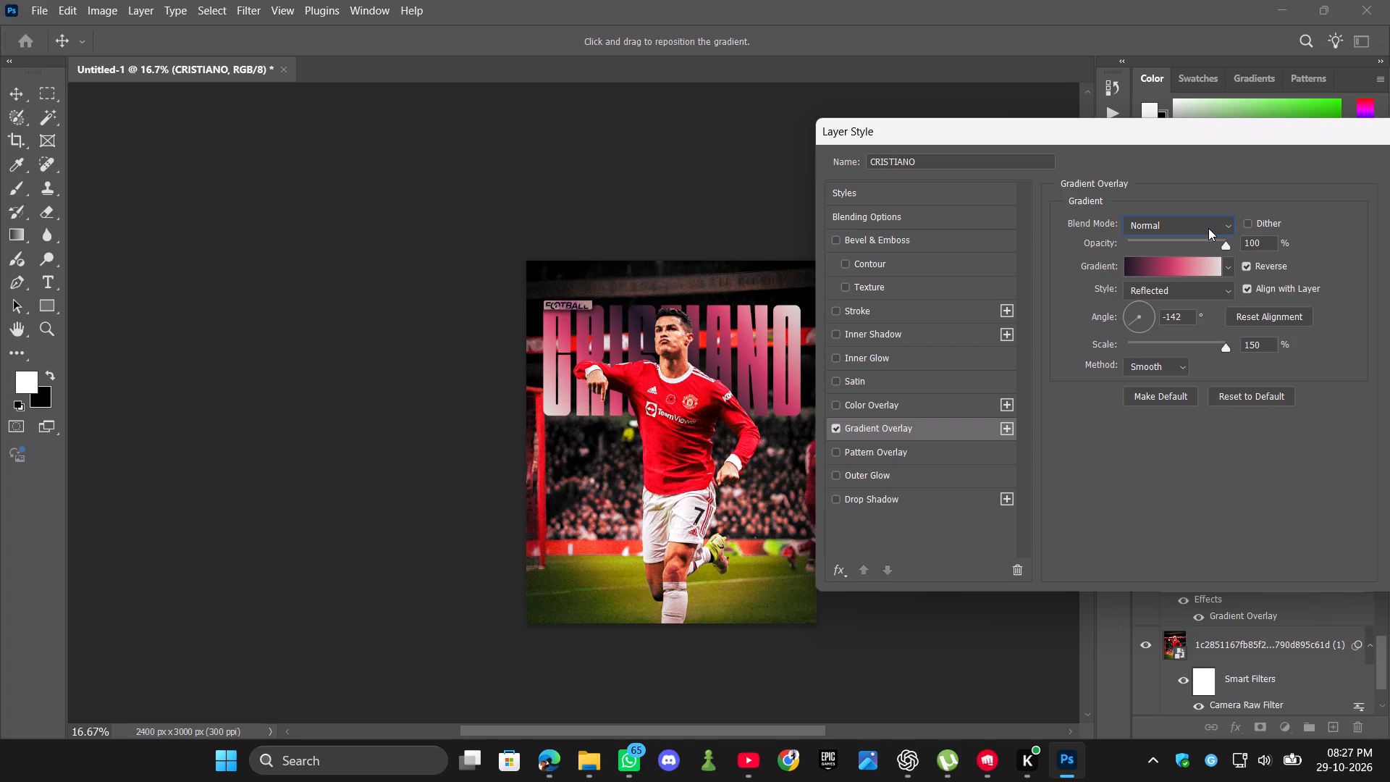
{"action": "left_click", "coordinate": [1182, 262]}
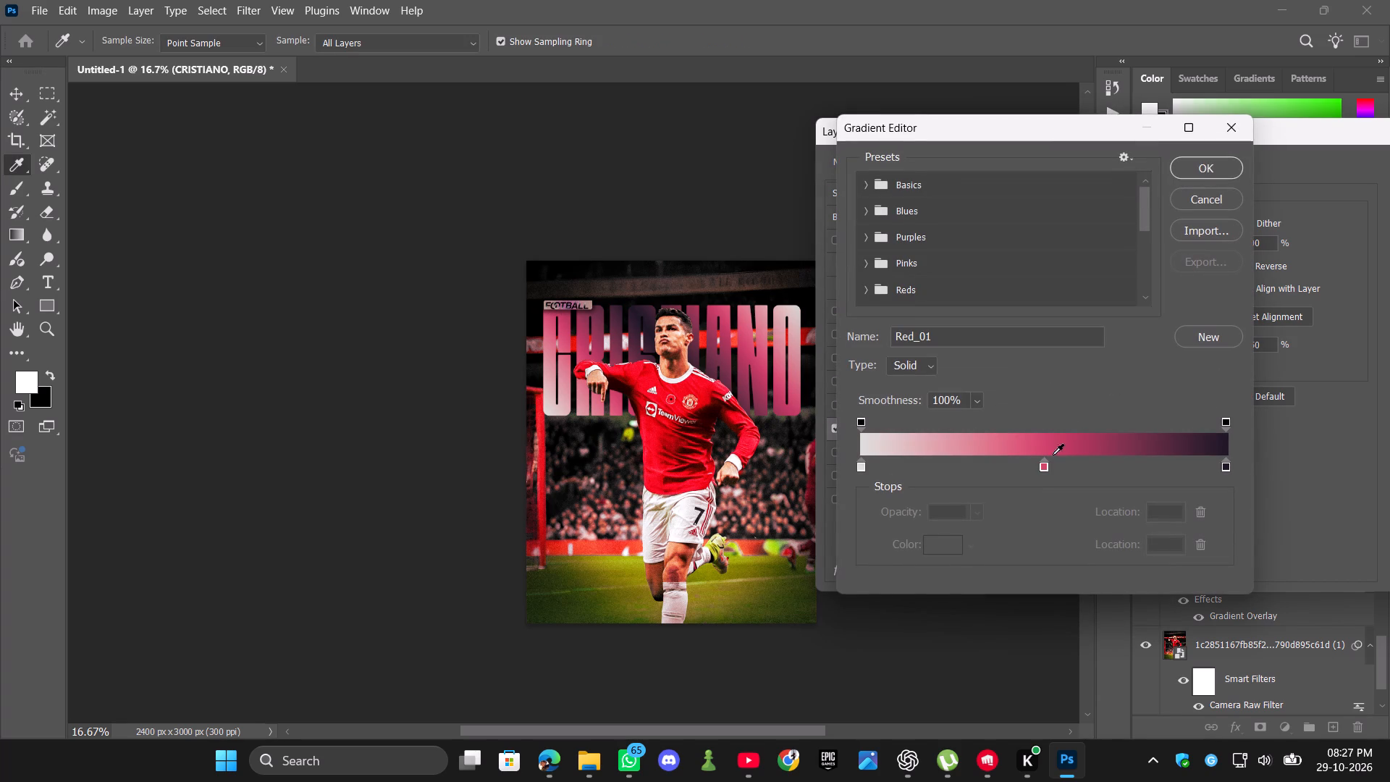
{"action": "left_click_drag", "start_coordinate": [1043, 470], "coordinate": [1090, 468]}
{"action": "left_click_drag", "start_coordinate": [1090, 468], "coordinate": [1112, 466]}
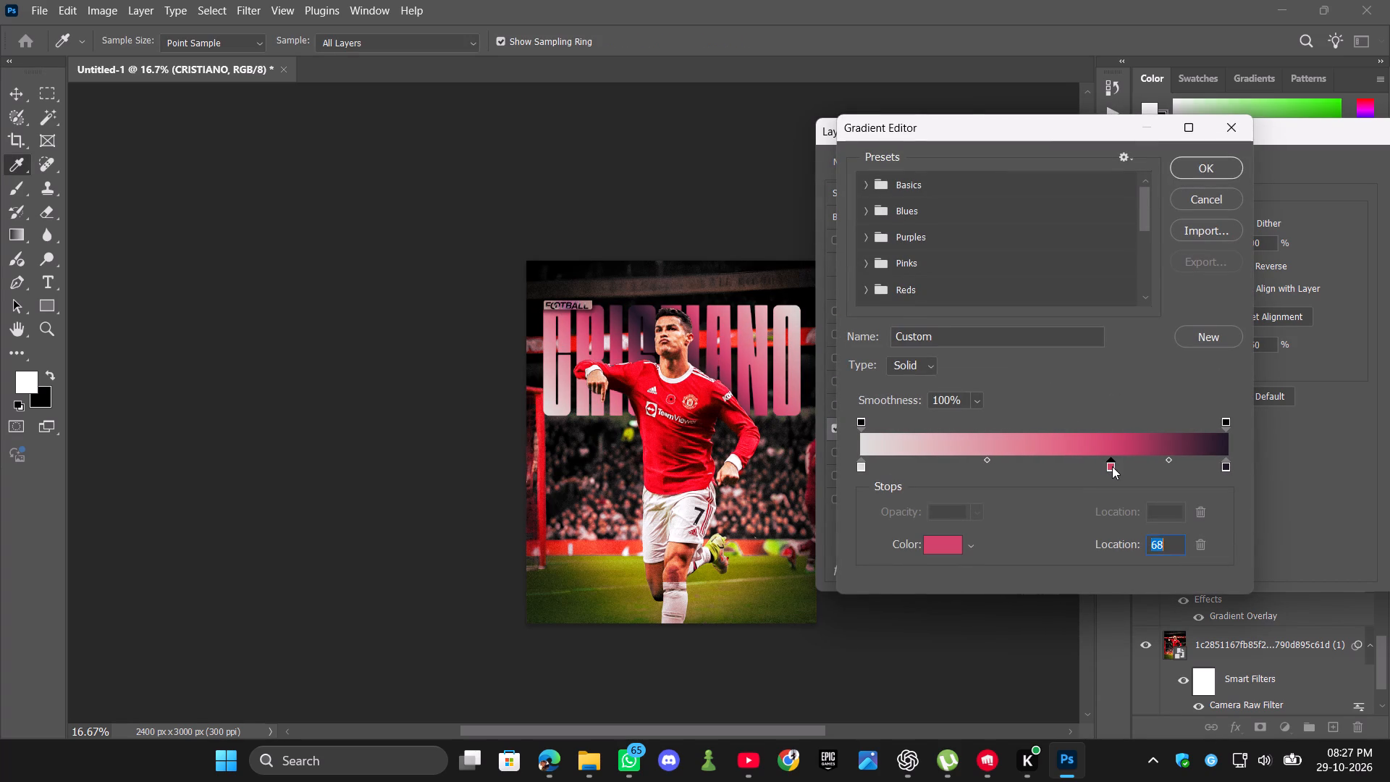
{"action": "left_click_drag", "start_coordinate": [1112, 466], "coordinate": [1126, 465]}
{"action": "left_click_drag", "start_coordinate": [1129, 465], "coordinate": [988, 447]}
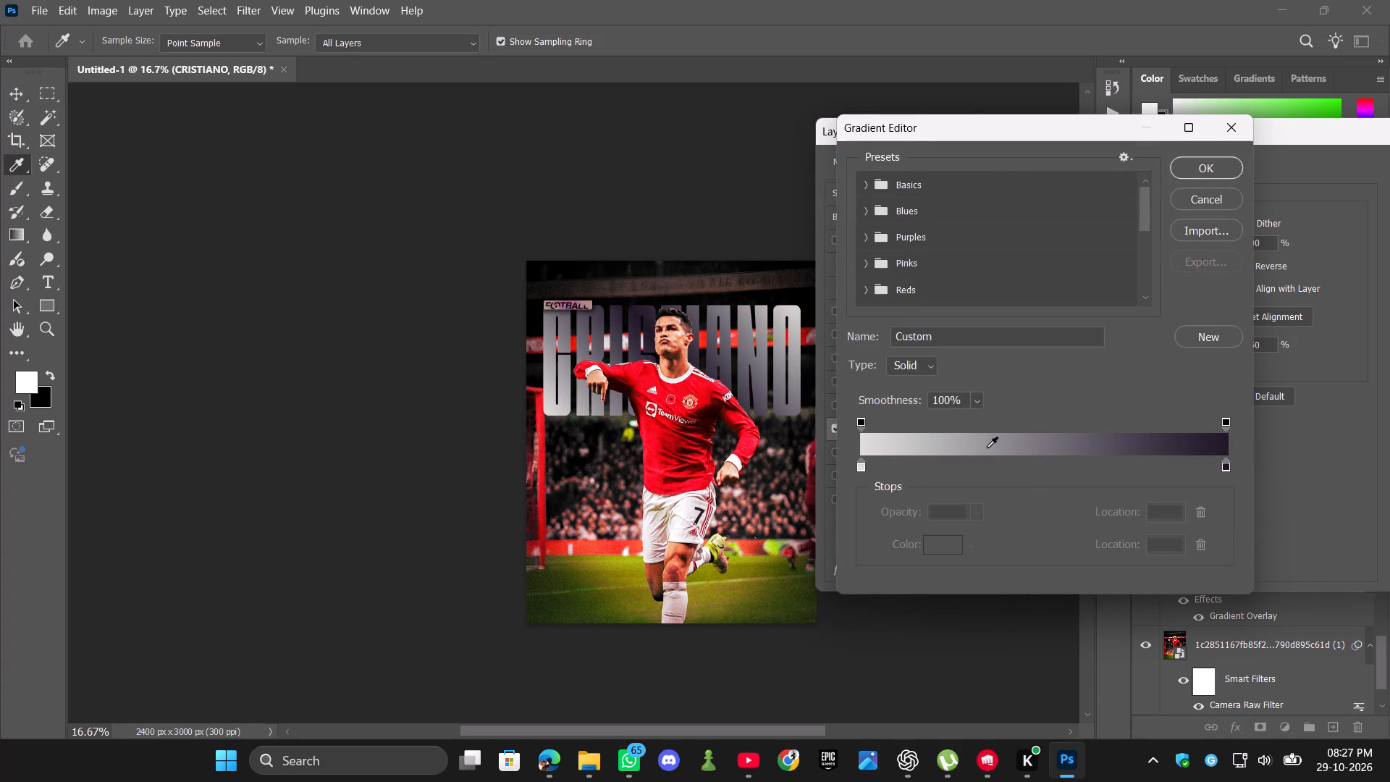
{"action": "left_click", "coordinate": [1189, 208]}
Shift the title gradient's pink stop toward the dark end, add pink stops at 60% and 56%, and apply the layer style.
{"action": "left_click", "coordinate": [1174, 261]}
{"action": "left_click_drag", "start_coordinate": [1043, 462], "coordinate": [926, 464]}
{"action": "left_click_drag", "start_coordinate": [925, 464], "coordinate": [915, 464]}
{"action": "left_click_drag", "start_coordinate": [911, 465], "coordinate": [893, 465]}
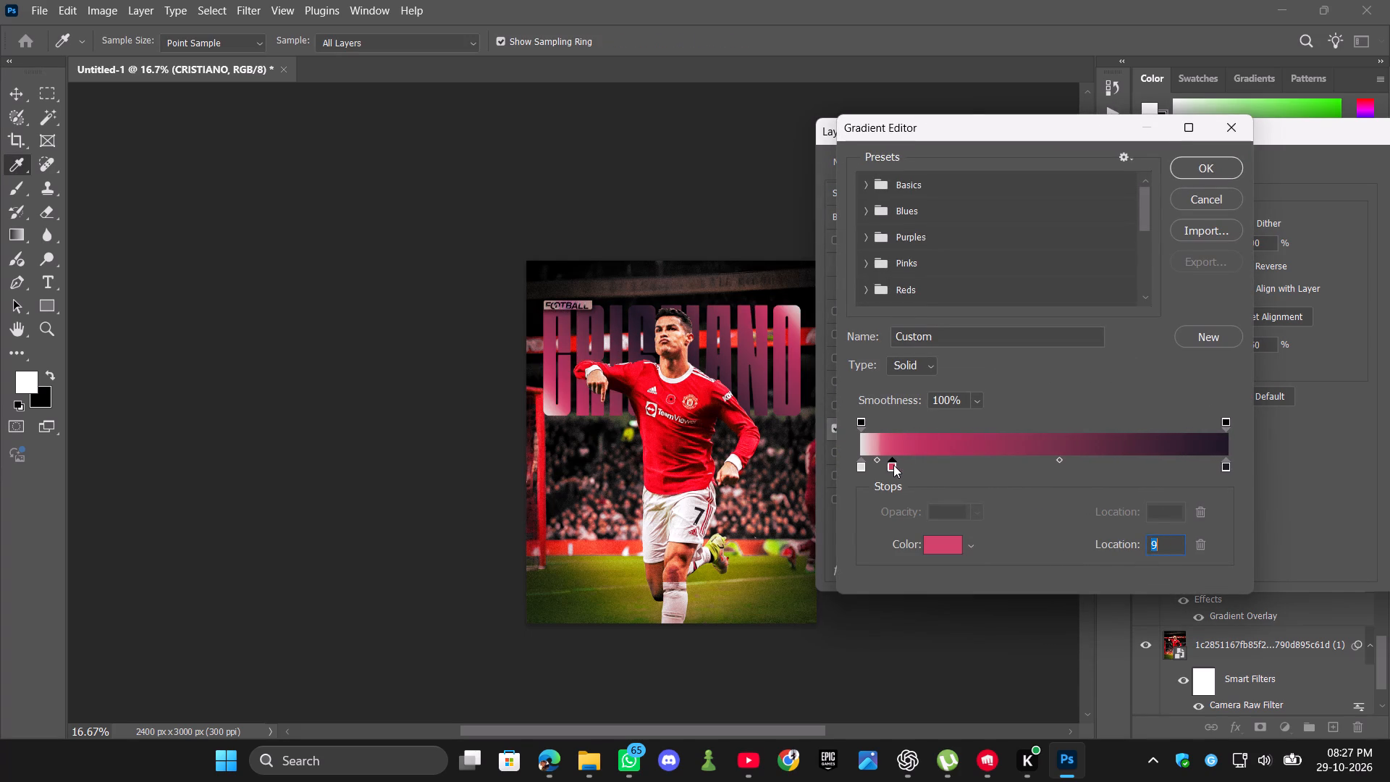
{"action": "left_click_drag", "start_coordinate": [890, 464], "coordinate": [1176, 464]}
{"action": "left_click_drag", "start_coordinate": [1176, 464], "coordinate": [1166, 464]}
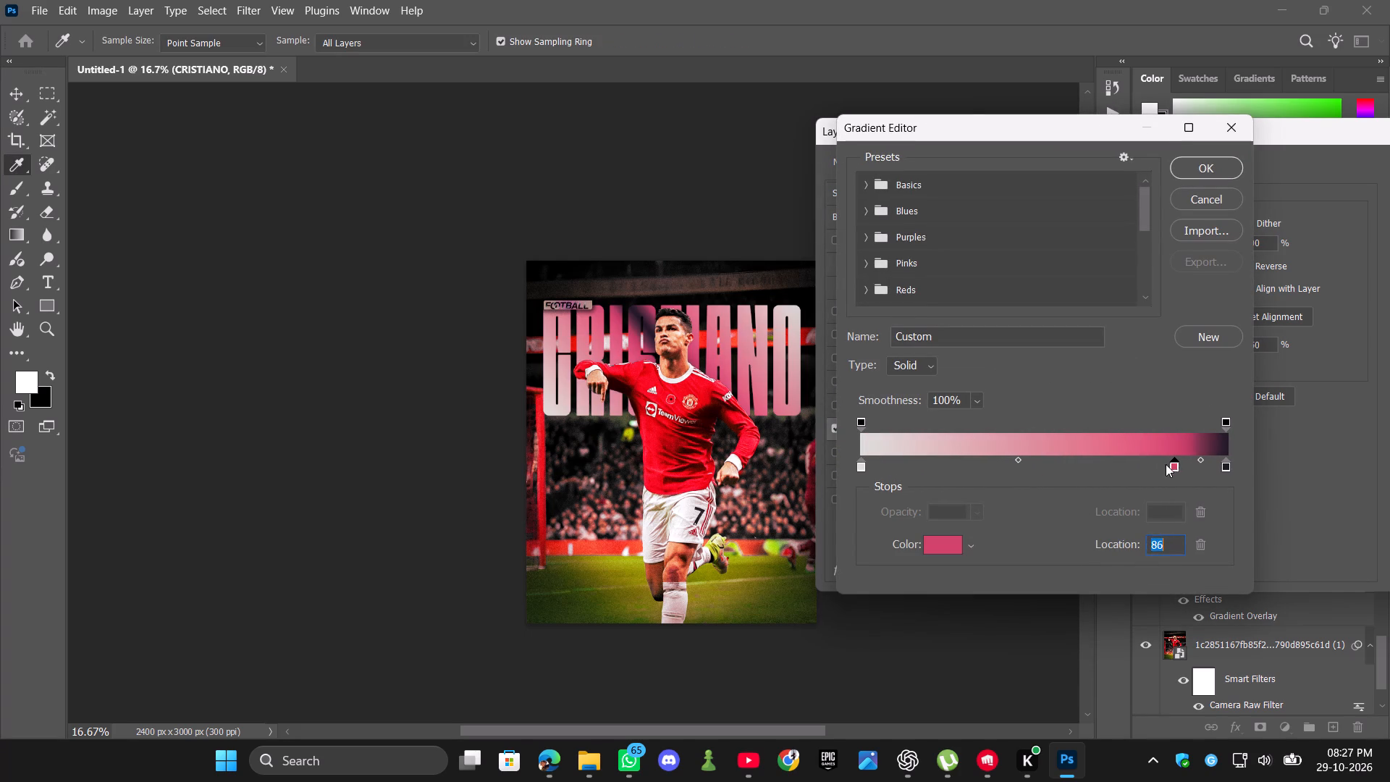
{"action": "left_click_drag", "start_coordinate": [1166, 464], "coordinate": [1134, 463]}
{"action": "left_click_drag", "start_coordinate": [1133, 463], "coordinate": [1103, 465]}
{"action": "left_click_drag", "start_coordinate": [1096, 465], "coordinate": [1082, 465]}
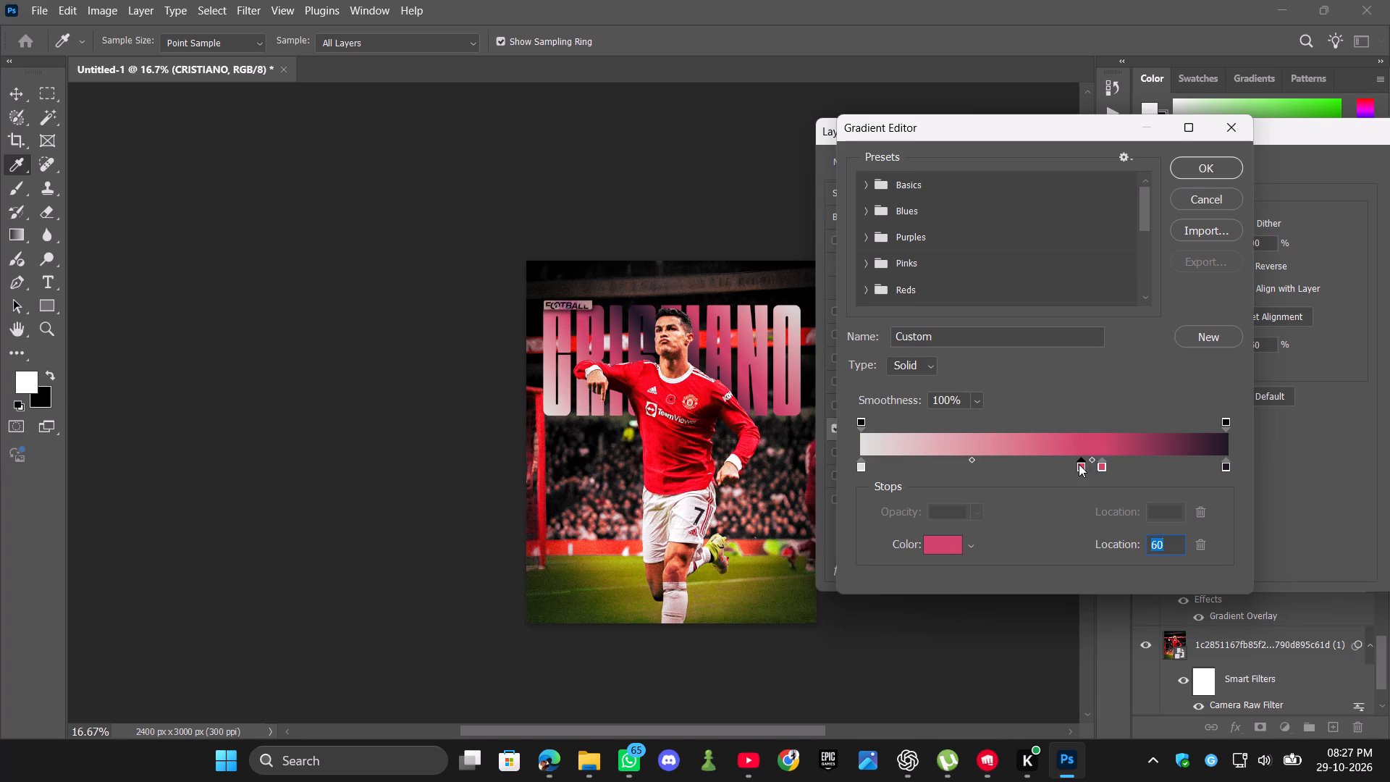
{"action": "left_click_drag", "start_coordinate": [1076, 464], "coordinate": [1066, 464]}
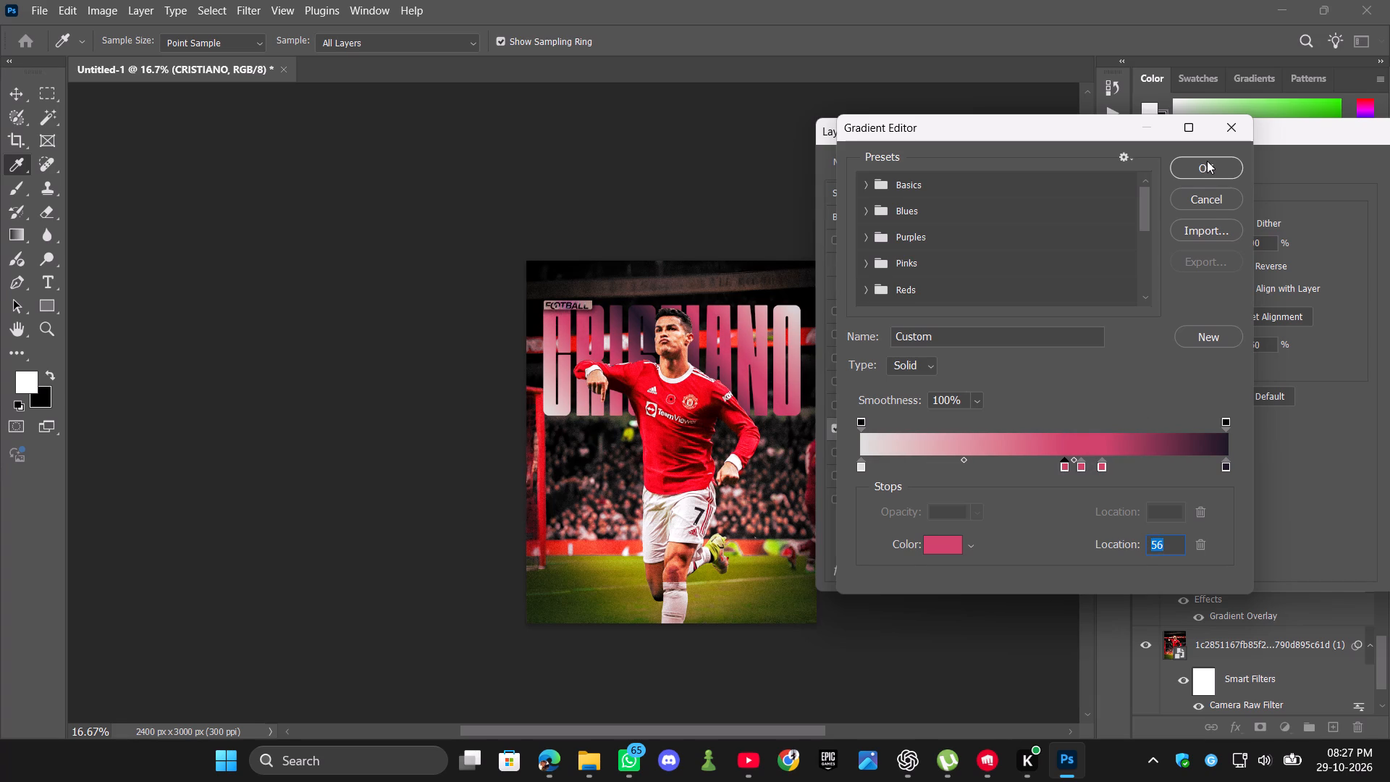
{"action": "left_click", "coordinate": [1210, 161]}
{"action": "left_click_drag", "start_coordinate": [1147, 140], "coordinate": [1143, 140]}
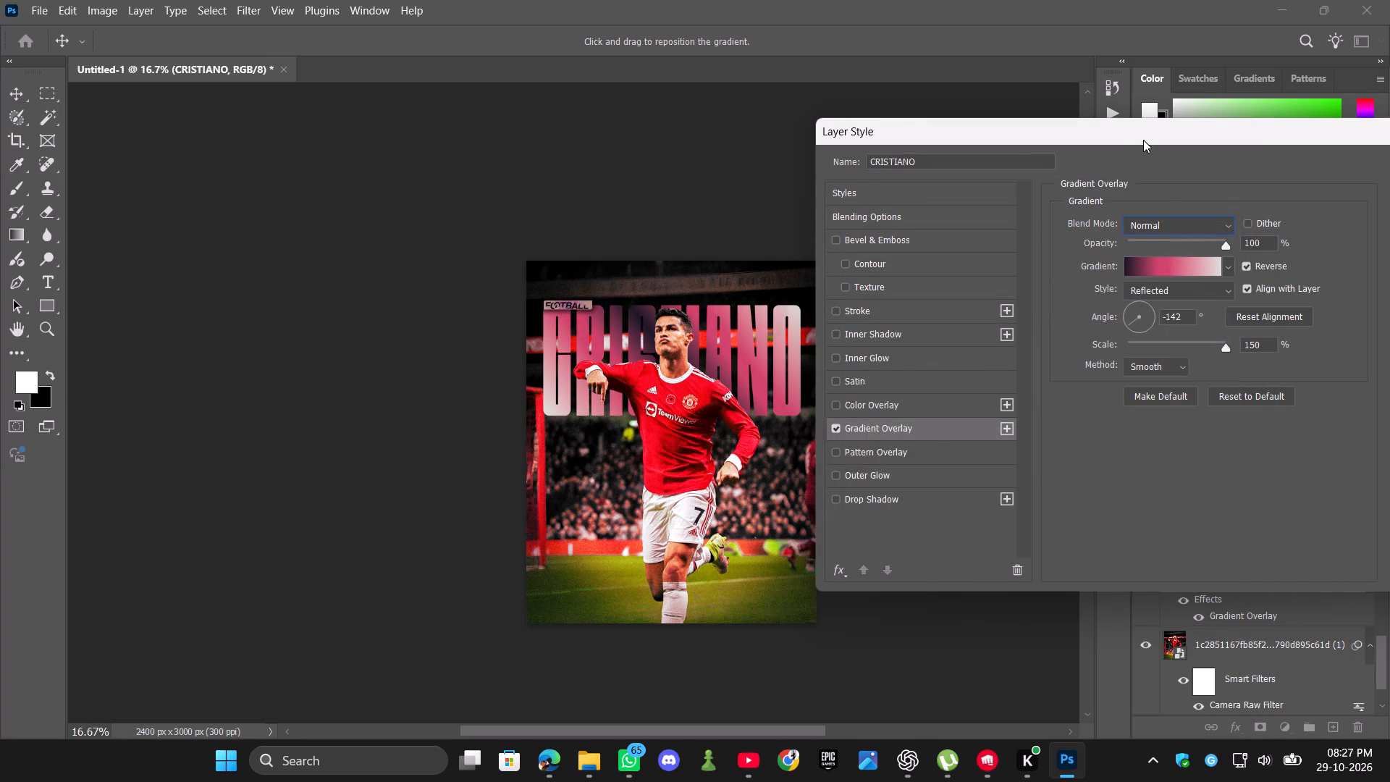
{"action": "left_click_drag", "start_coordinate": [1143, 140], "coordinate": [877, 117]}
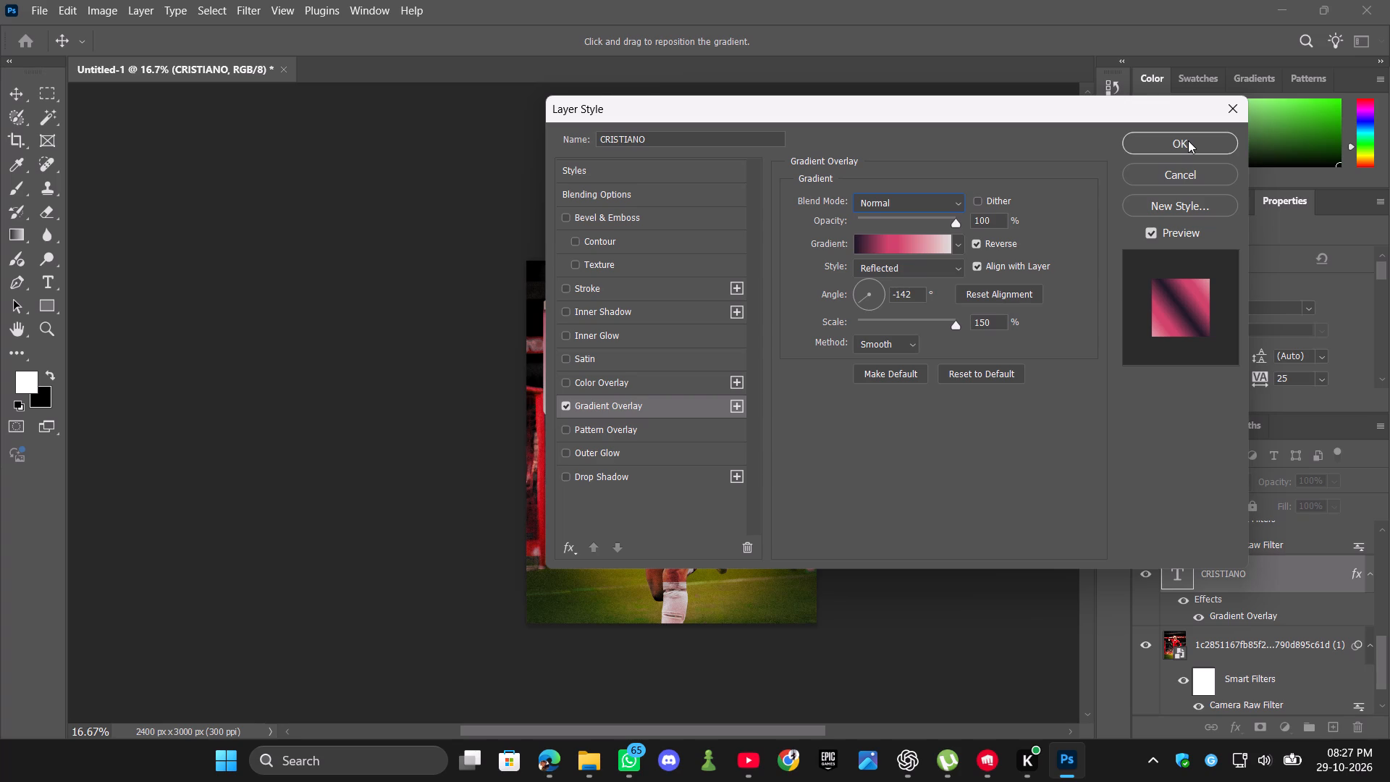
{"action": "left_click", "coordinate": [1188, 140]}
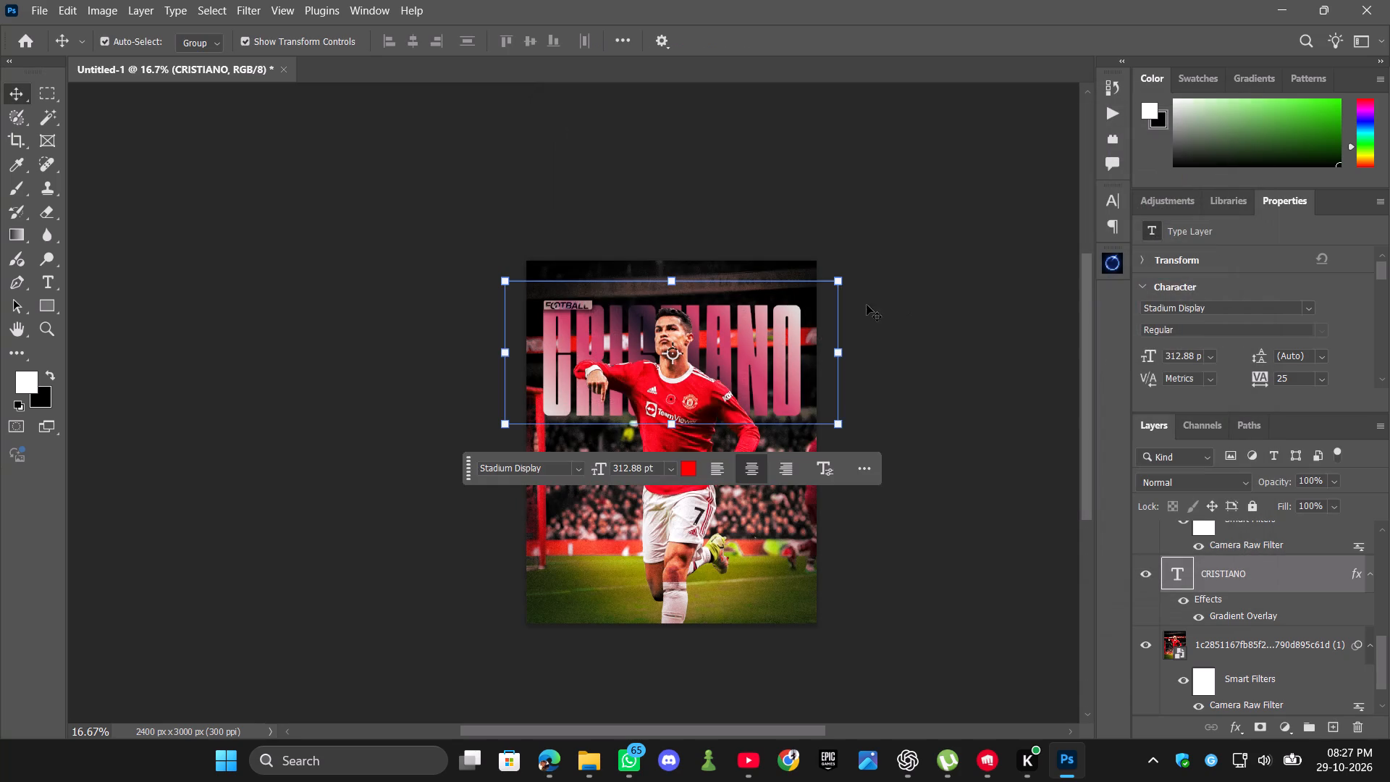
Deselect the title and examine the poster close up and as a whole to judge the new CRISTIANO gradient.
{"action": "left_click", "coordinate": [911, 266]}
{"action": "key", "text": "ctrl+plus"}
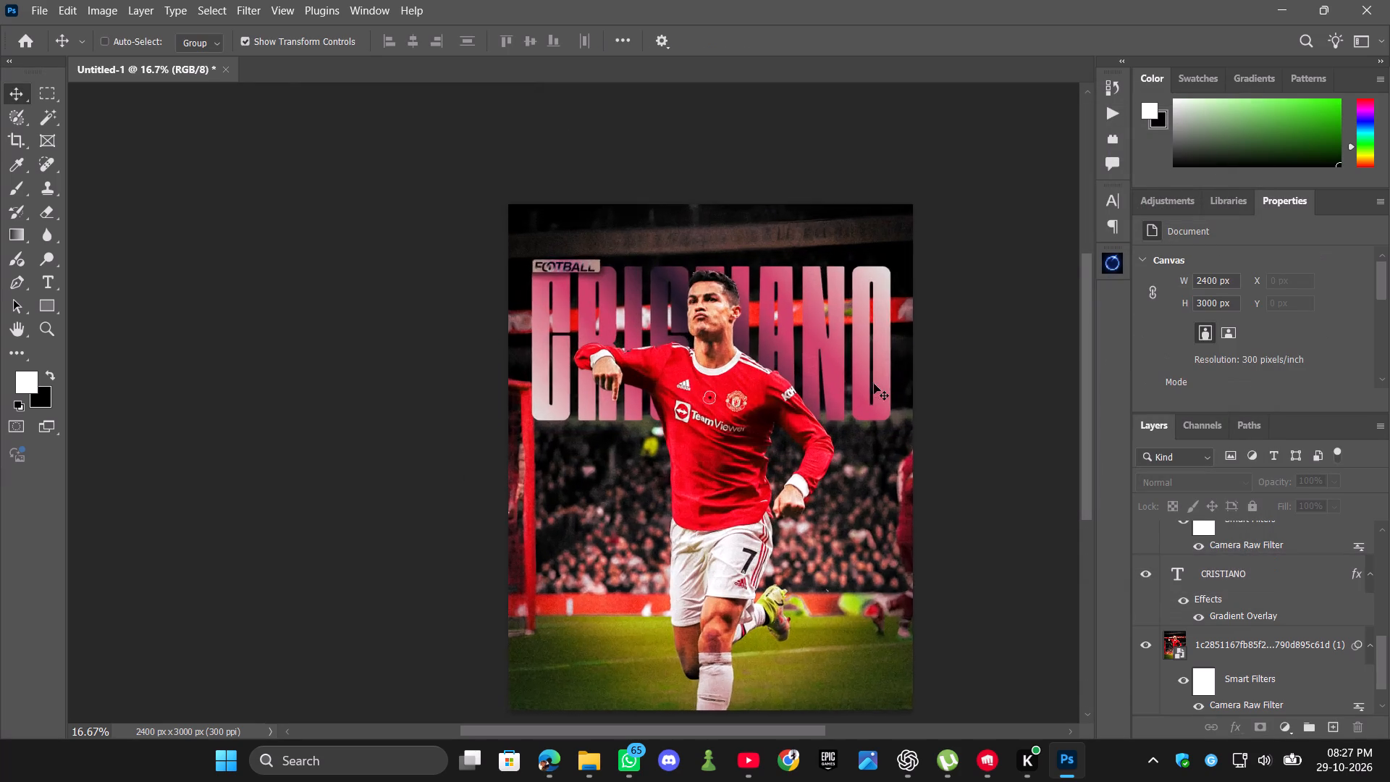
{"action": "key", "text": "ctrl+plus"}
{"action": "key", "text": "ctrl+plus"}
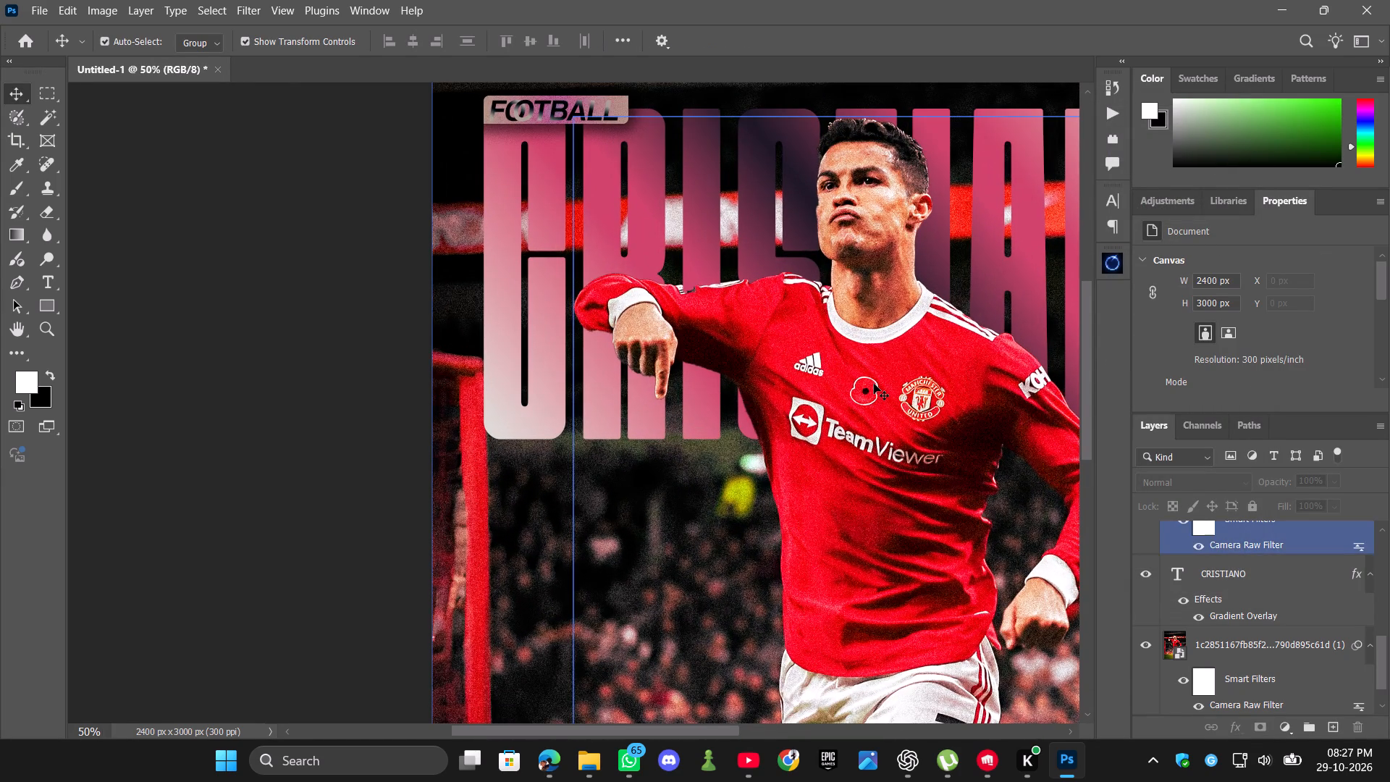
{"action": "scroll", "coordinate": [874, 384], "scroll_direction": "up", "scroll_amount": 3}
{"action": "key", "text": "ctrl+minus"}
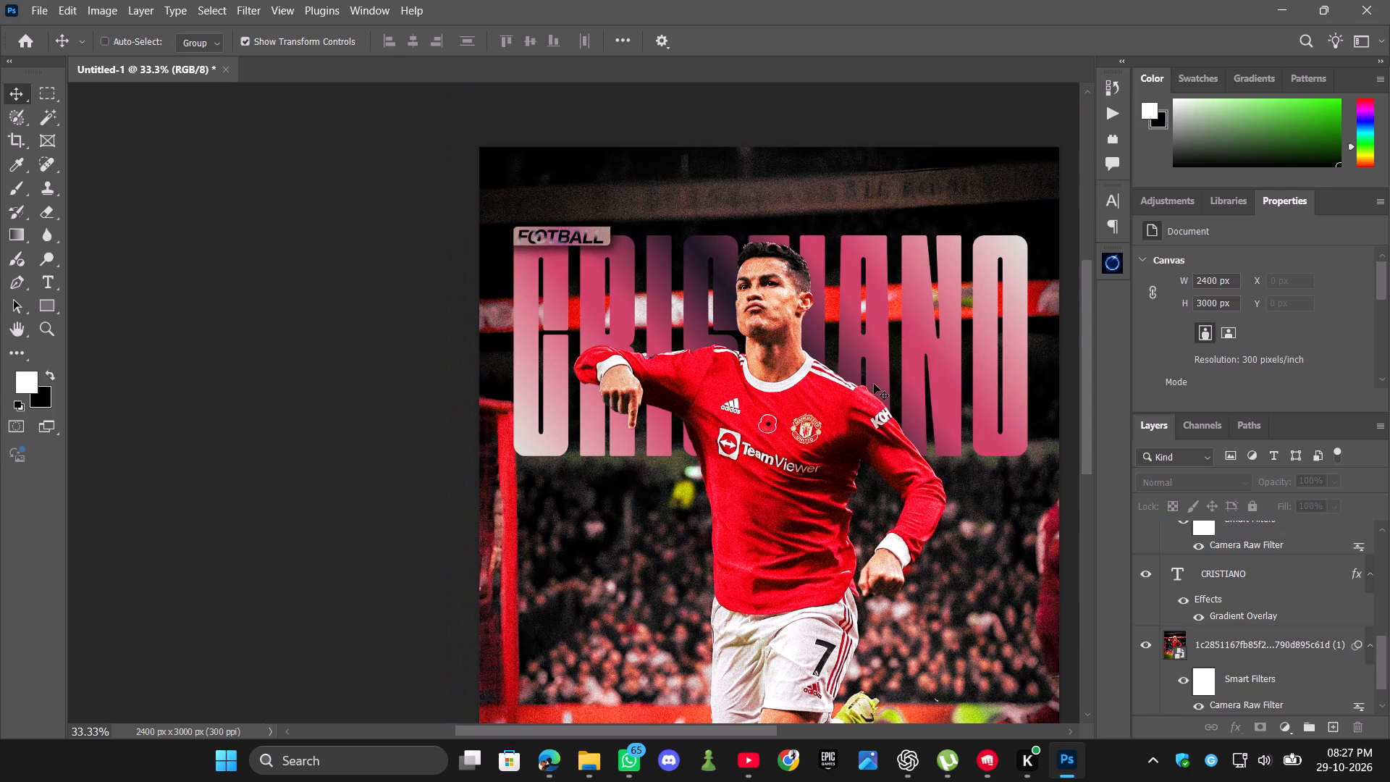
{"action": "key", "text": "ctrl+minus"}
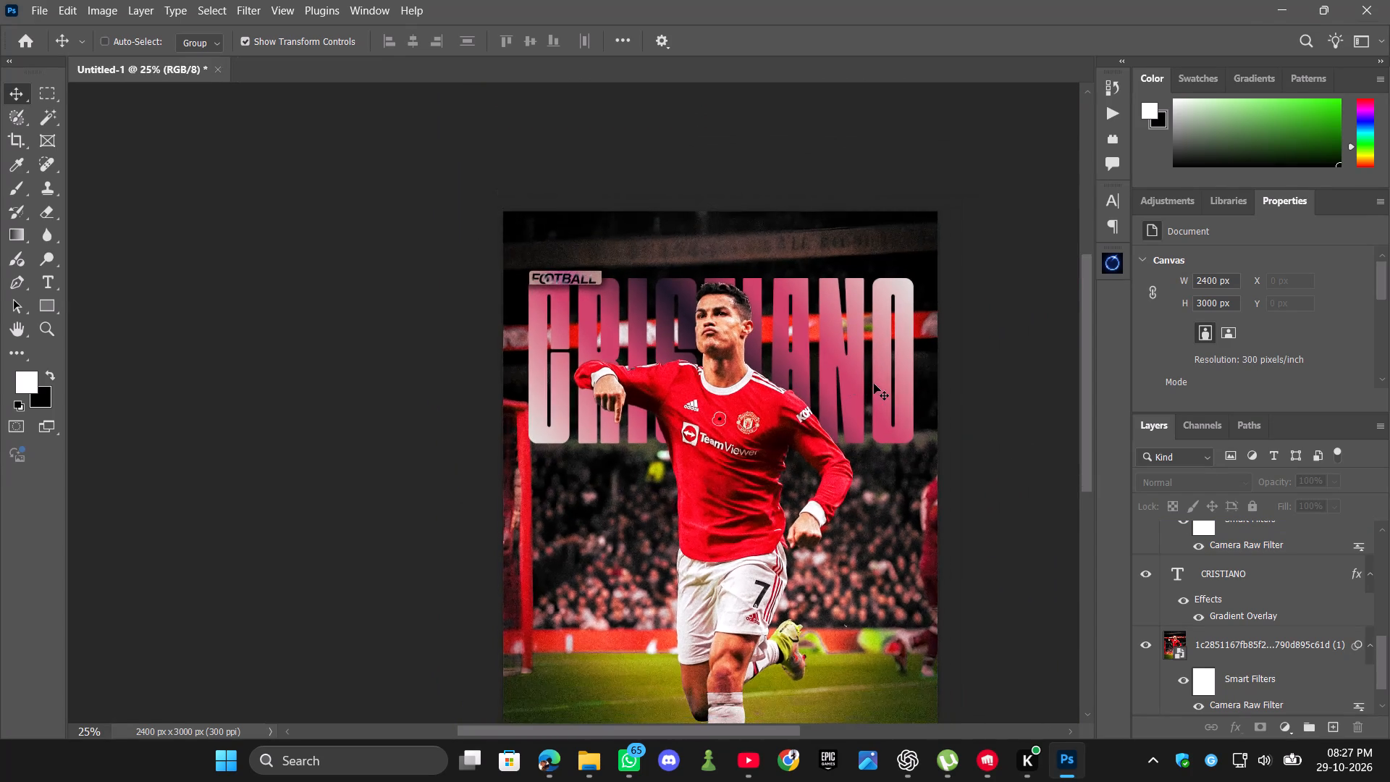
{"action": "key", "text": "ctrl+minus"}
{"action": "key", "text": "ctrl+plus"}
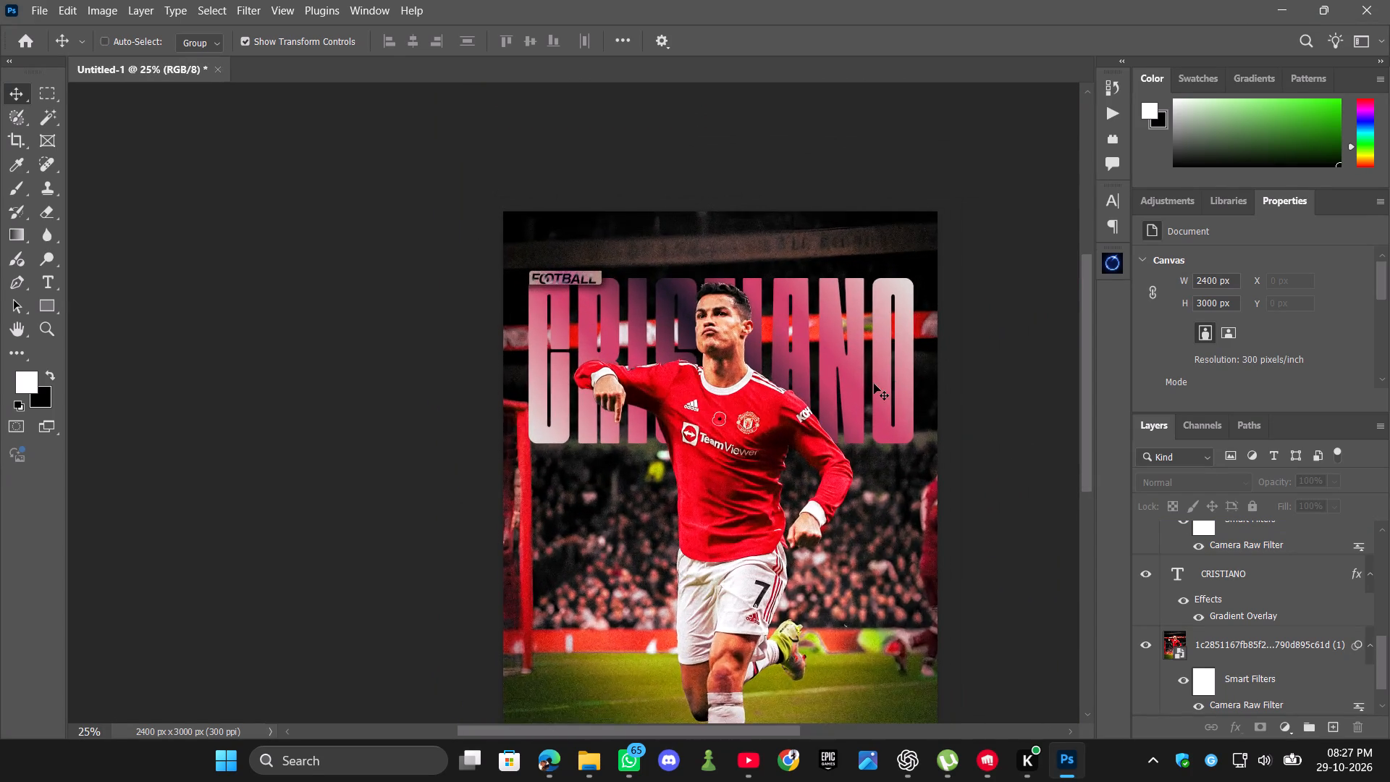
{"action": "key", "text": "ctrl+plus"}
{"action": "key", "text": "ctrl+plus"}
{"action": "key", "text": "ctrl+minus"}
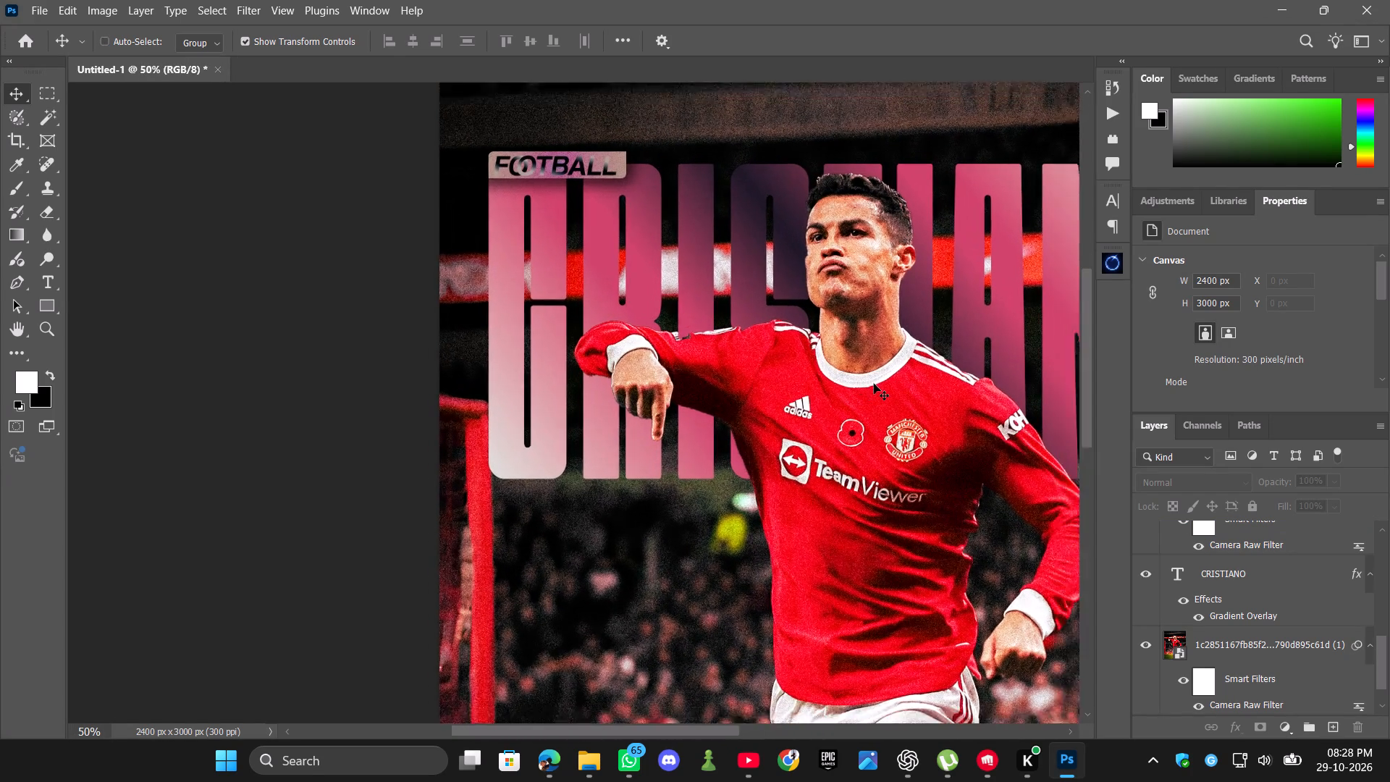
{"action": "key", "text": "ctrl+minus"}
{"action": "scroll", "coordinate": [874, 384], "scroll_direction": "down", "scroll_amount": 11}
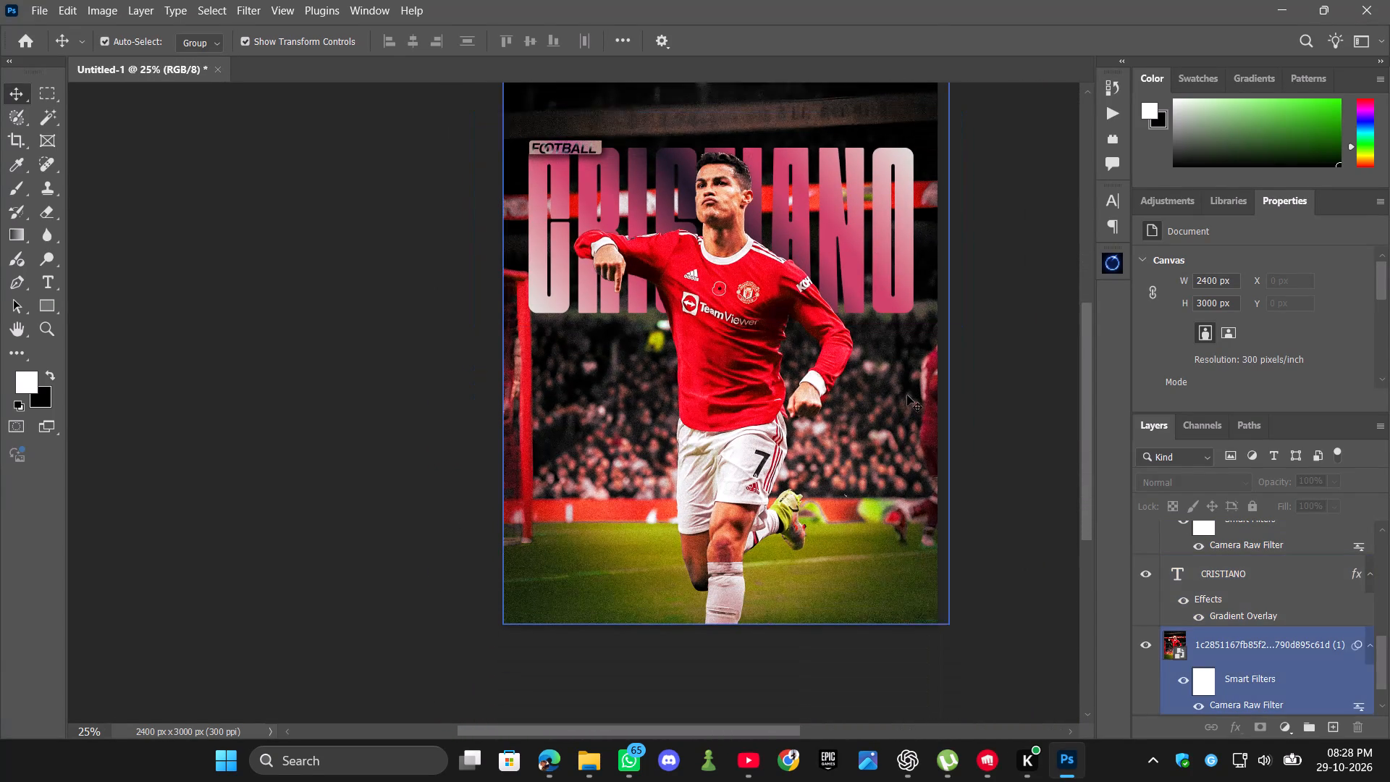
{"action": "scroll", "coordinate": [907, 395], "scroll_direction": "down", "scroll_amount": 2}
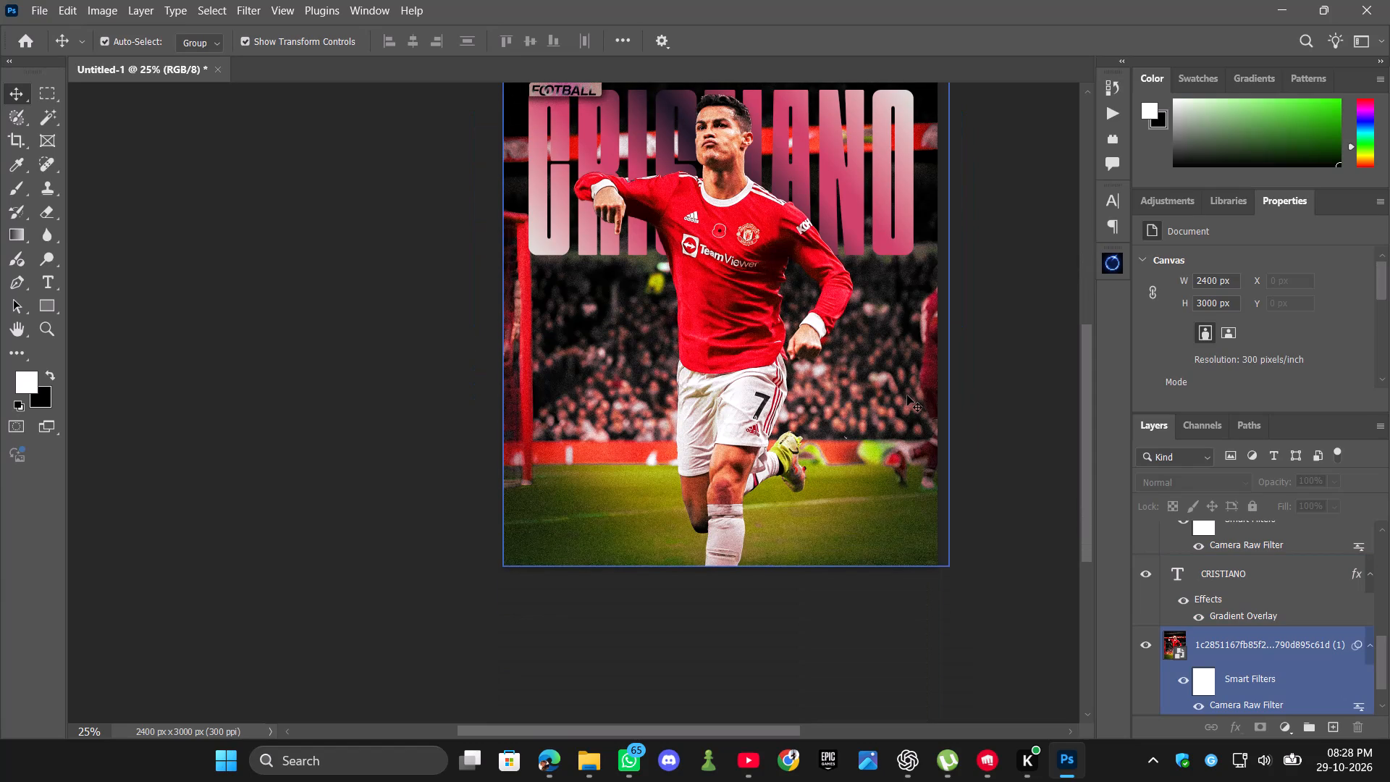
{"action": "left_click", "coordinate": [1007, 455]}
{"action": "scroll", "coordinate": [1008, 455], "scroll_direction": "up", "scroll_amount": 7}
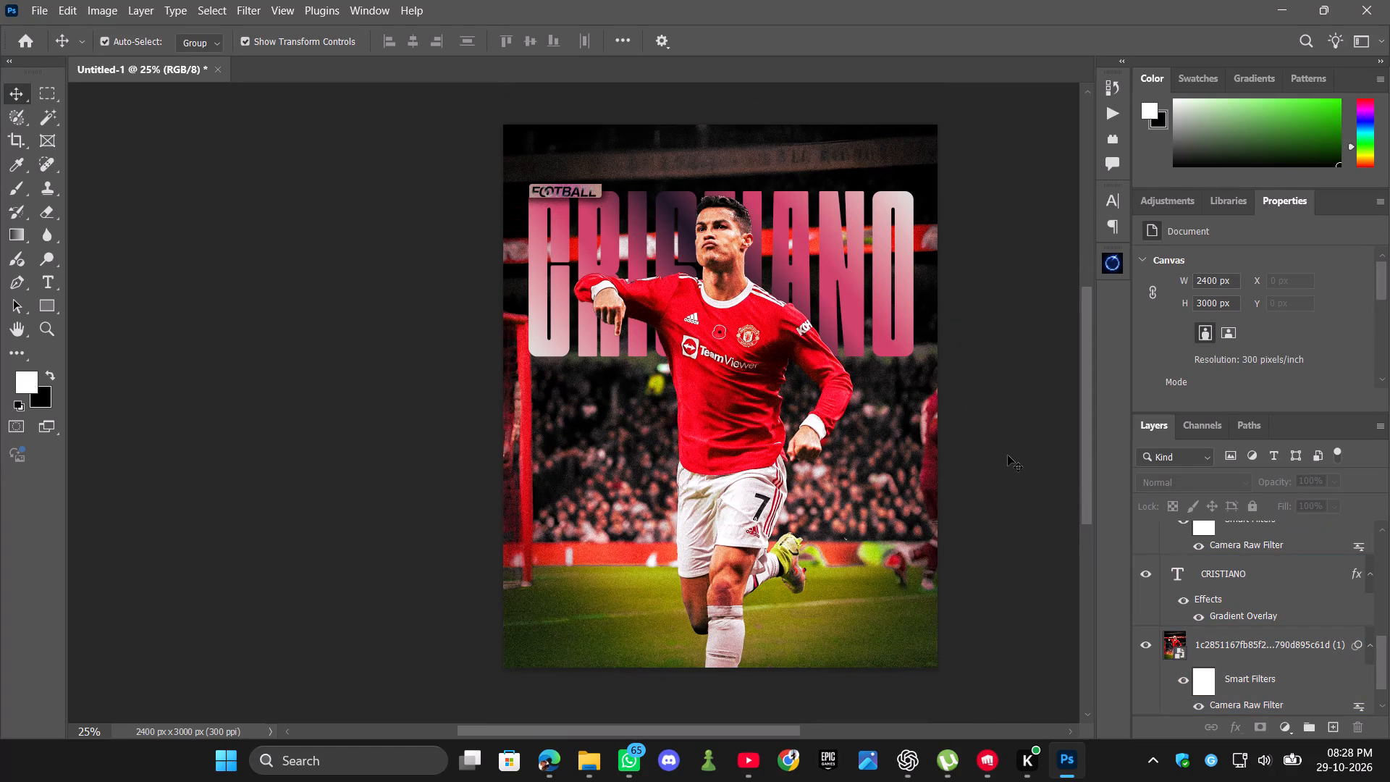
{"action": "scroll", "coordinate": [1008, 455], "scroll_direction": "up", "scroll_amount": 1}
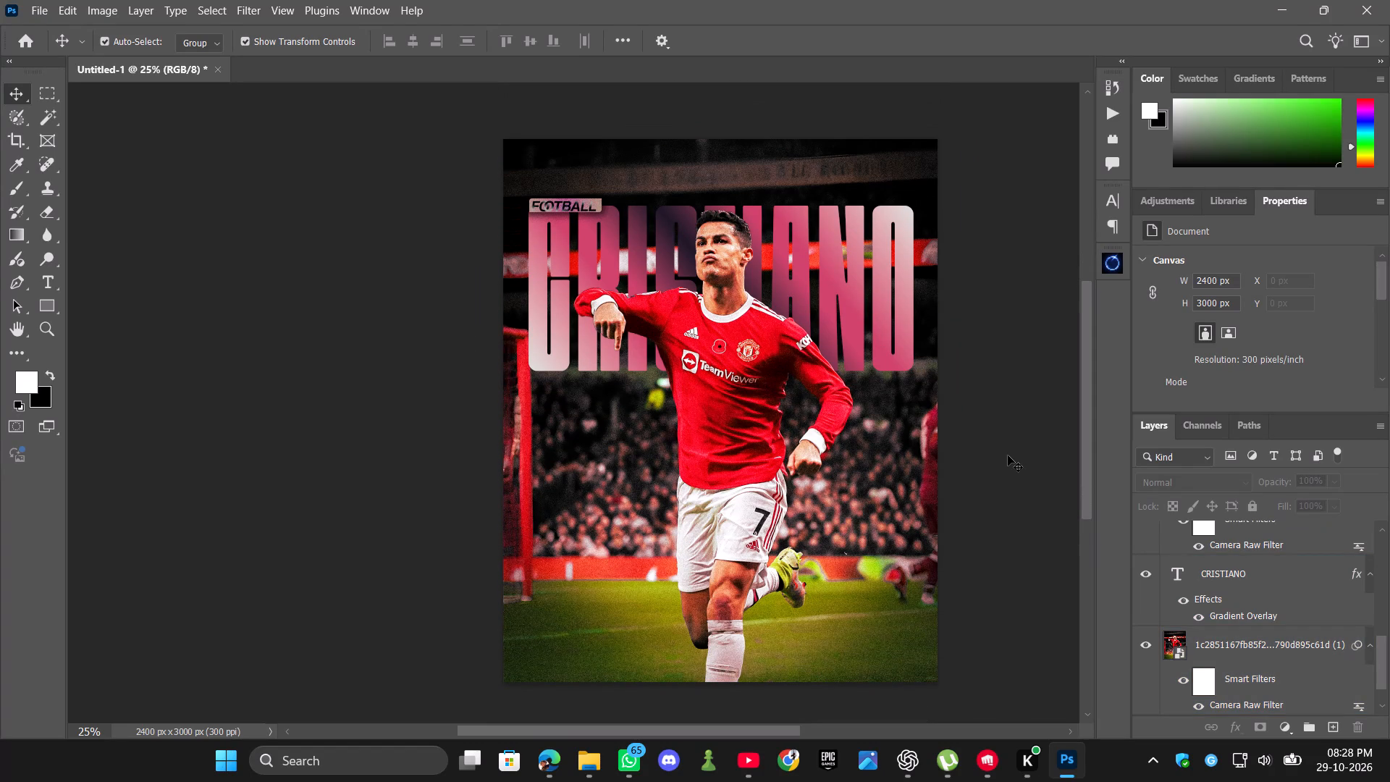
Examine the poster close up and as a whole to judge the CRISTIANO title behind the player.
{"action": "scroll", "coordinate": [1008, 455], "scroll_direction": "up", "scroll_amount": 1}
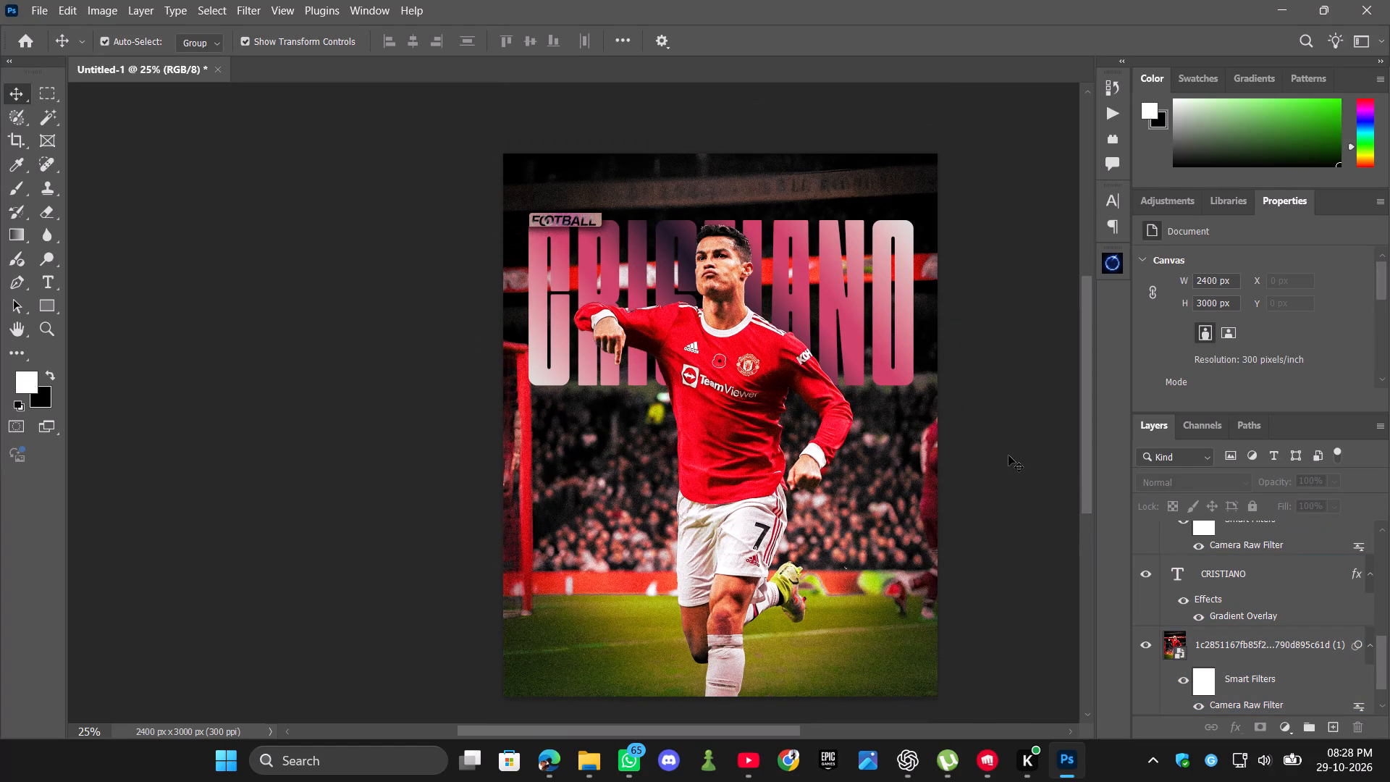
{"action": "key", "text": "ctrl+plus"}
{"action": "key", "text": "ctrl+plus"}
{"action": "scroll", "coordinate": [1008, 455], "scroll_direction": "up", "scroll_amount": 7}
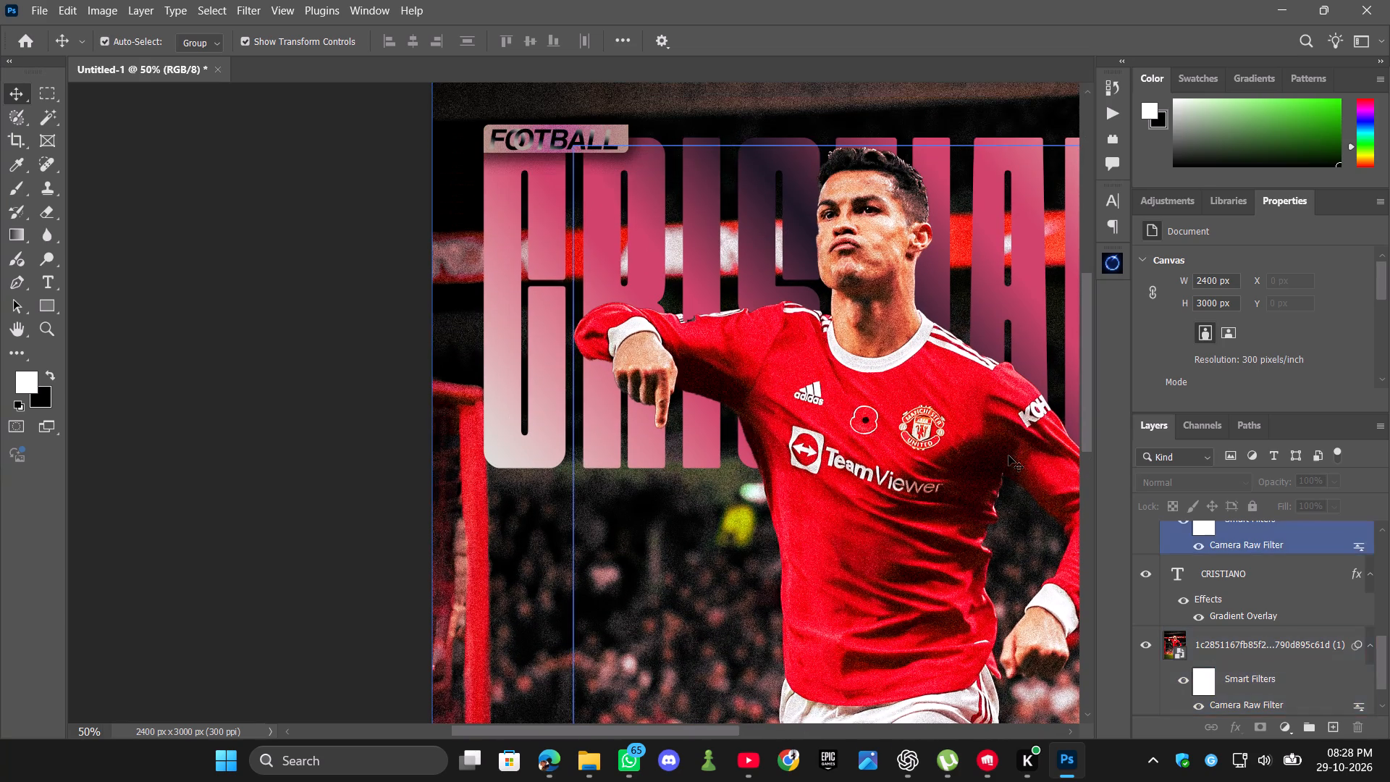
{"action": "key", "text": "ctrl+minus"}
{"action": "key", "text": "ctrl+minus"}
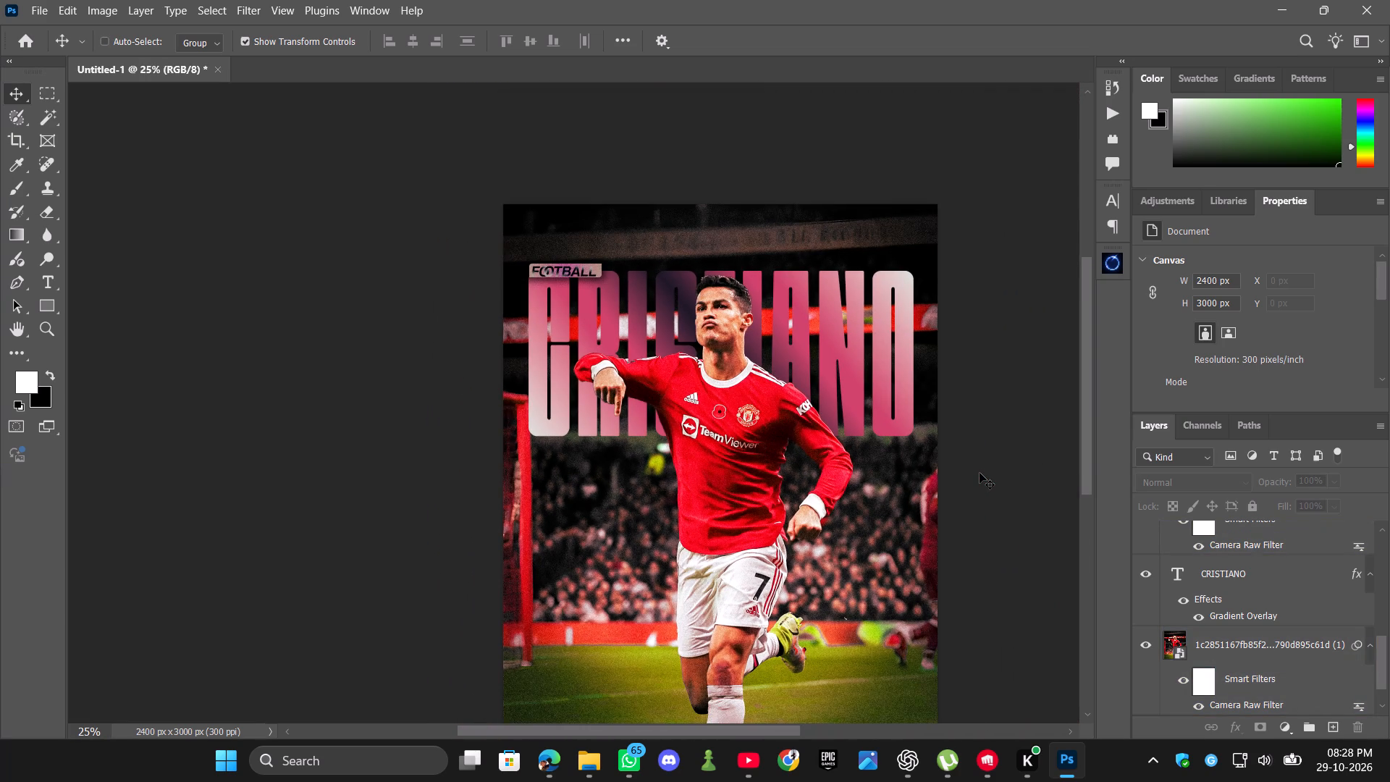
{"action": "scroll", "coordinate": [980, 473], "scroll_direction": "down", "scroll_amount": 6}
{"action": "key", "text": "ctrl+minus"}
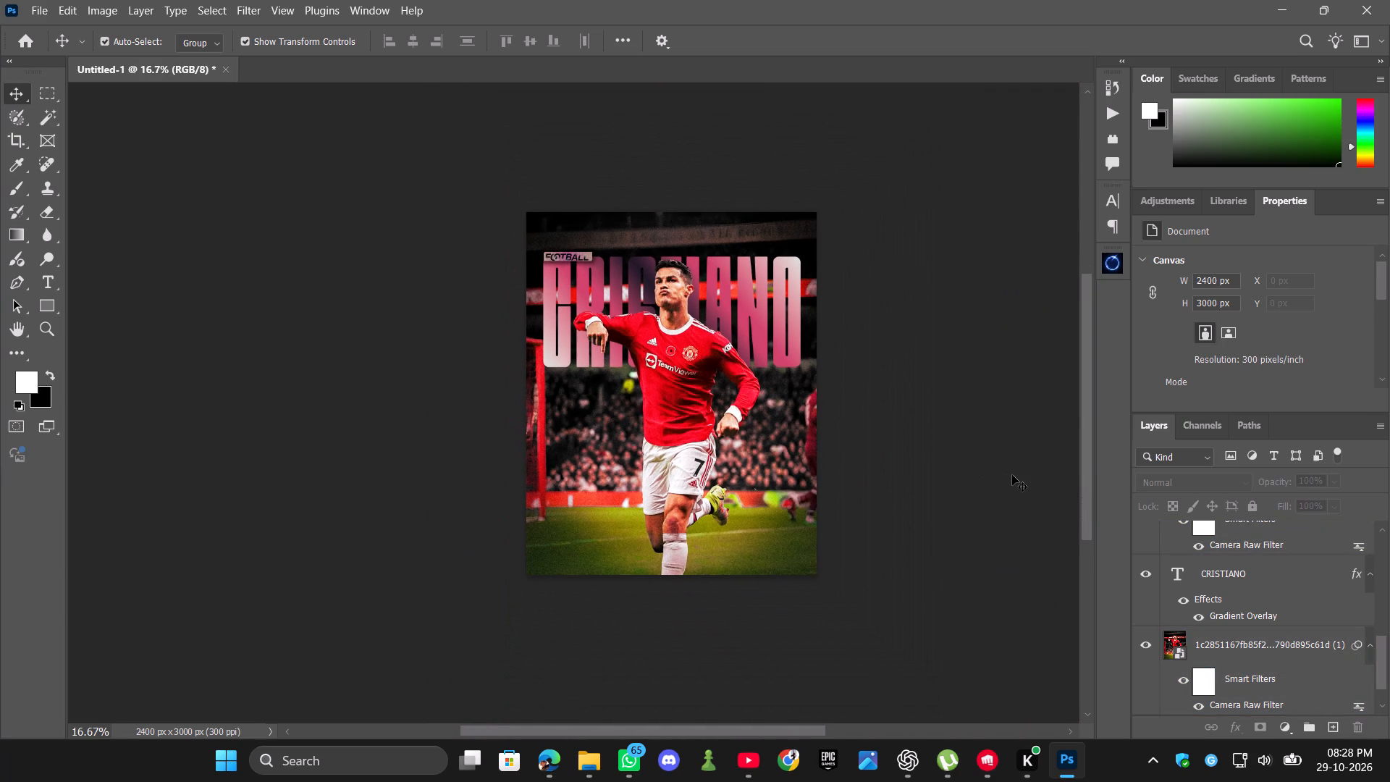
{"action": "scroll", "coordinate": [1012, 475], "scroll_direction": "up", "scroll_amount": 1}
{"action": "key", "text": "ctrl+plus"}
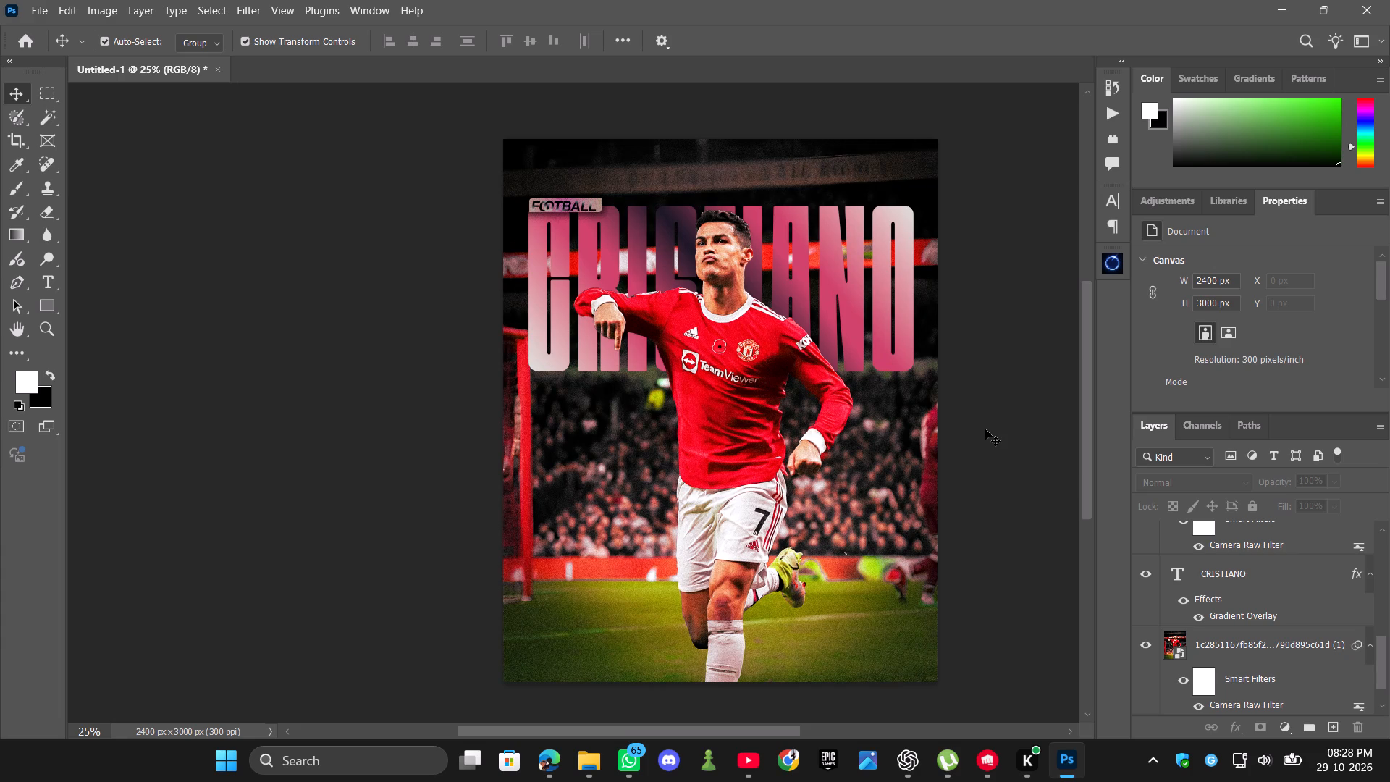
Compare the poster with the player cutout layer, and with its smart filters, hidden and shown.
{"action": "scroll", "coordinate": [1270, 632], "scroll_direction": "up", "scroll_amount": 2}
{"action": "scroll", "coordinate": [1270, 632], "scroll_direction": "down", "scroll_amount": 3}
{"action": "scroll", "coordinate": [1270, 632], "scroll_direction": "up", "scroll_amount": 4}
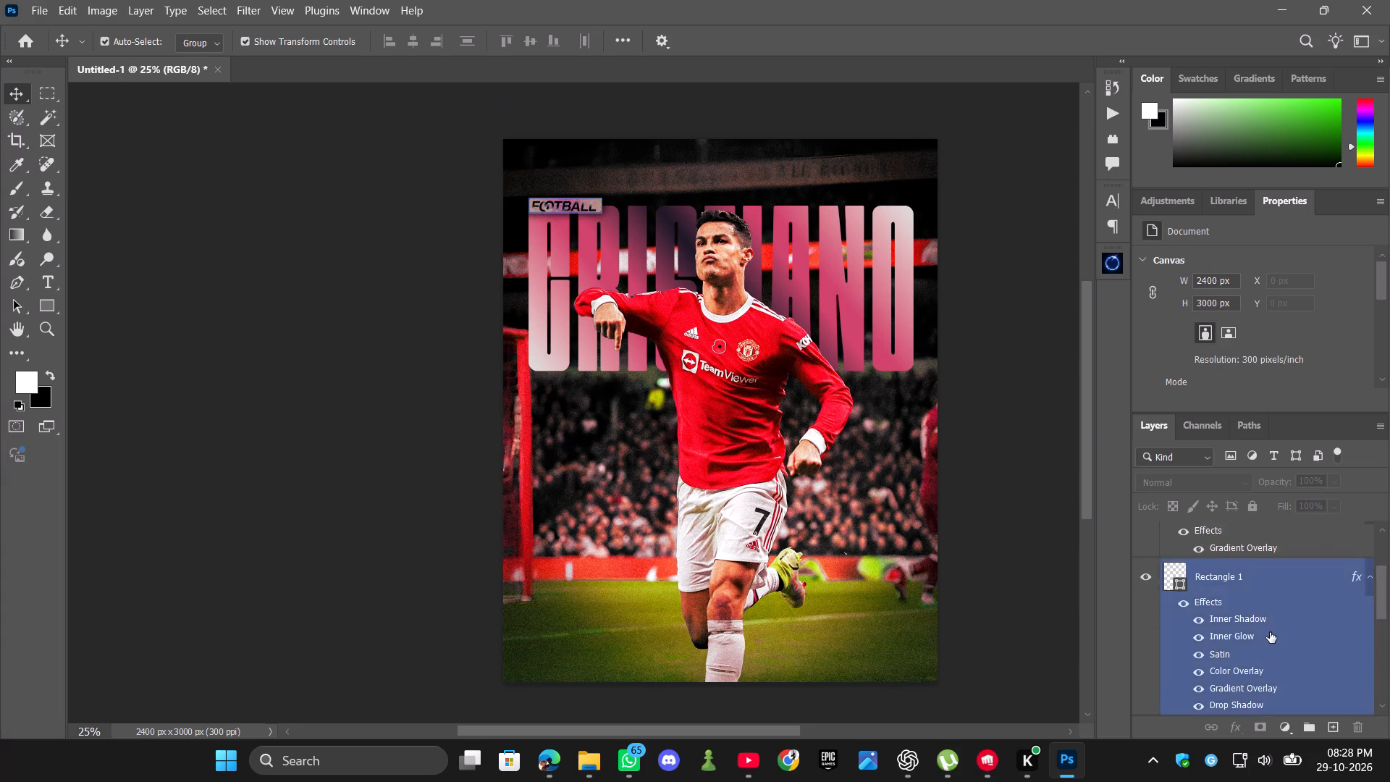
{"action": "scroll", "coordinate": [1270, 632], "scroll_direction": "up", "scroll_amount": 2}
{"action": "scroll", "coordinate": [1270, 632], "scroll_direction": "down", "scroll_amount": 3}
{"action": "left_click", "coordinate": [1273, 626]}
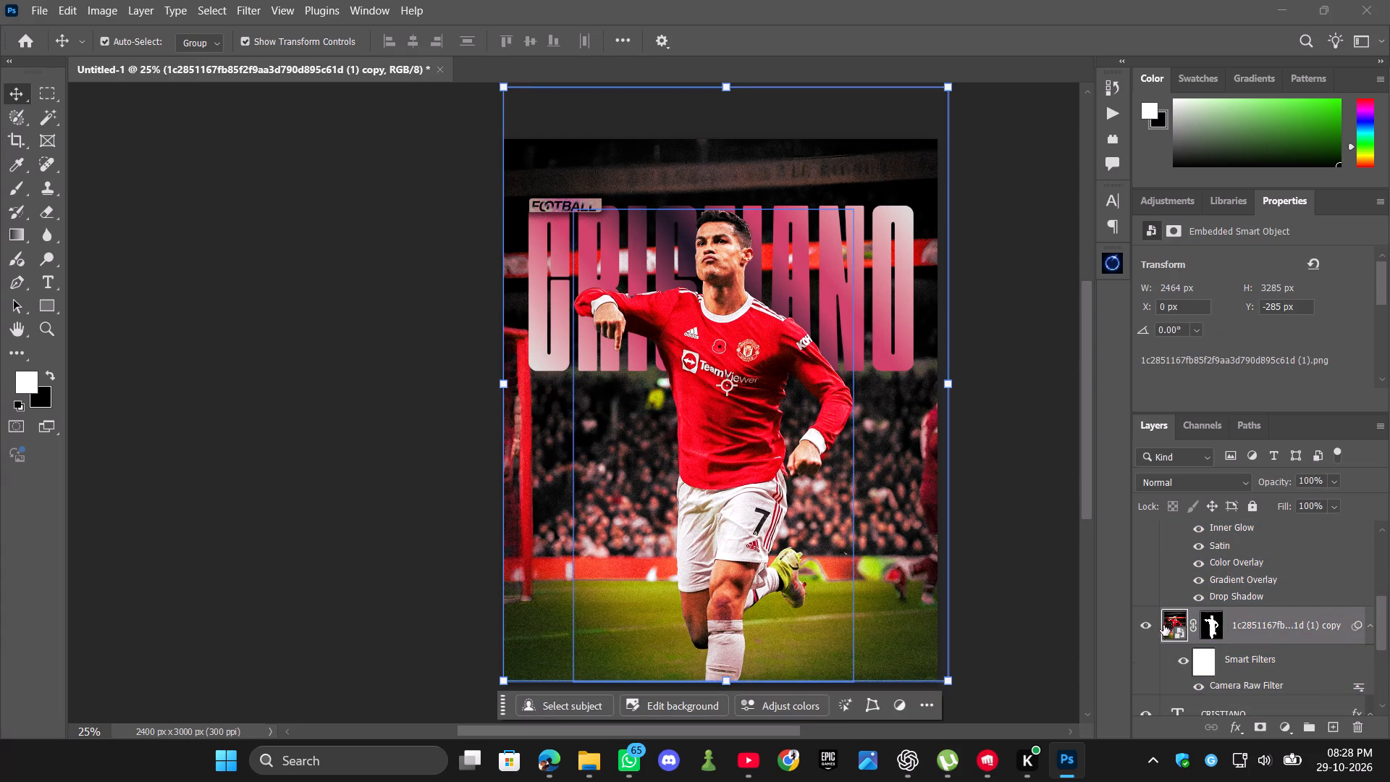
{"action": "left_click", "coordinate": [1150, 626]}
{"action": "triple_click", "coordinate": [1150, 626]}
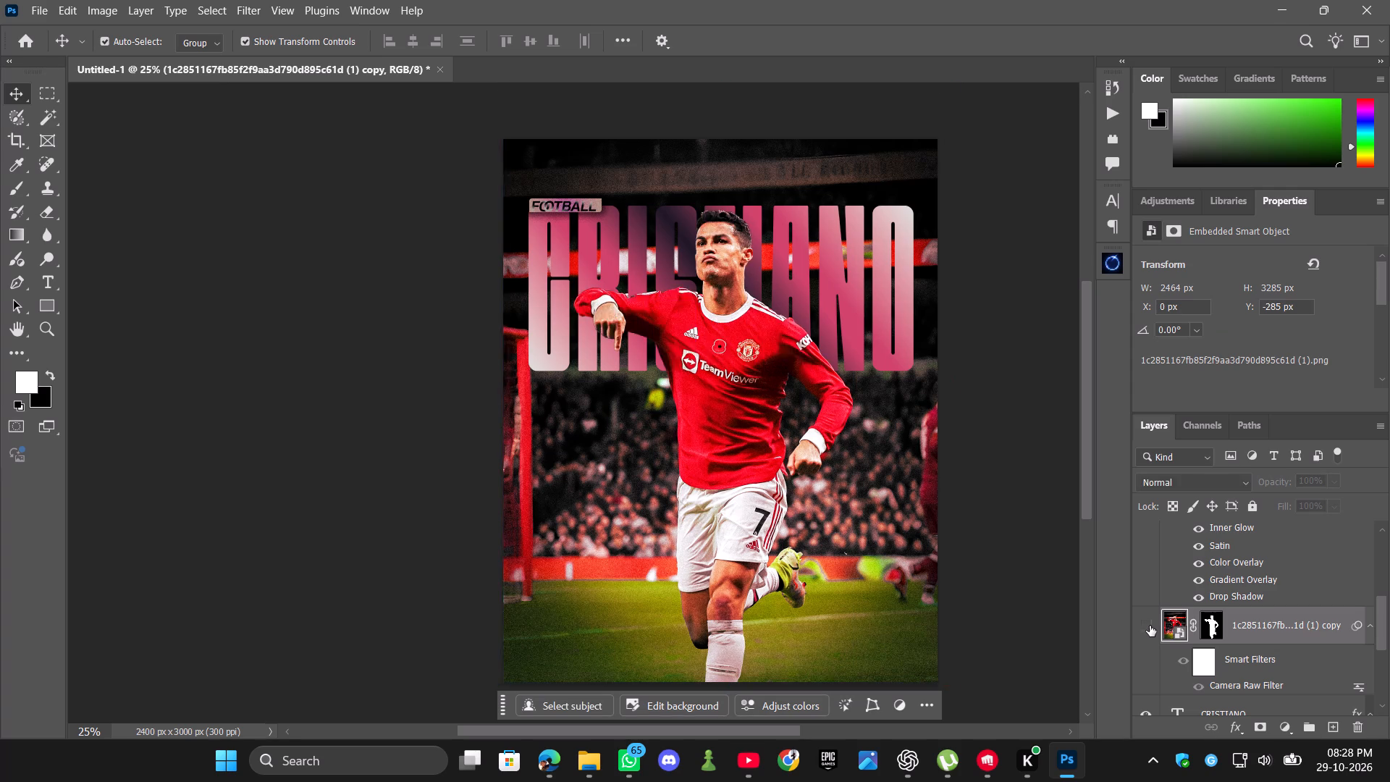
{"action": "triple_click", "coordinate": [1150, 626]}
{"action": "triple_click", "coordinate": [1150, 626]}
{"action": "triple_click", "coordinate": [1150, 626]}
{"action": "triple_click", "coordinate": [1150, 626]}
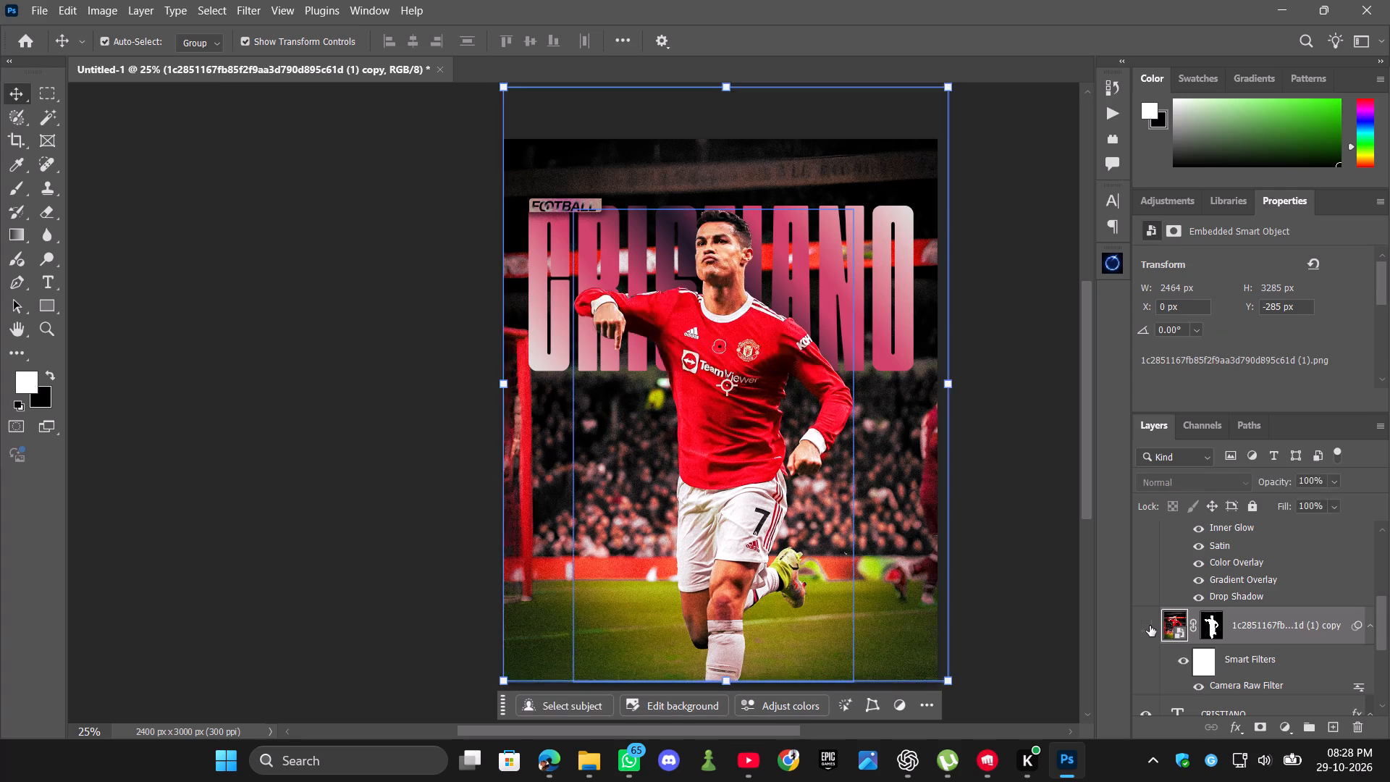
{"action": "left_click", "coordinate": [1150, 626]}
{"action": "left_click", "coordinate": [1150, 626]}
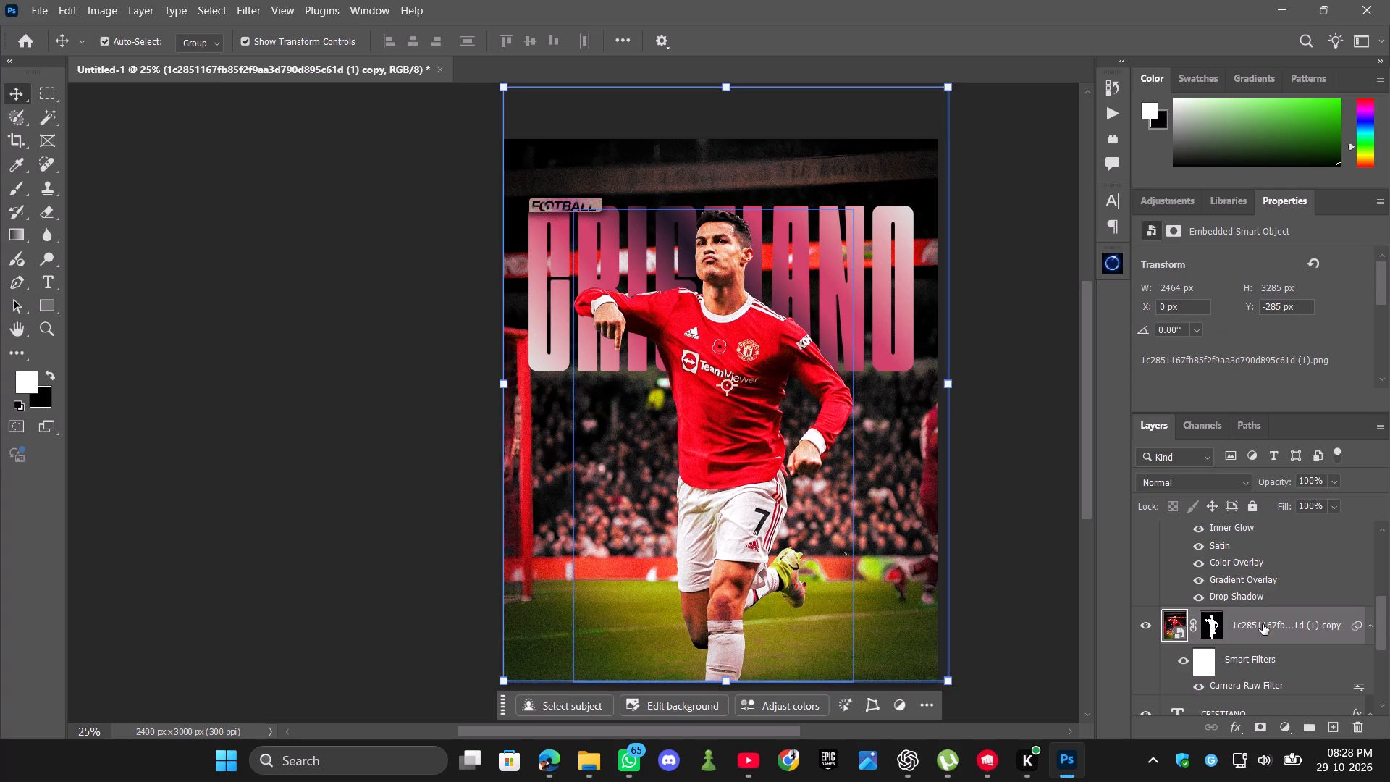
{"action": "left_click", "coordinate": [1263, 624]}
{"action": "left_click", "coordinate": [1183, 663]}
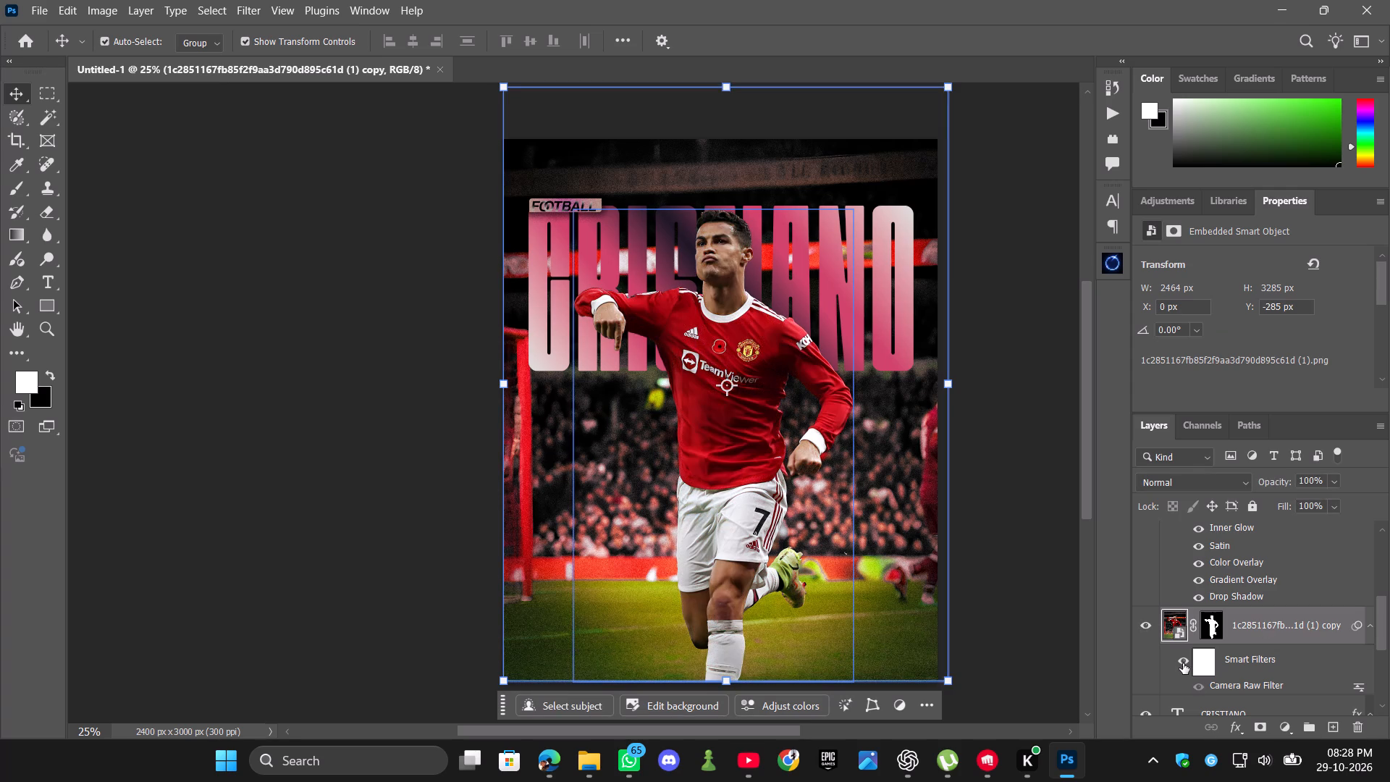
{"action": "left_click", "coordinate": [1183, 663]}
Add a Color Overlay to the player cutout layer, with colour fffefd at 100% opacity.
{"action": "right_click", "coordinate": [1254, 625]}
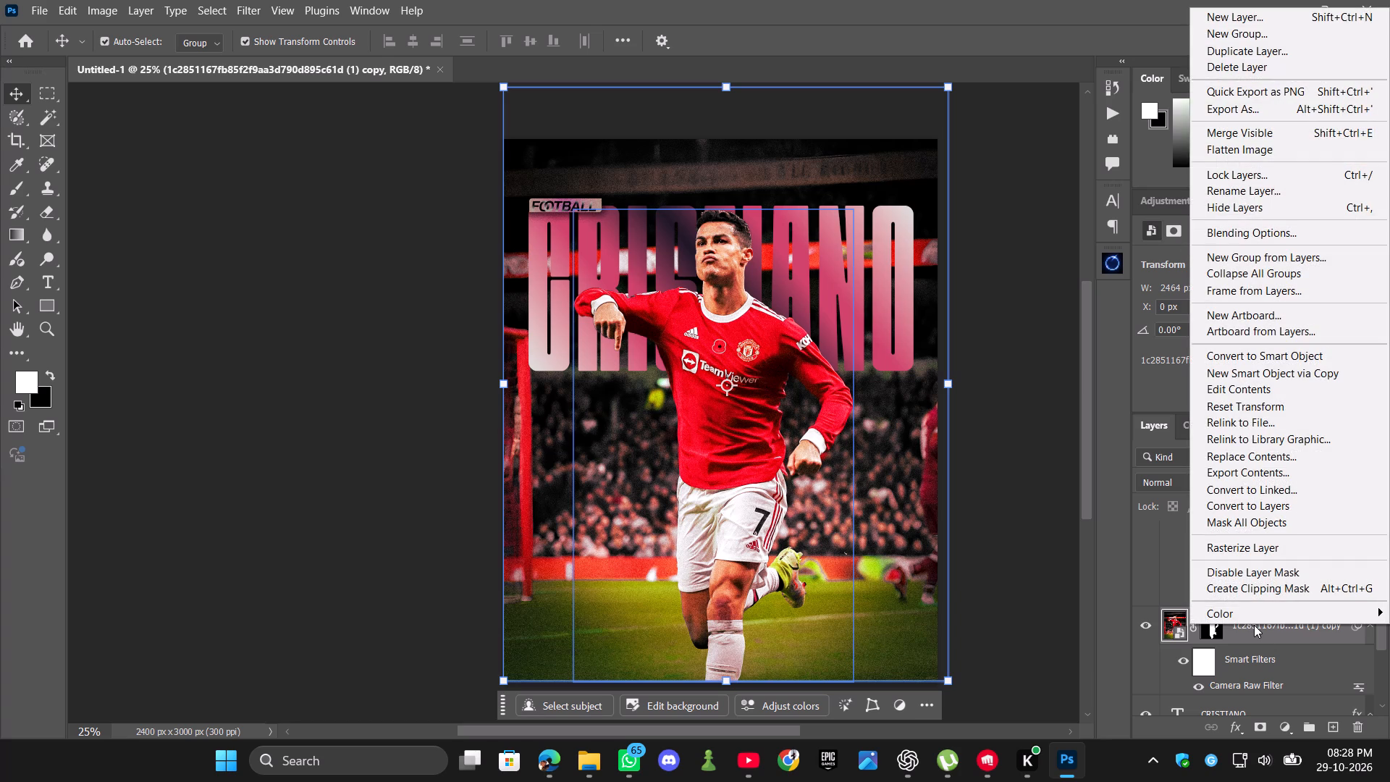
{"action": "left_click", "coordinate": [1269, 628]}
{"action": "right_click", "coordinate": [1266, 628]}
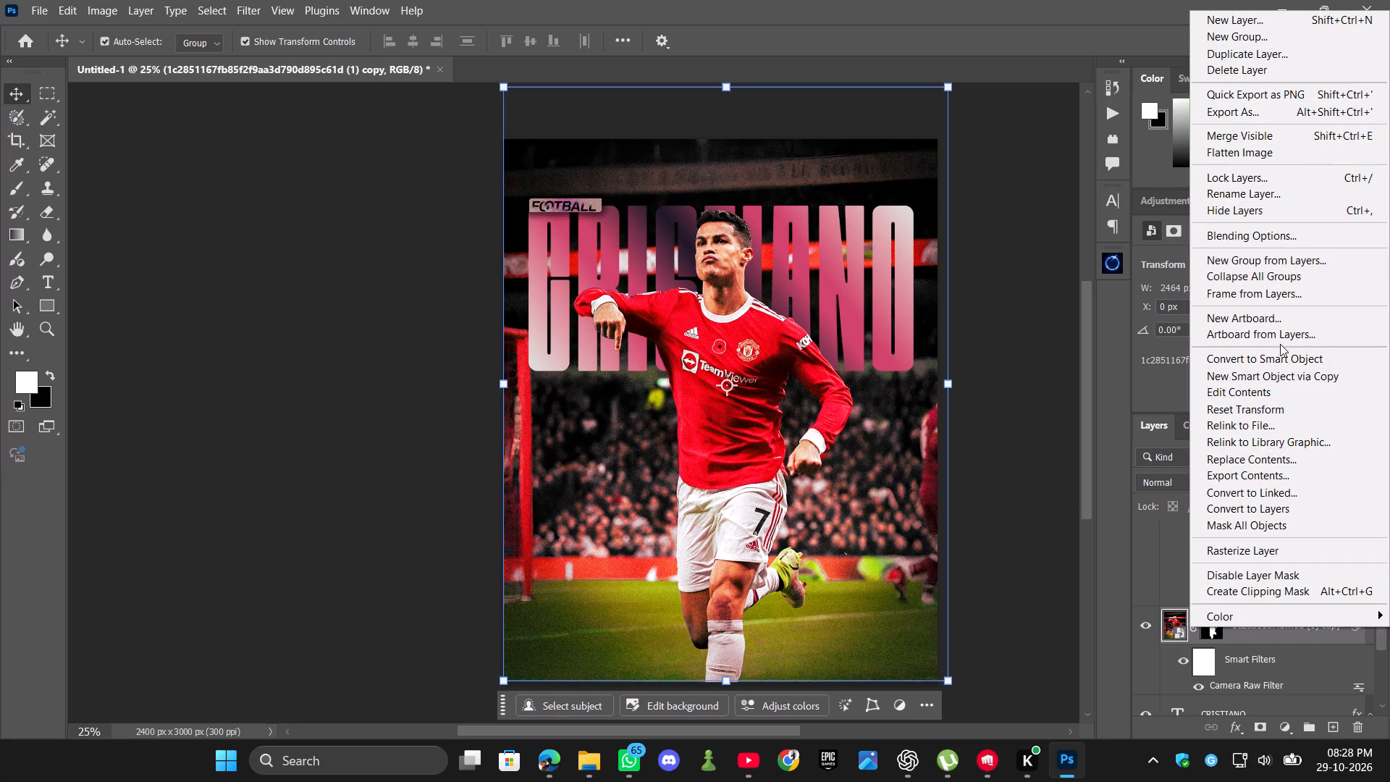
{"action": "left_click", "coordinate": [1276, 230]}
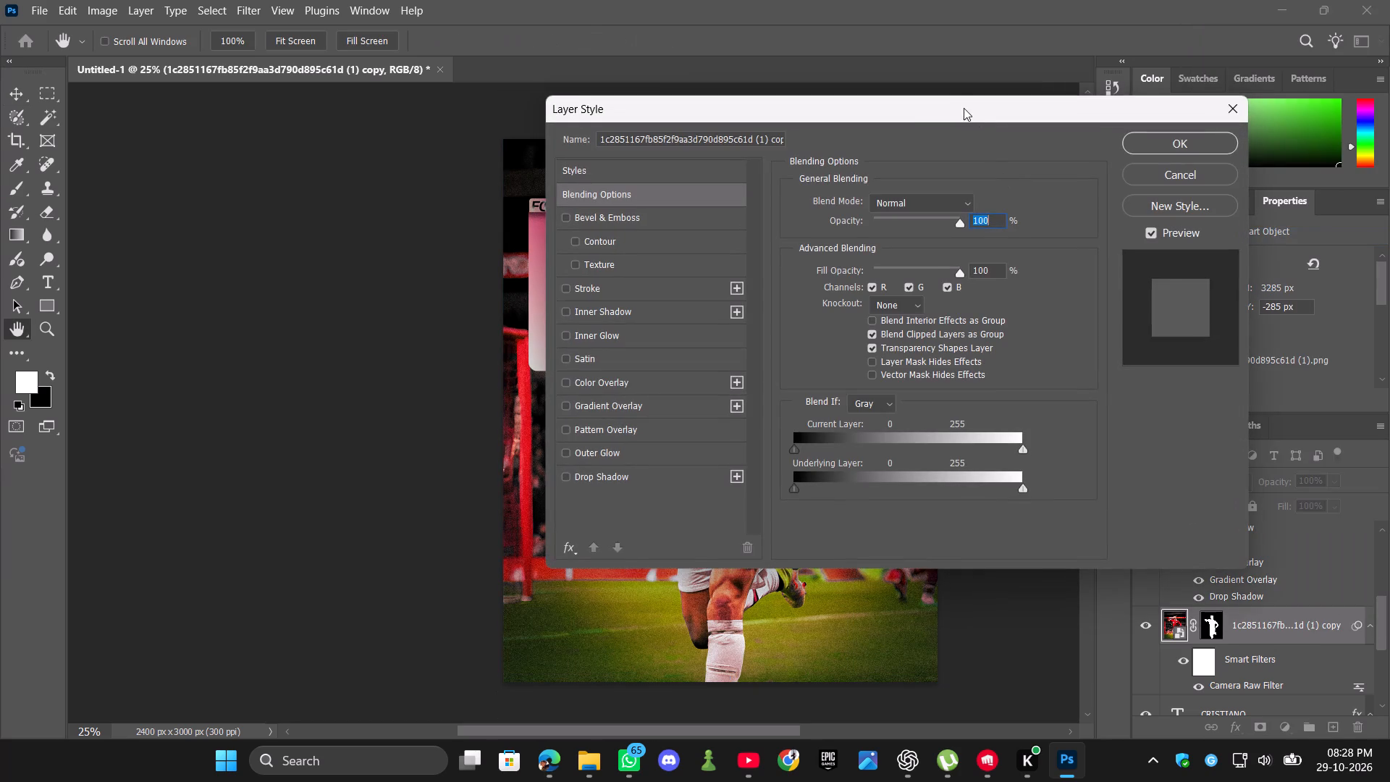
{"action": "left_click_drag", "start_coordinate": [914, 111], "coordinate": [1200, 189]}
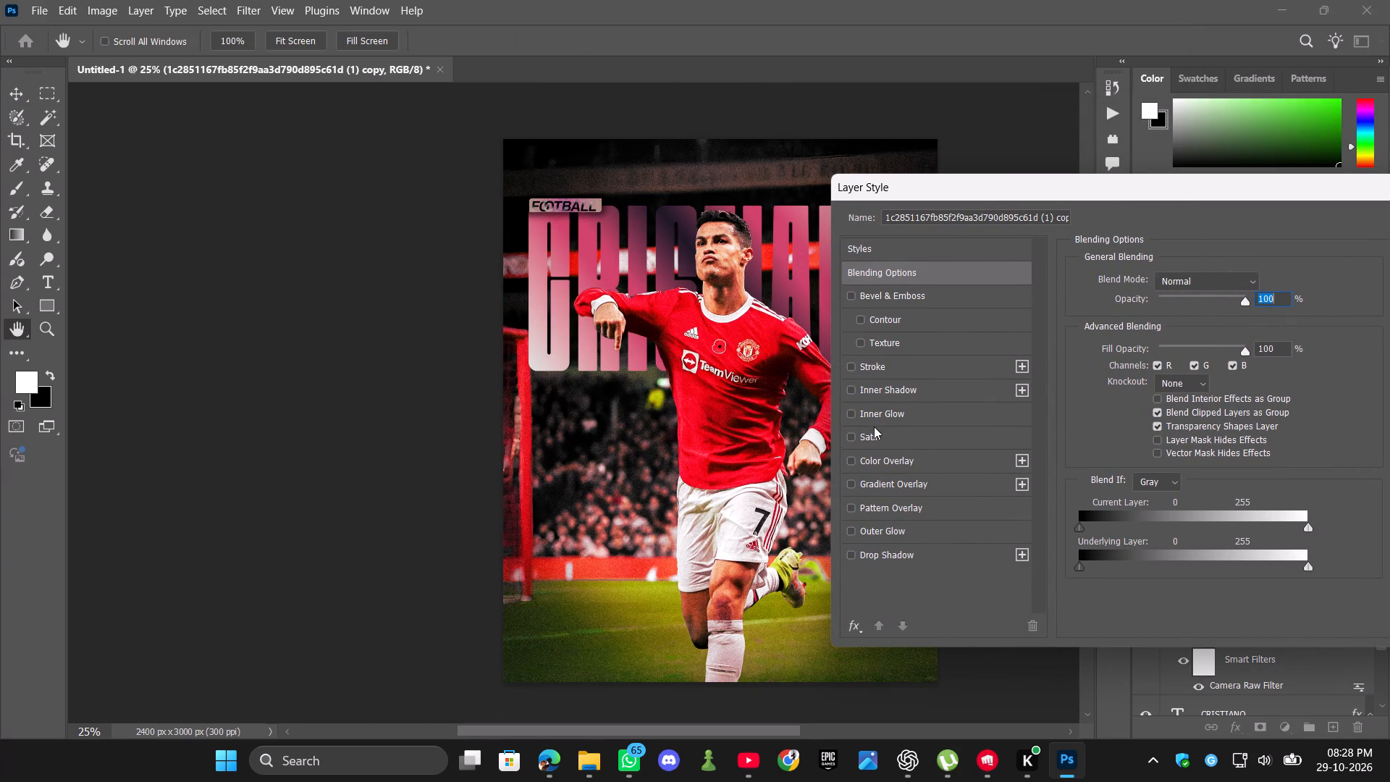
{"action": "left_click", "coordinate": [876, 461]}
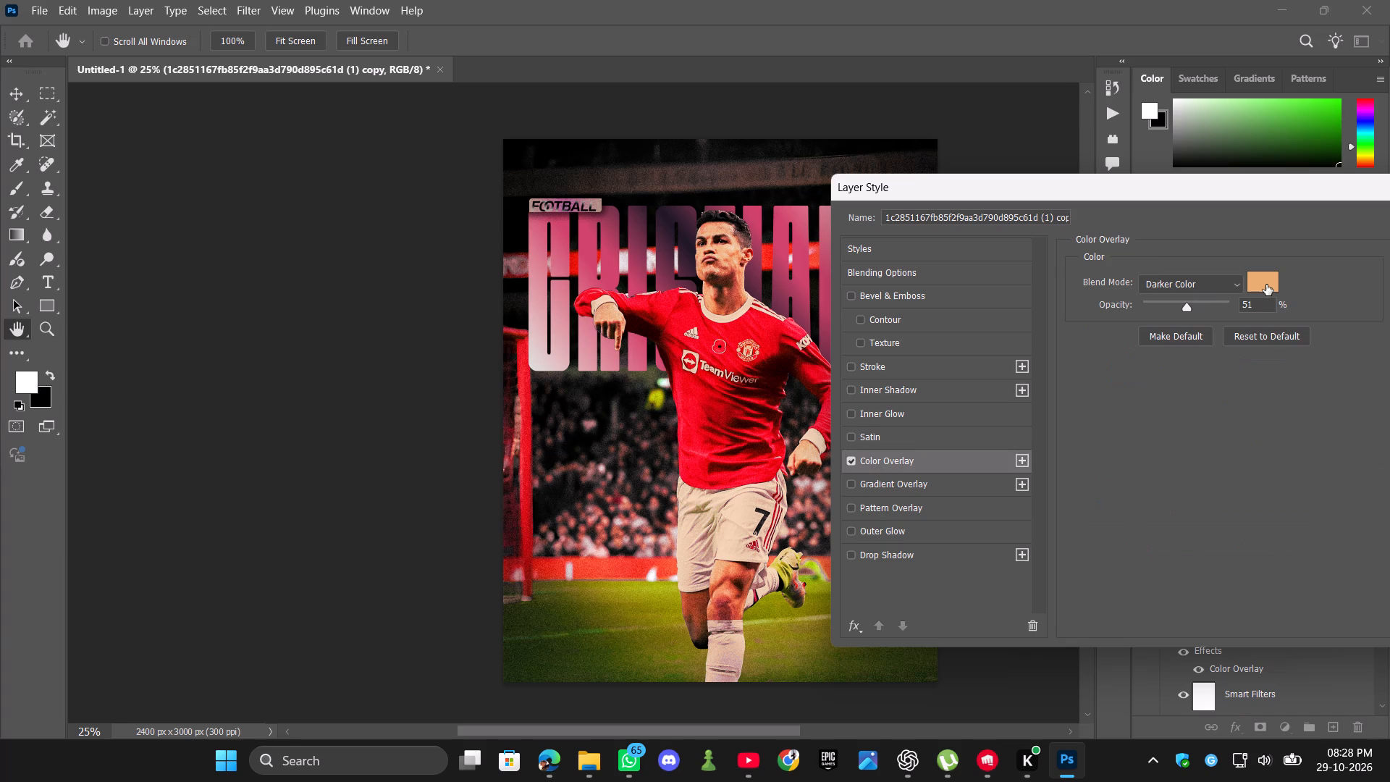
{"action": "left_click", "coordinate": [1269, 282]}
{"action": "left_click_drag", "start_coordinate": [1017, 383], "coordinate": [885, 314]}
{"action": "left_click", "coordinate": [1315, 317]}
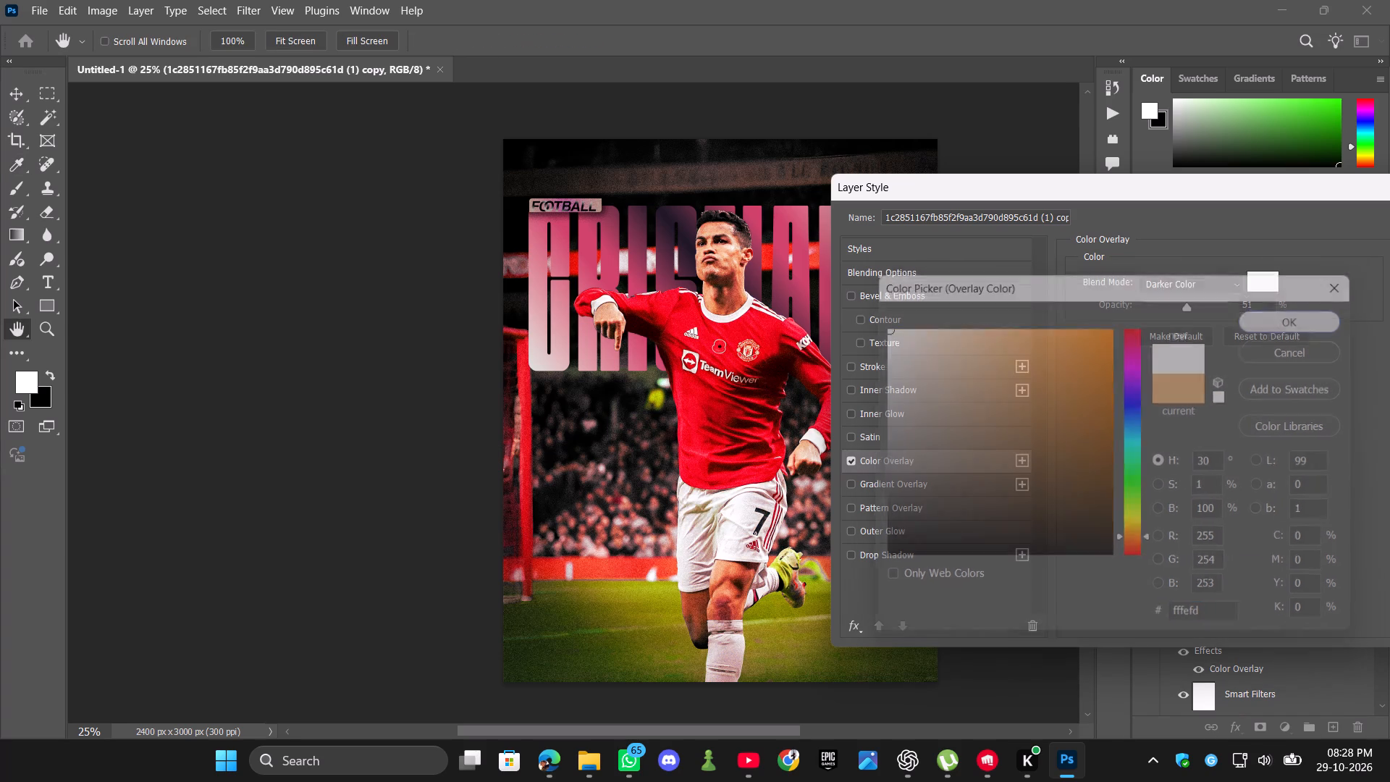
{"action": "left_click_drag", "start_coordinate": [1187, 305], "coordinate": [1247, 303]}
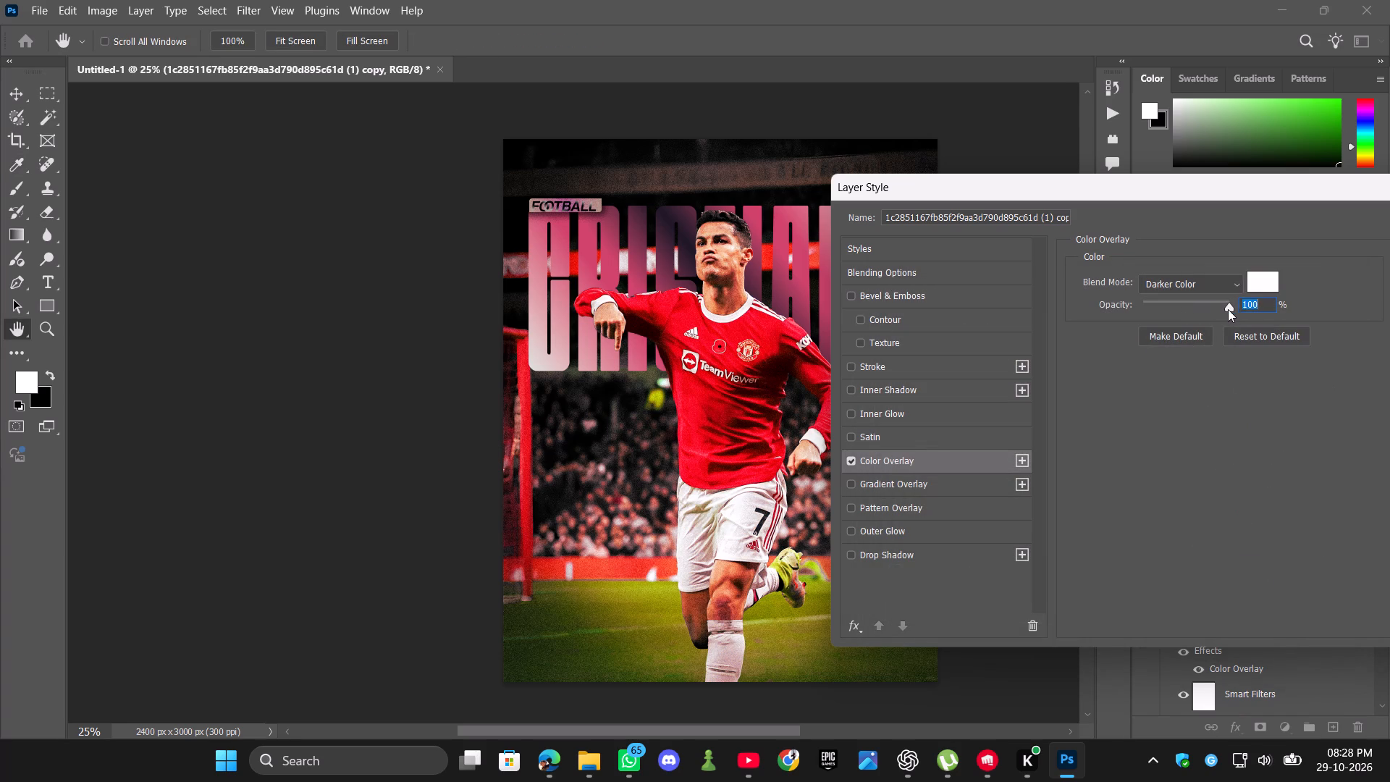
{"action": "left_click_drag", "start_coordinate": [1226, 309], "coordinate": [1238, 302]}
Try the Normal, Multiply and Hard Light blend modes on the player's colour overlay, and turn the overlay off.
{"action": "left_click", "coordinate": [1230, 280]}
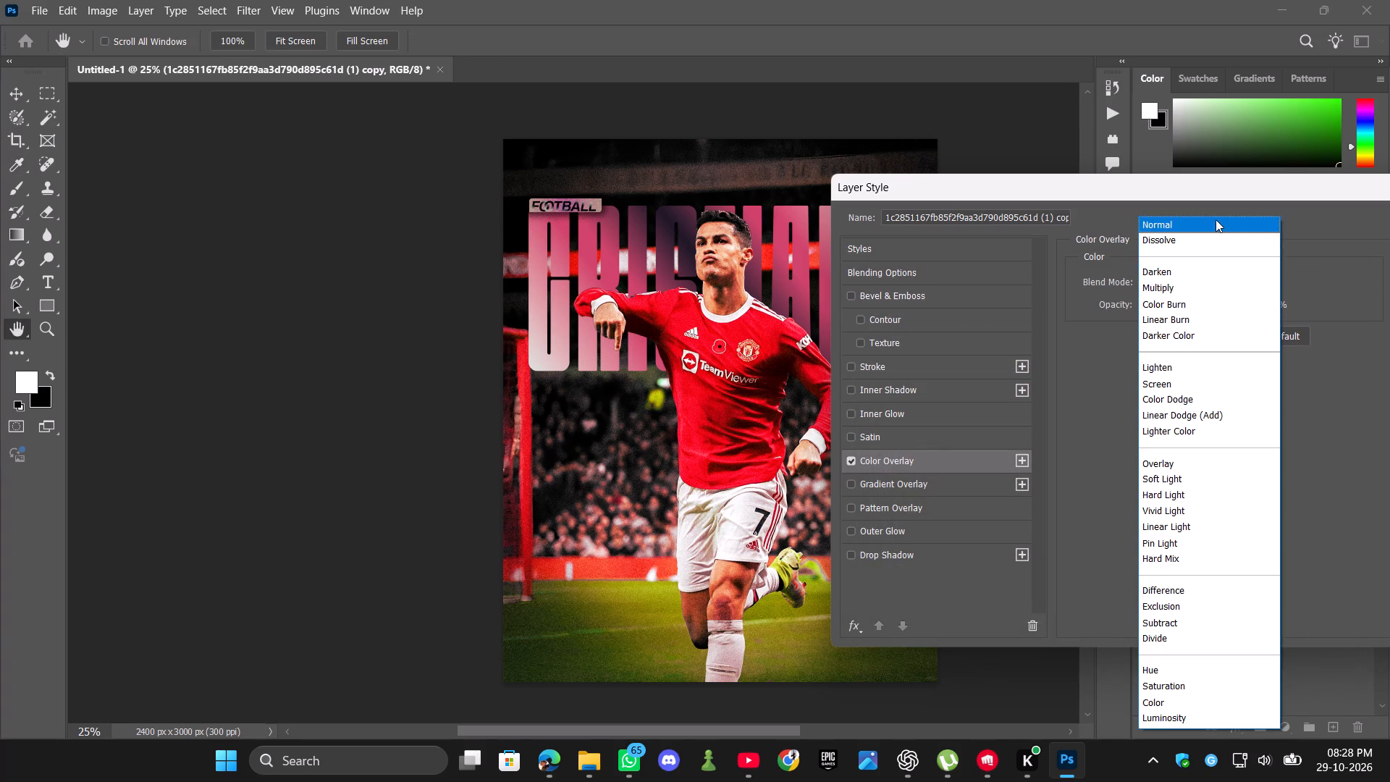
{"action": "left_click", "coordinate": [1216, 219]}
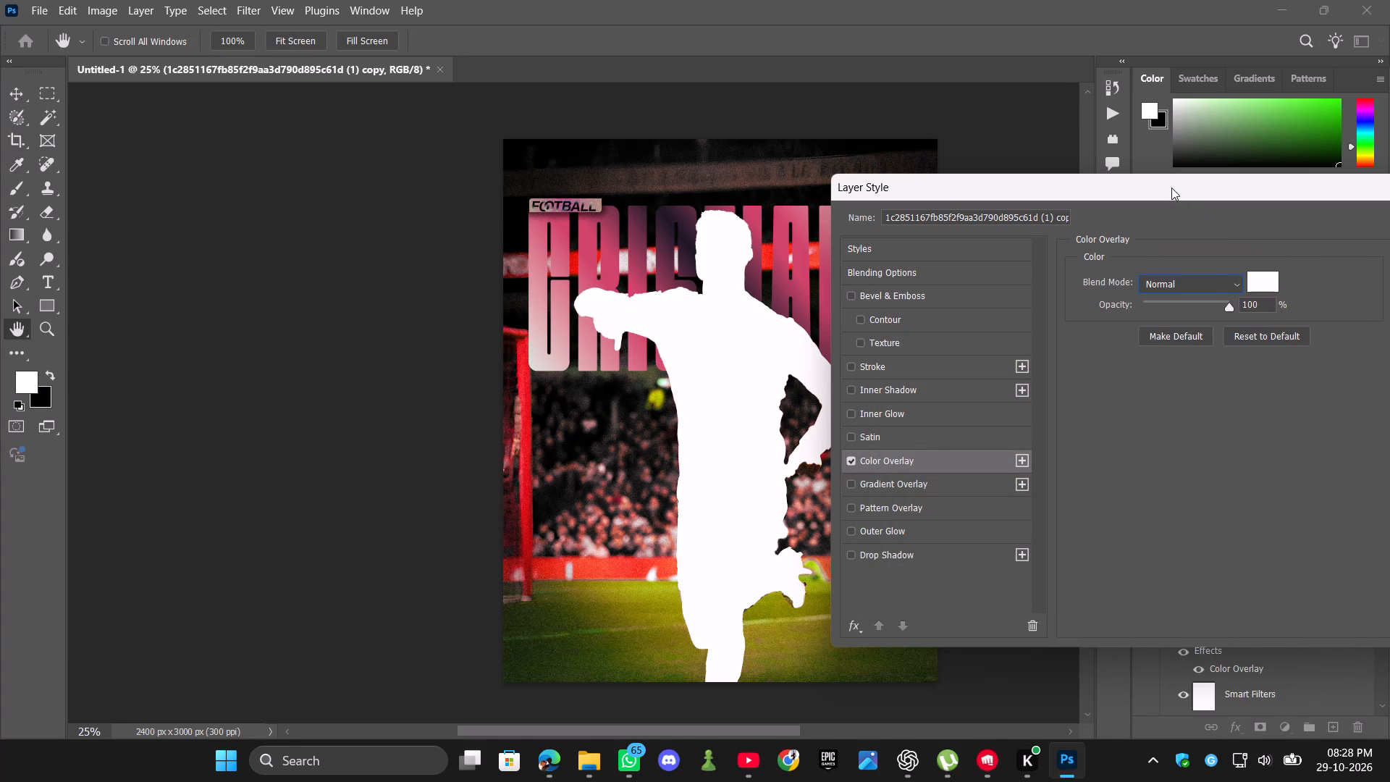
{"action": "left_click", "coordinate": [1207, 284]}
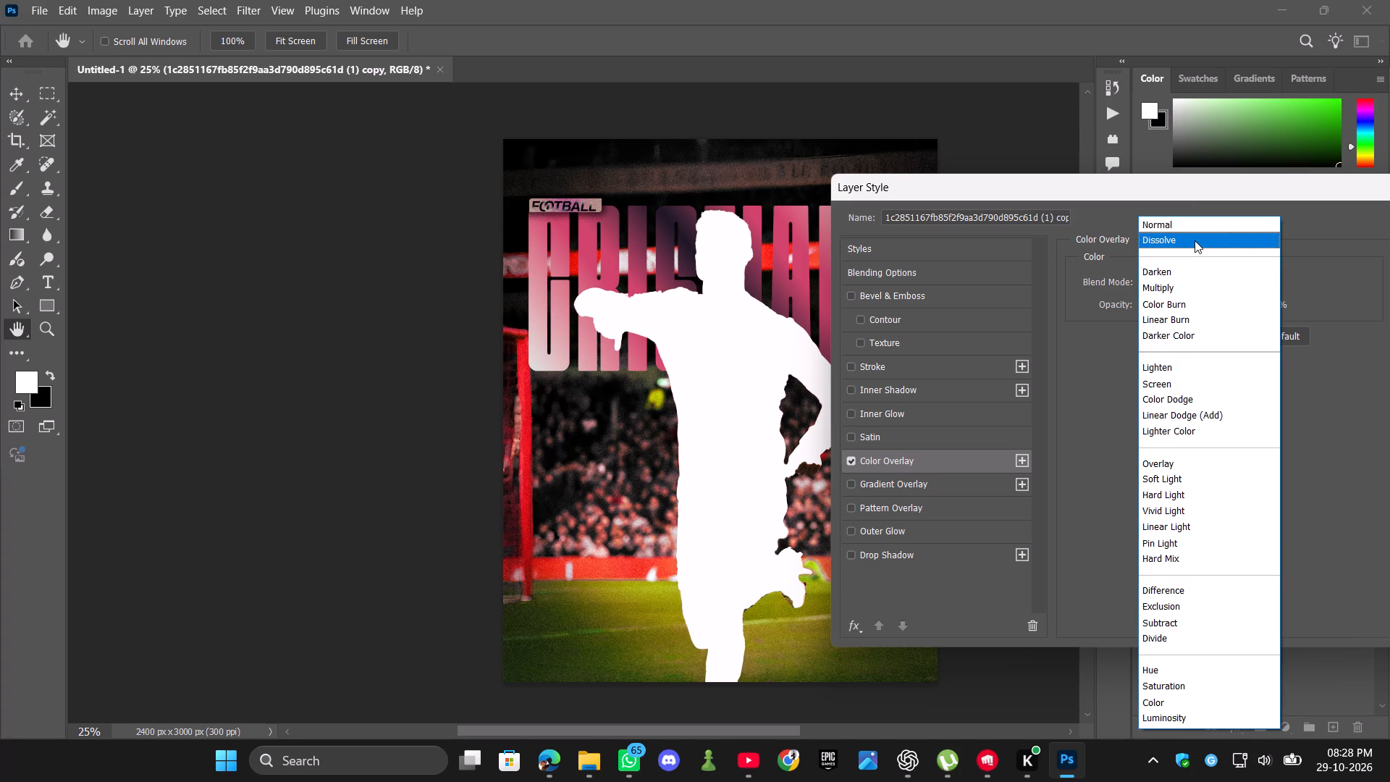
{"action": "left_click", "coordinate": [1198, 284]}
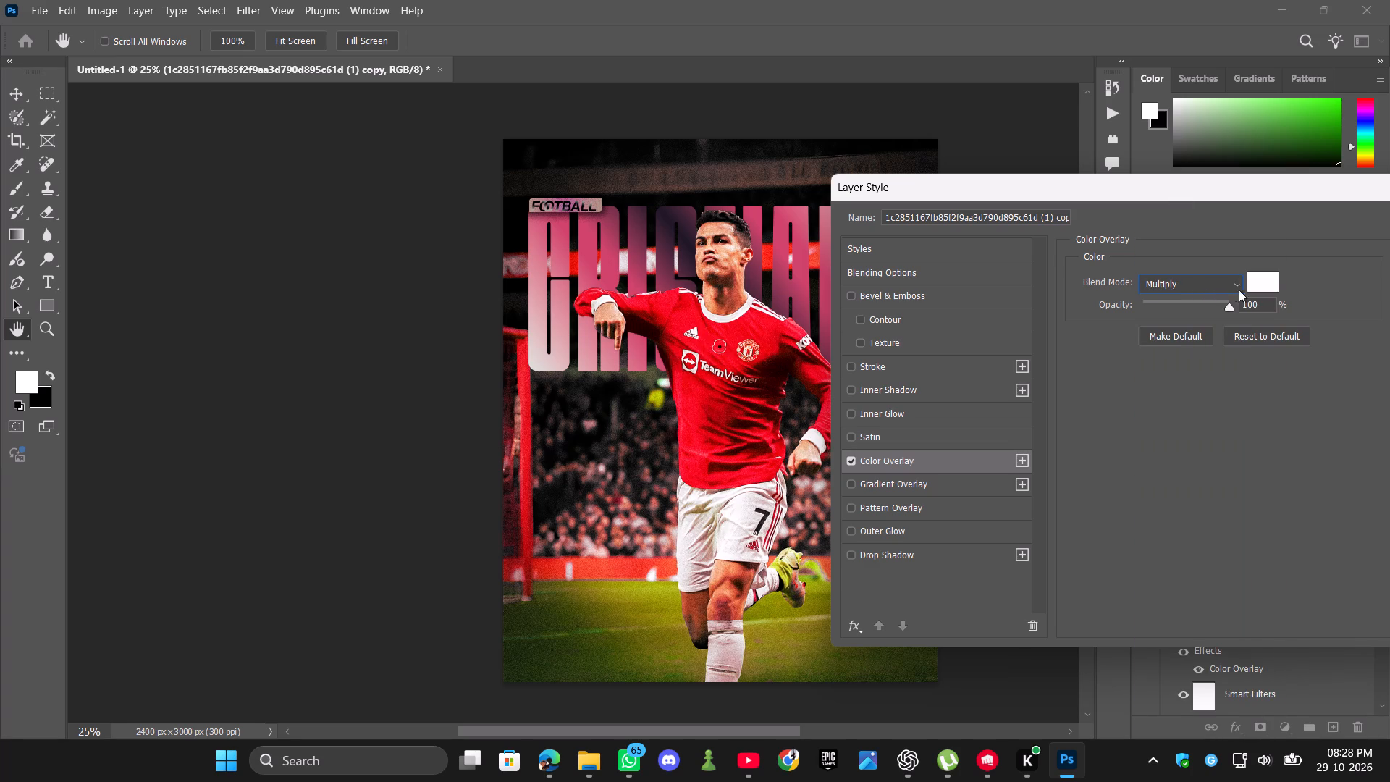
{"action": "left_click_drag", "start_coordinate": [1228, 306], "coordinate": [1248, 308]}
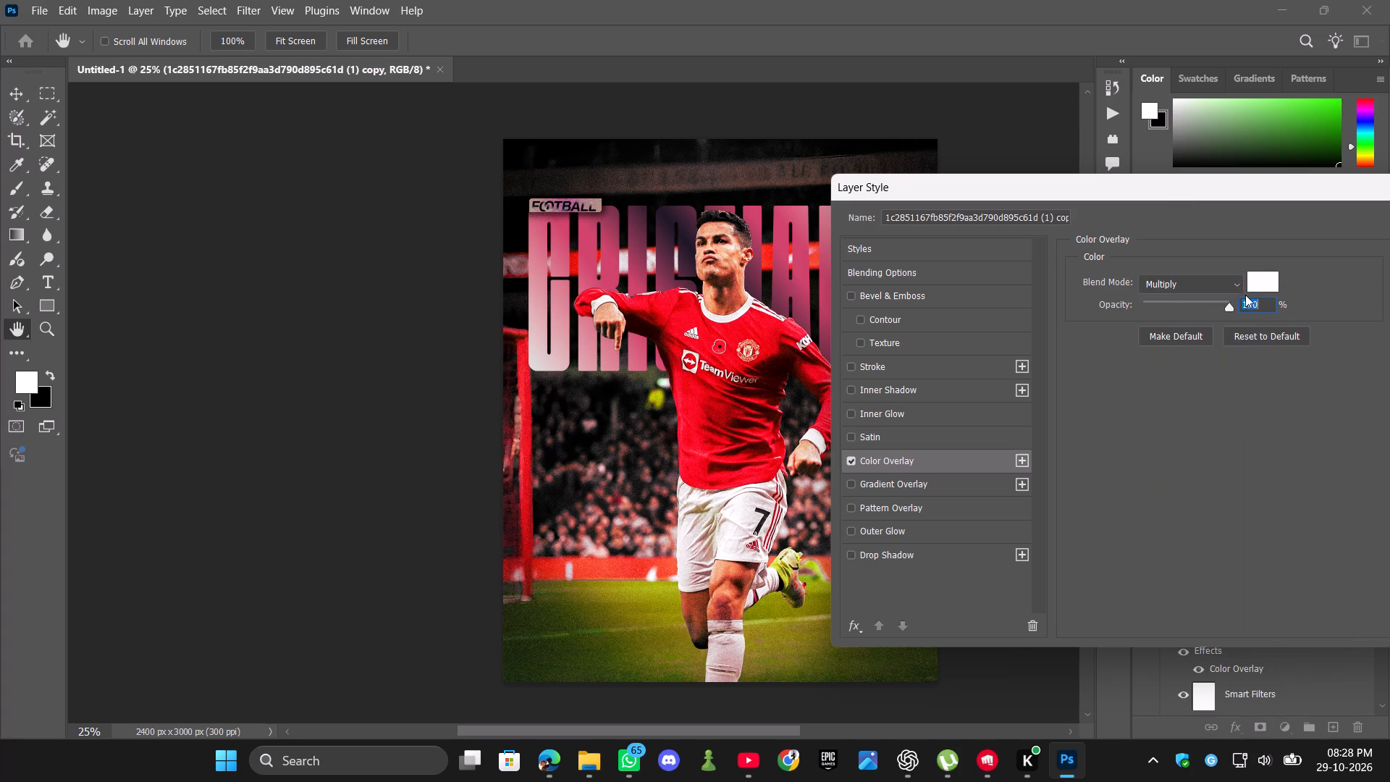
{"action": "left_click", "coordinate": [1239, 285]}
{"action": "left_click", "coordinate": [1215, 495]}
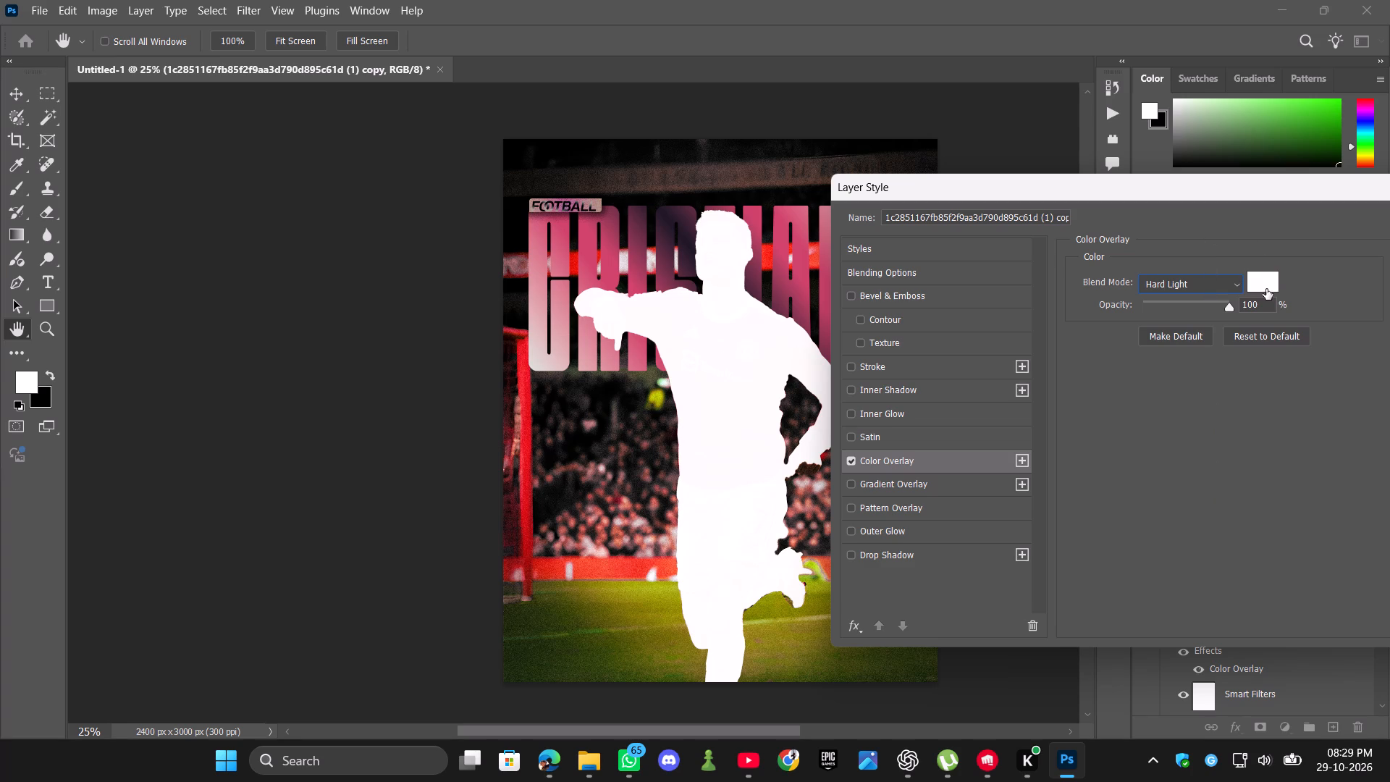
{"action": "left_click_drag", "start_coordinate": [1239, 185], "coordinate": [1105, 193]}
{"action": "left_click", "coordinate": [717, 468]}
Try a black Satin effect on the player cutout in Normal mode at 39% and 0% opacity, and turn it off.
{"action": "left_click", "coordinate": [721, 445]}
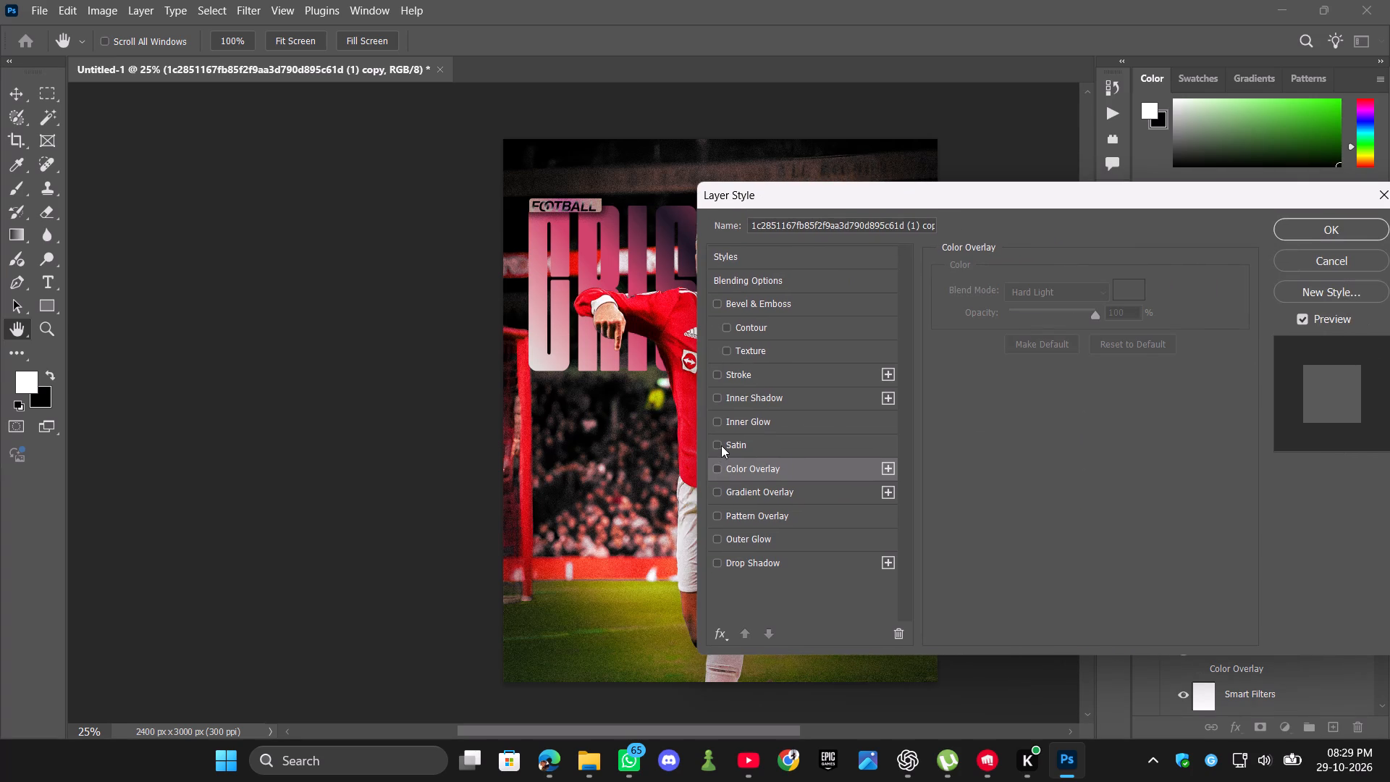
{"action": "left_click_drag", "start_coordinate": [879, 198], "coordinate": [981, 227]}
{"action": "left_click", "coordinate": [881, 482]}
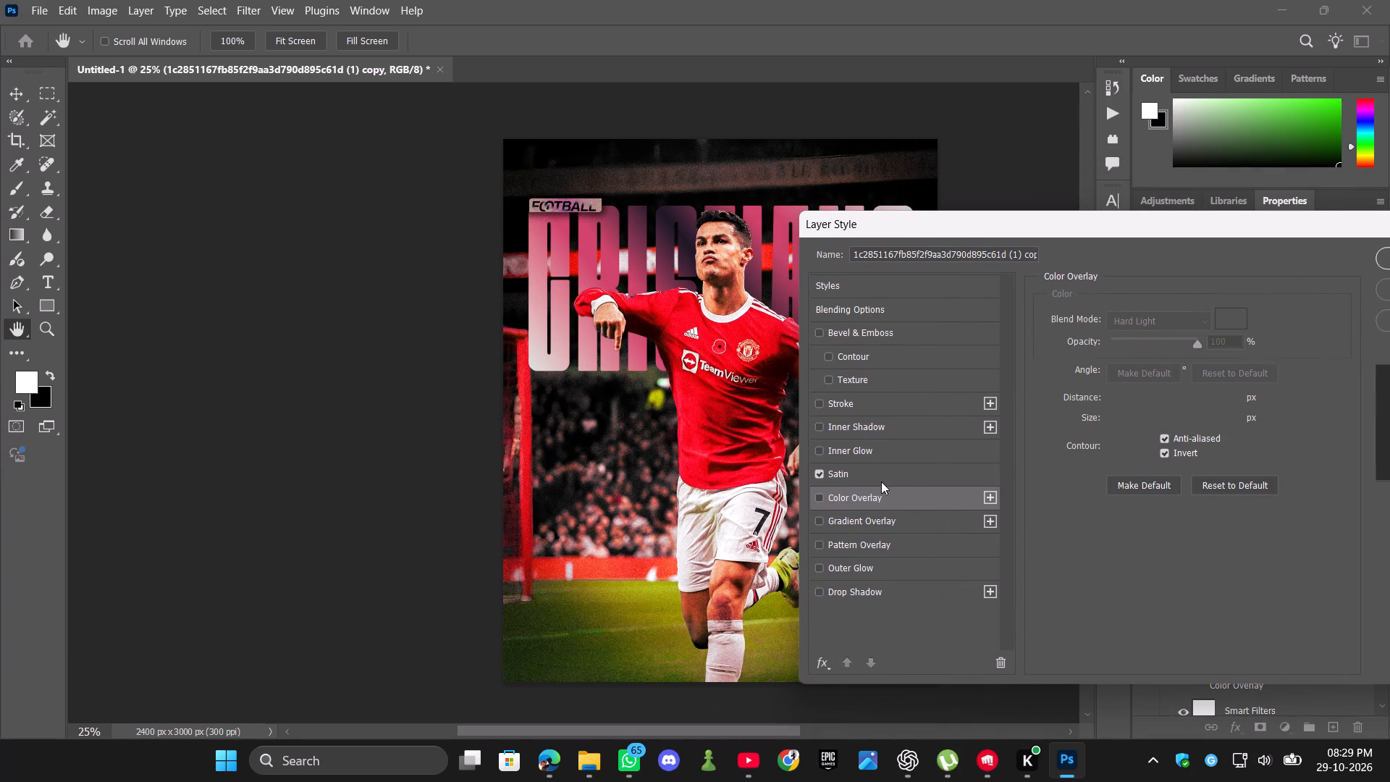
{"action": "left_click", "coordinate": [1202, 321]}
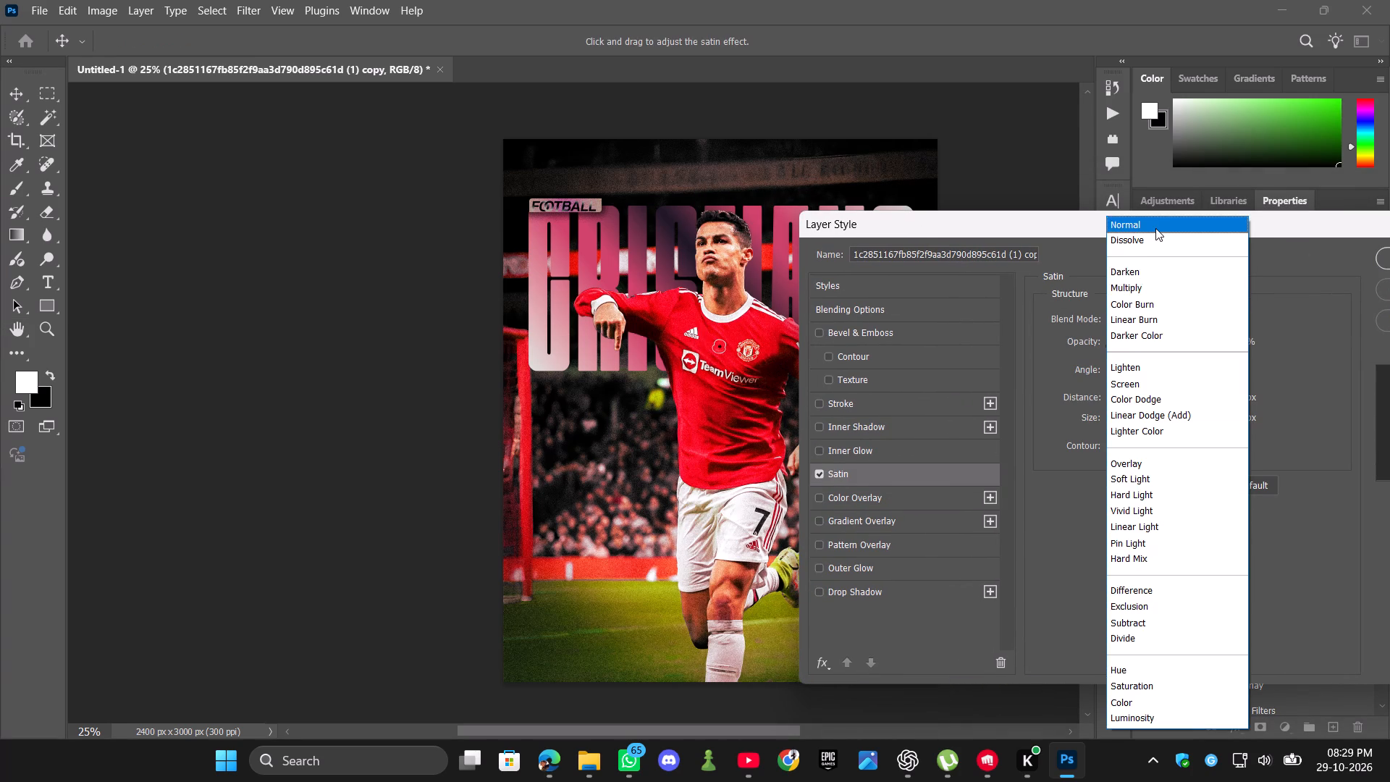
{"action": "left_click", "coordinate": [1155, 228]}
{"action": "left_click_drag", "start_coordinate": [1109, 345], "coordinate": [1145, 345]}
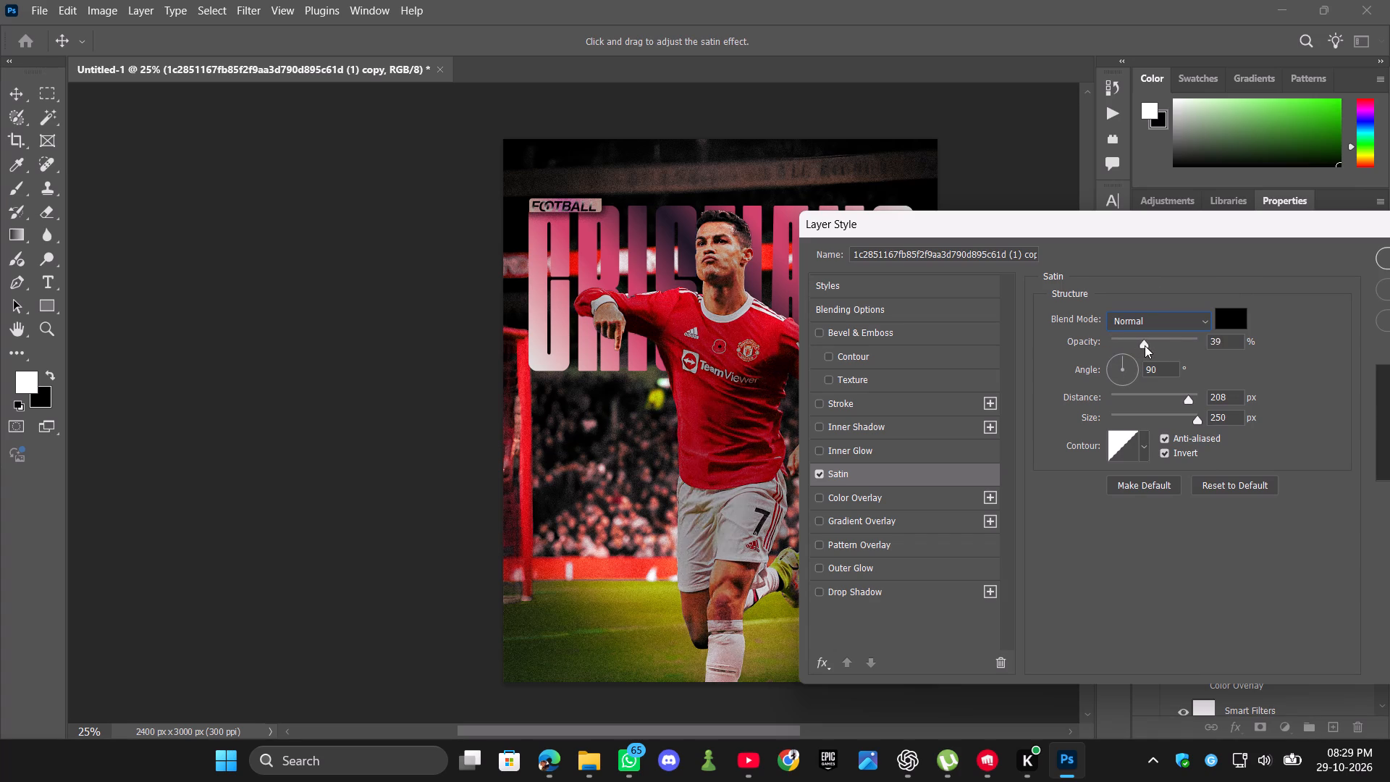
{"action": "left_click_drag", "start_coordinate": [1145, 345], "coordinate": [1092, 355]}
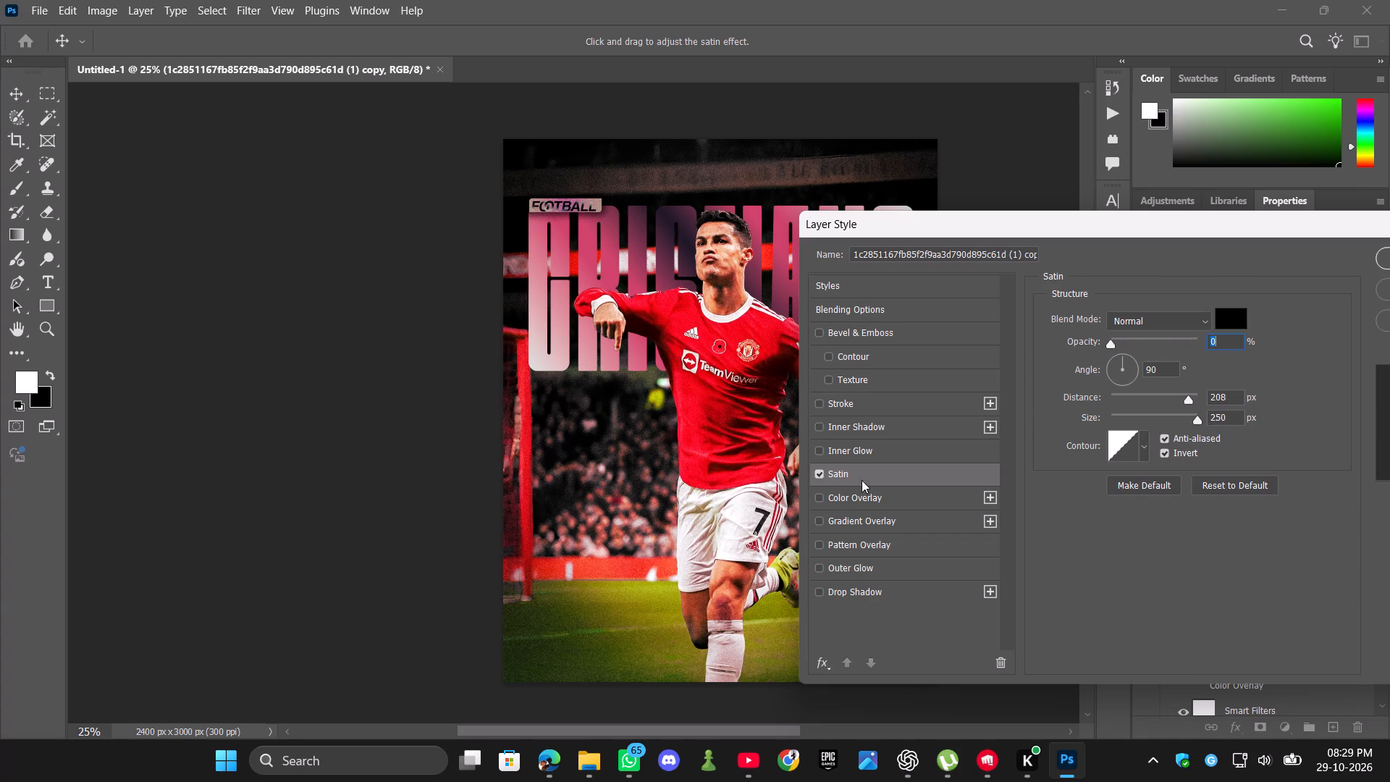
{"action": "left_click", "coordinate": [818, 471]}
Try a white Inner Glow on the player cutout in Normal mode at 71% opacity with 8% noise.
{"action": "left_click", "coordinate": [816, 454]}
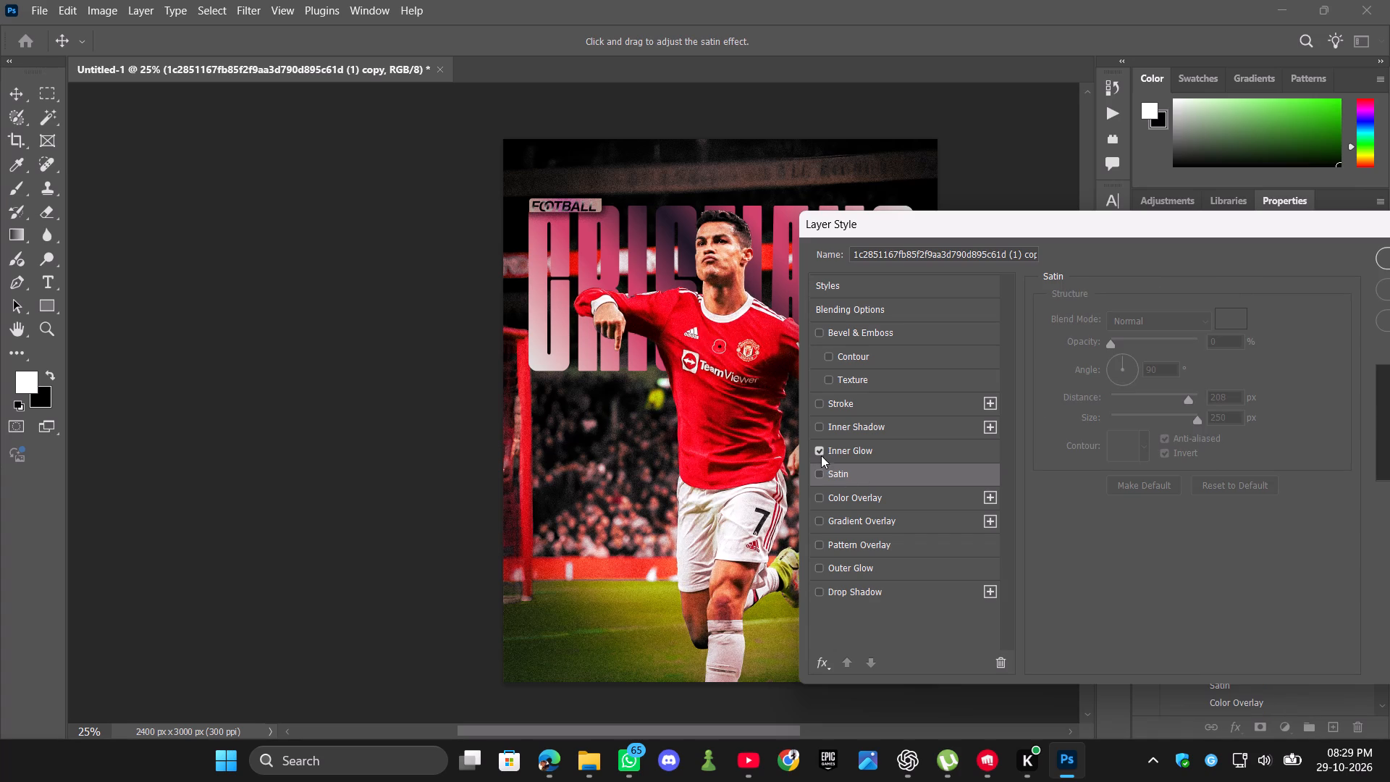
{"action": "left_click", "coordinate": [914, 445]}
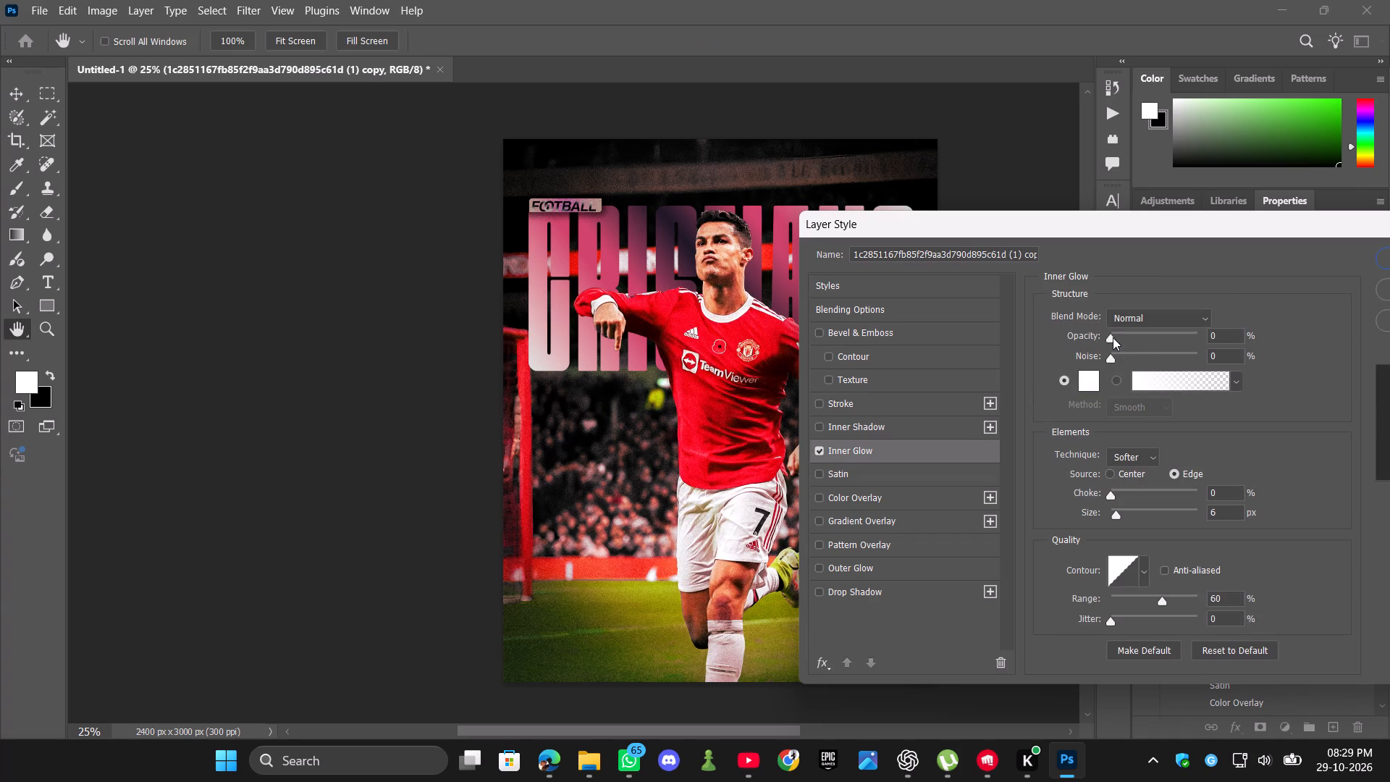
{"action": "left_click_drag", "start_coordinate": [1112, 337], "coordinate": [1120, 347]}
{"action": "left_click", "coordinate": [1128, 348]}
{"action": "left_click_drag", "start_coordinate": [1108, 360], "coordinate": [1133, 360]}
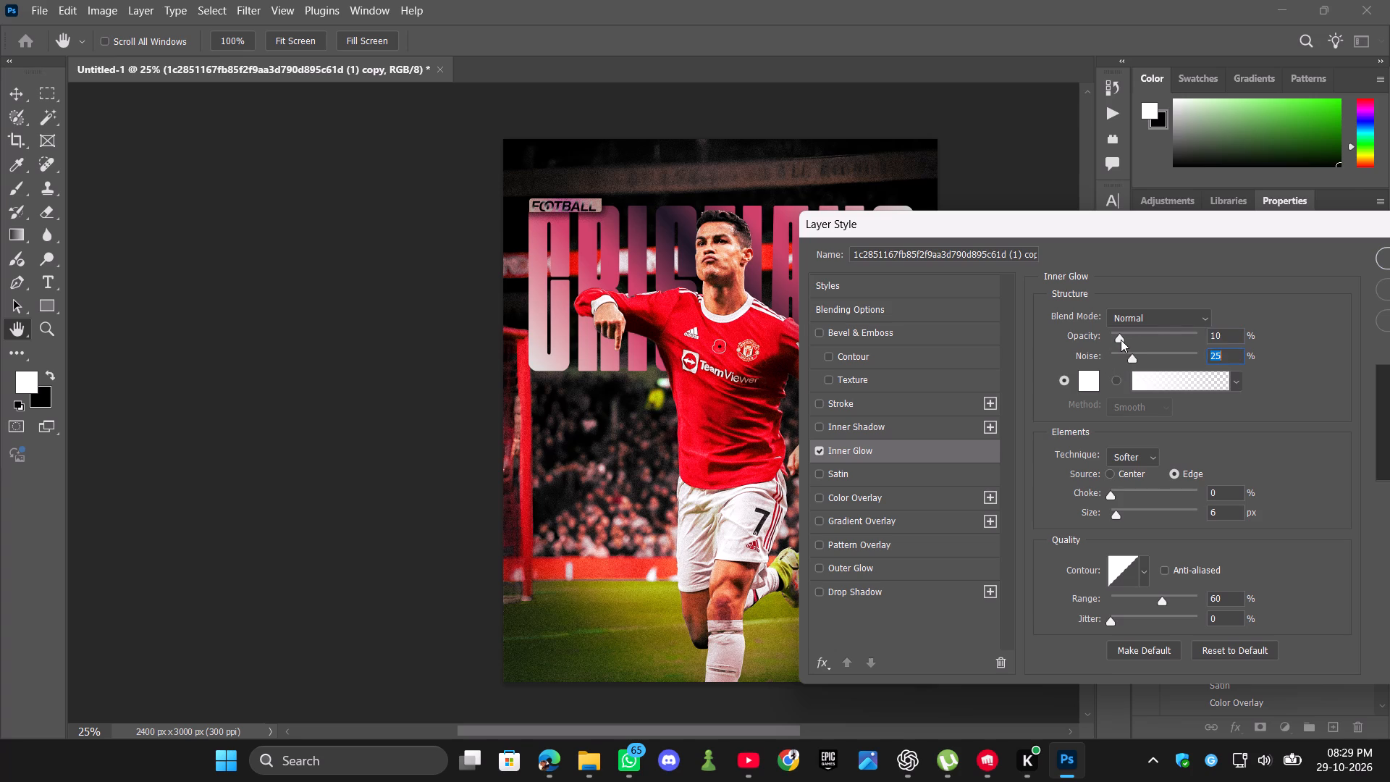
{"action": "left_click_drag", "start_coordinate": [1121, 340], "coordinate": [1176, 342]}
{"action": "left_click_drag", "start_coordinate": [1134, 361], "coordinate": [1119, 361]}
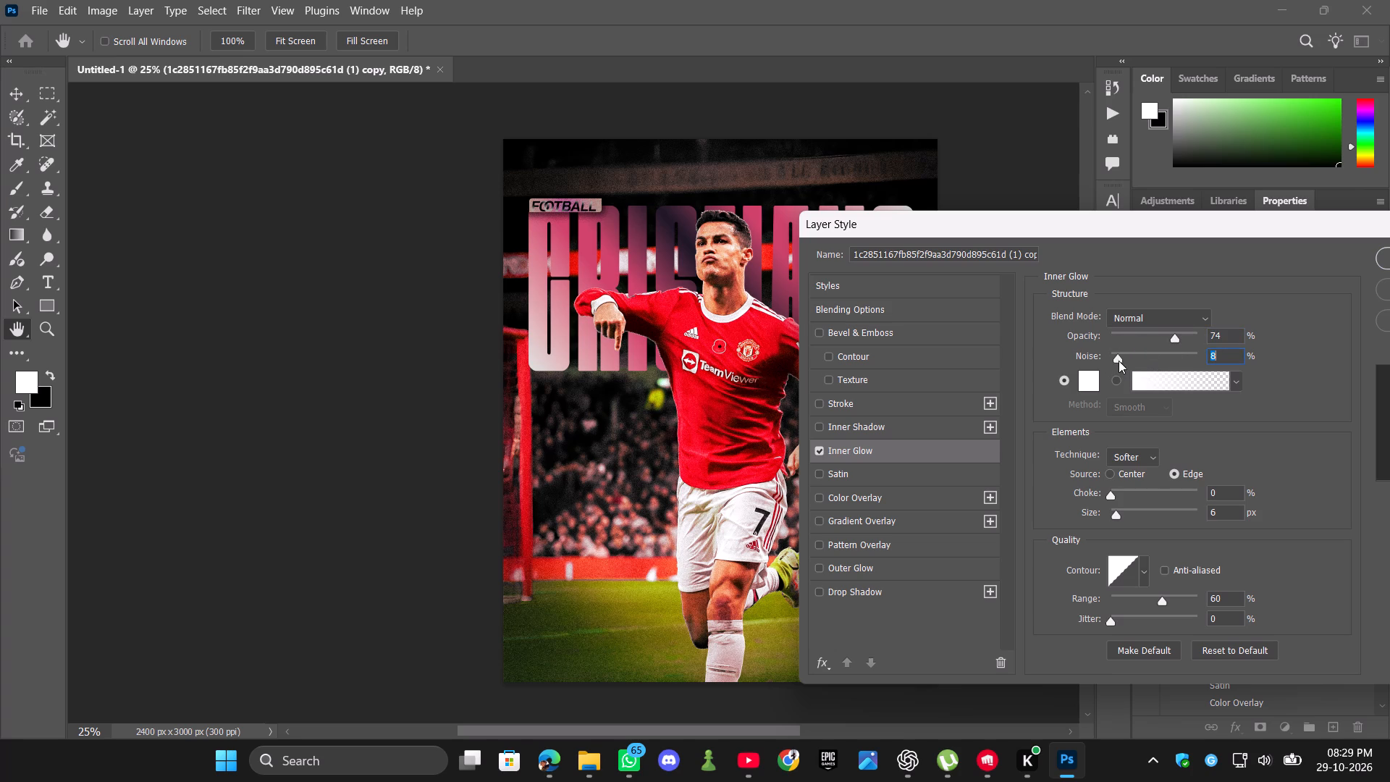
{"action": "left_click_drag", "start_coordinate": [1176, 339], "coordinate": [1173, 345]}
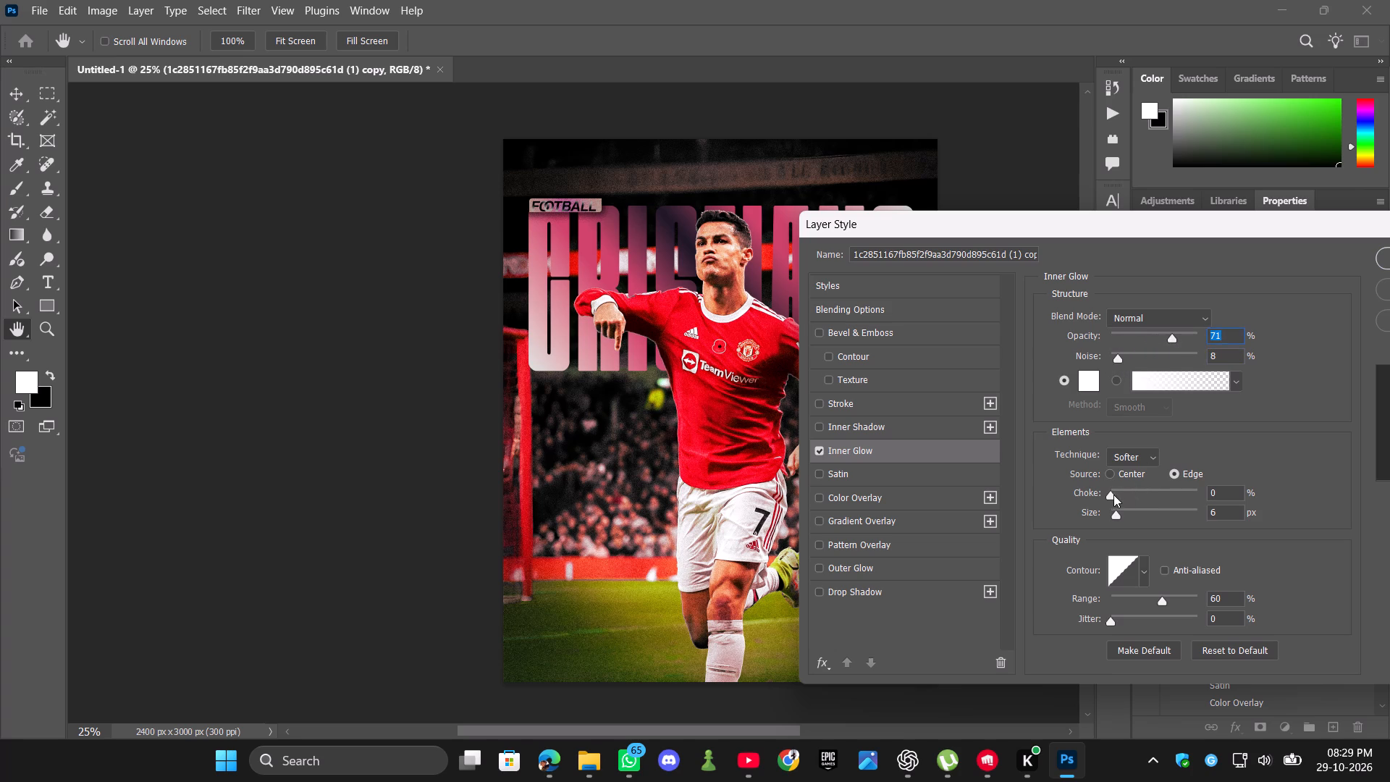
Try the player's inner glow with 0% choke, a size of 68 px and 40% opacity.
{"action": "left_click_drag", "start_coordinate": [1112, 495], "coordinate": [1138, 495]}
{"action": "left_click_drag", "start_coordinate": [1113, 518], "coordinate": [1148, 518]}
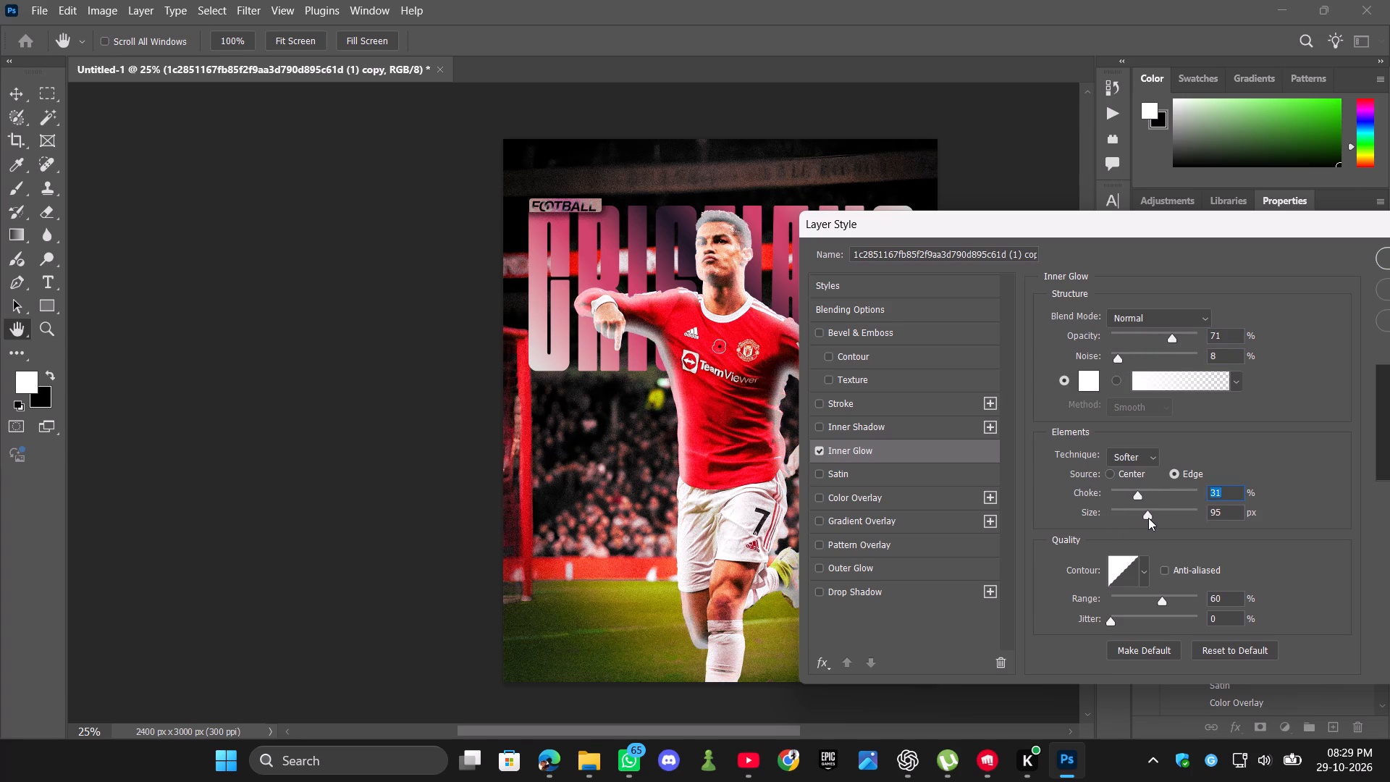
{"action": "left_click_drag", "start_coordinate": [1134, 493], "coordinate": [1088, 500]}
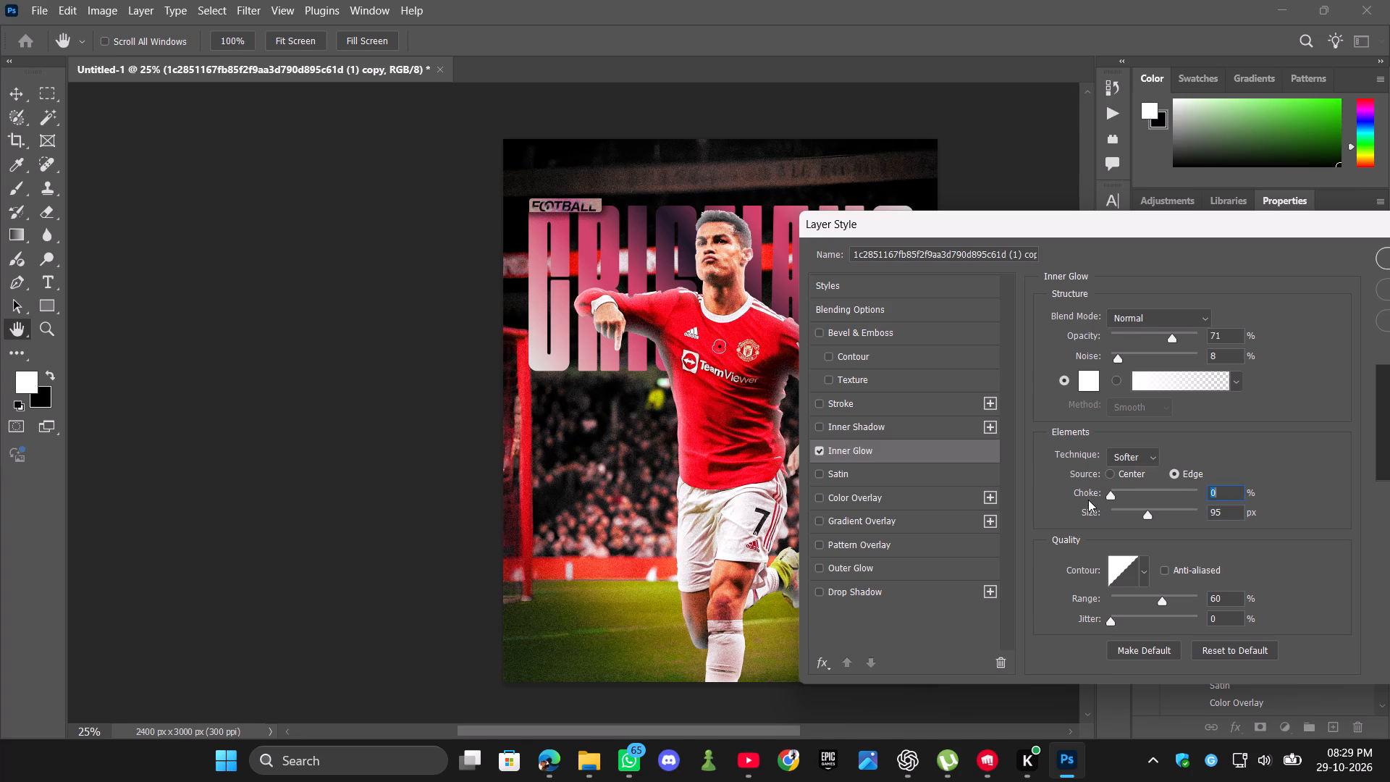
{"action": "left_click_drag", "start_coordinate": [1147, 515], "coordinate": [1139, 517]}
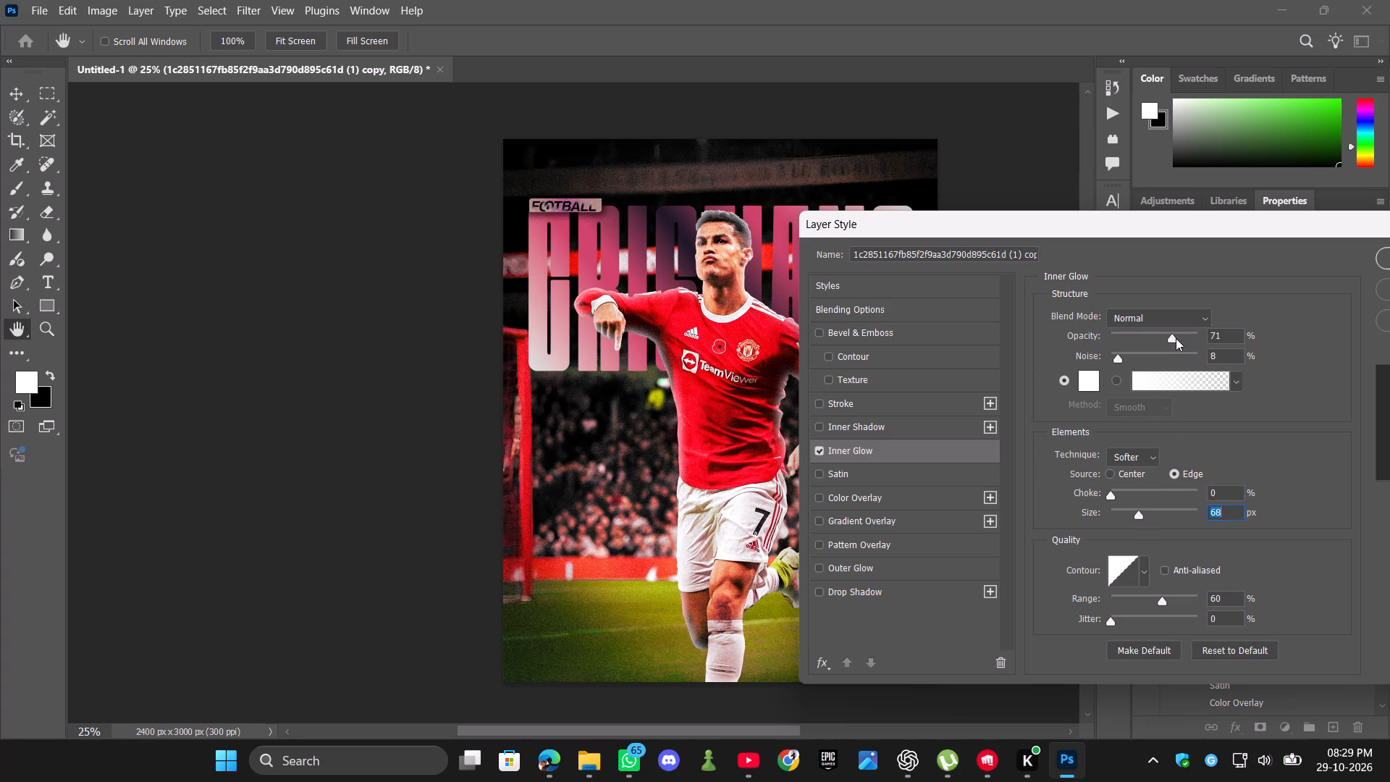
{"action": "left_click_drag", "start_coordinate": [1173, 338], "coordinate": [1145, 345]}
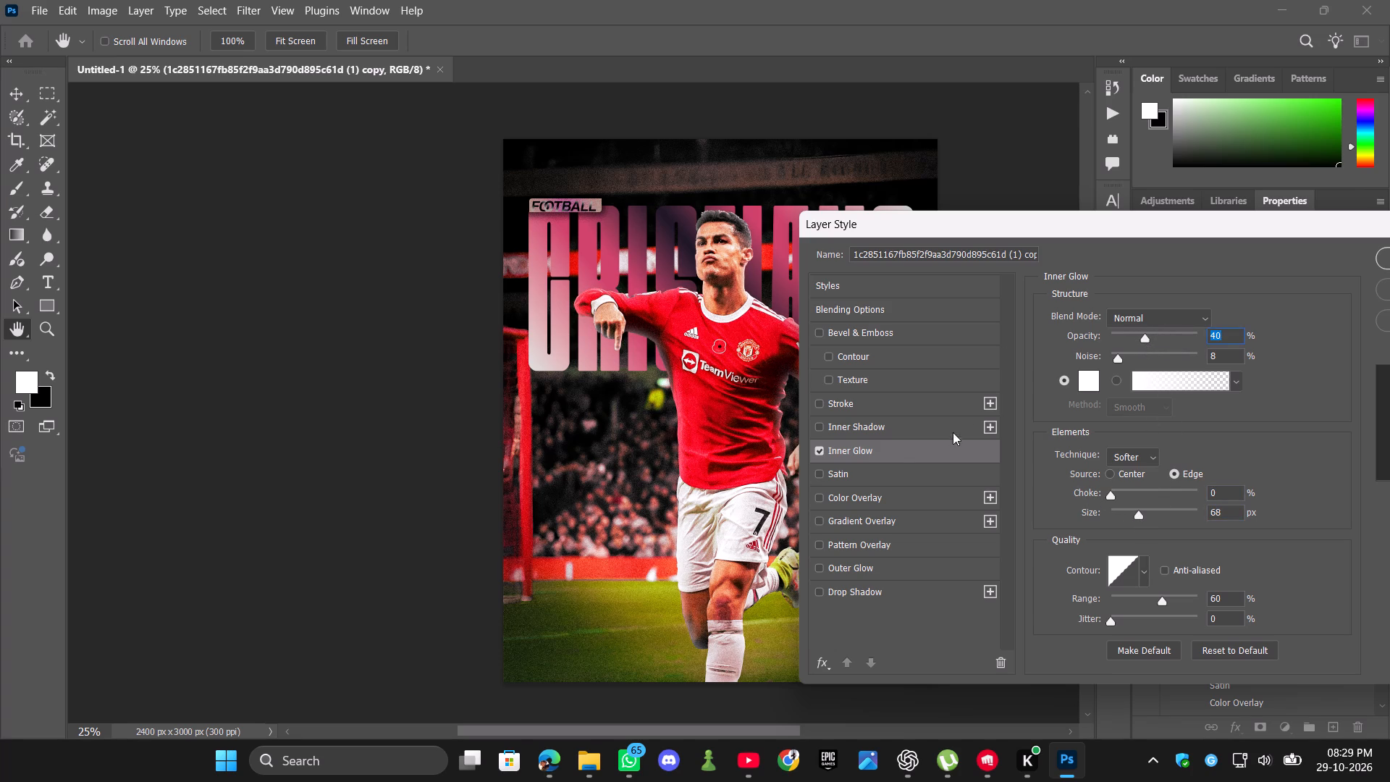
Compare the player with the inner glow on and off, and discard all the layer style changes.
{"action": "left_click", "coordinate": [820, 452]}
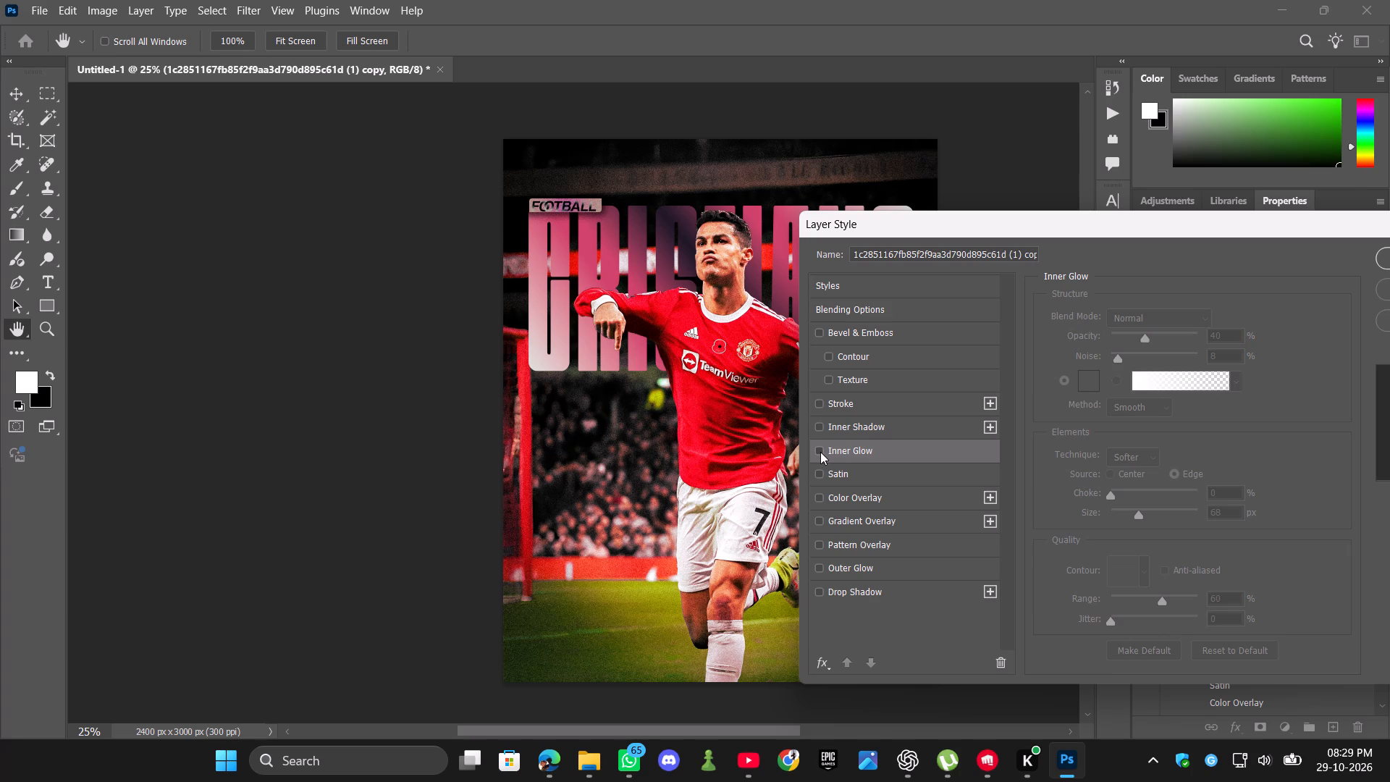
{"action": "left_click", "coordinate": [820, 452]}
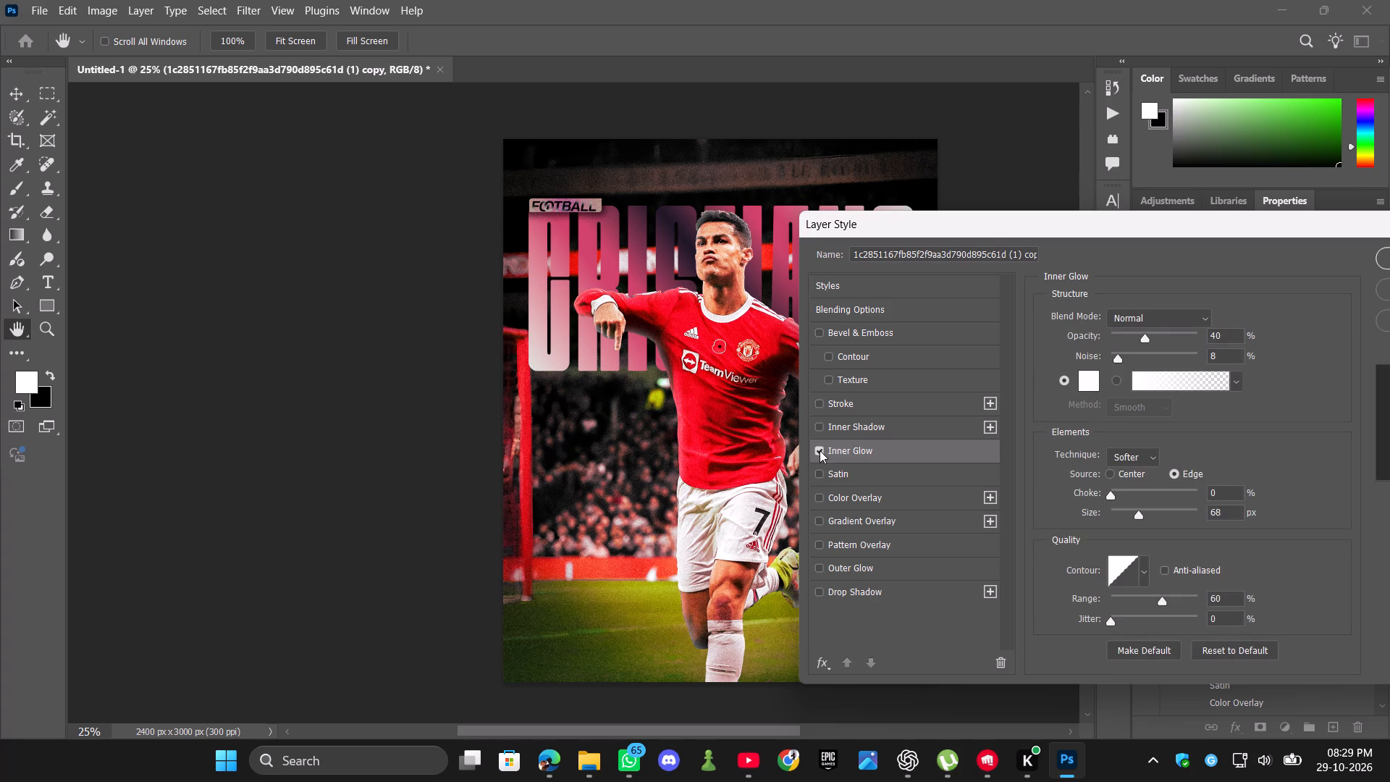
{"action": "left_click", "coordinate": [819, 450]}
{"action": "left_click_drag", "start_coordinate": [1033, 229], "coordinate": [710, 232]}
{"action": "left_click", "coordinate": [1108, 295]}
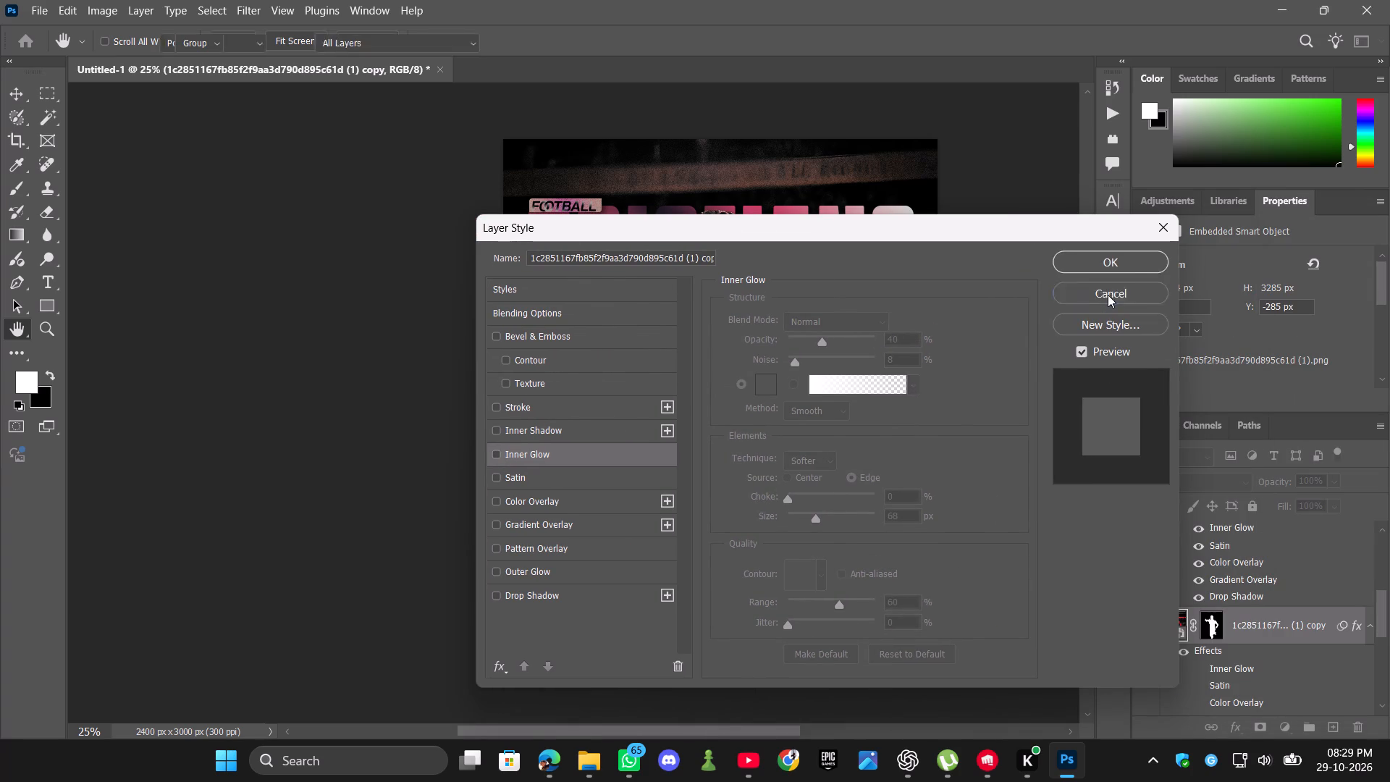
Examine the upper part of the poster, with the CRISTIANO title and the player, at a closer zoom.
{"action": "left_click", "coordinate": [1022, 427]}
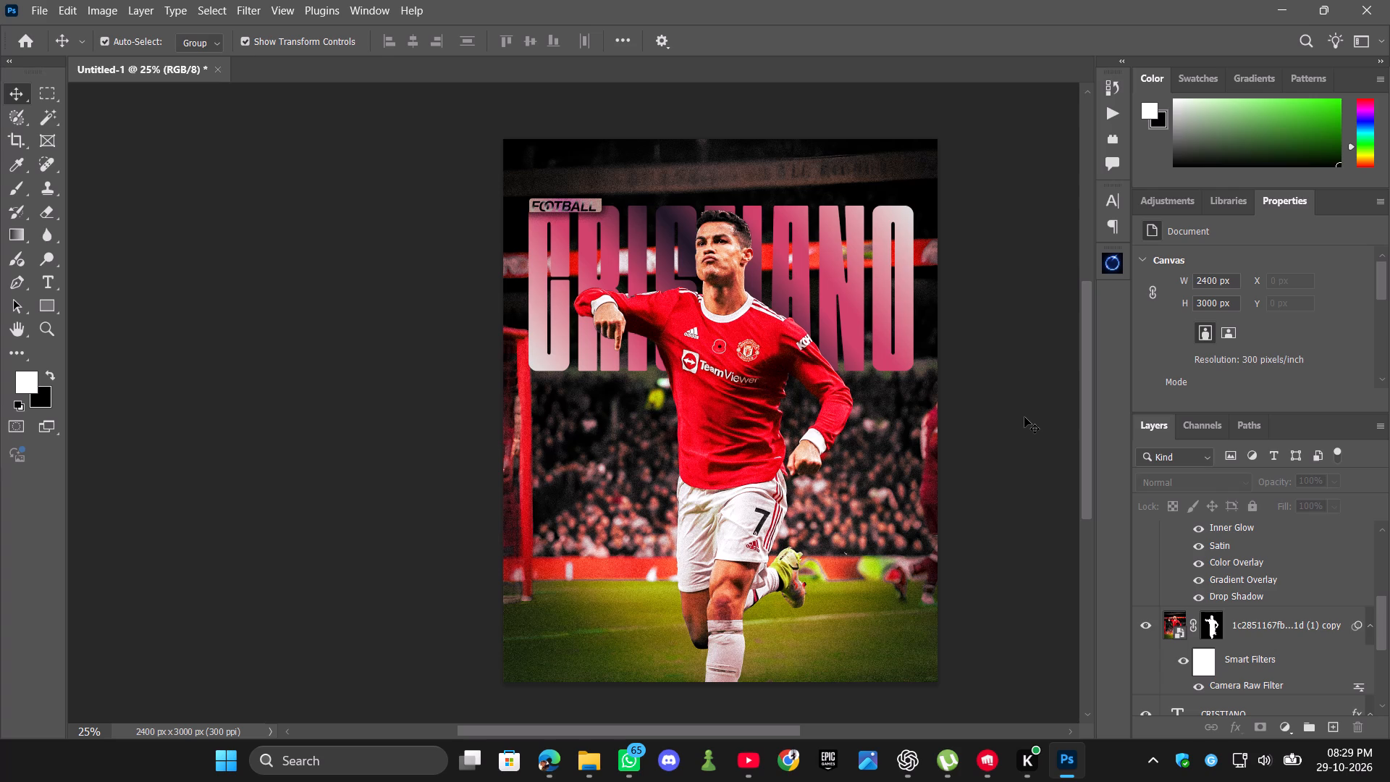
{"action": "scroll", "coordinate": [1024, 417], "scroll_direction": "up", "scroll_amount": 1}
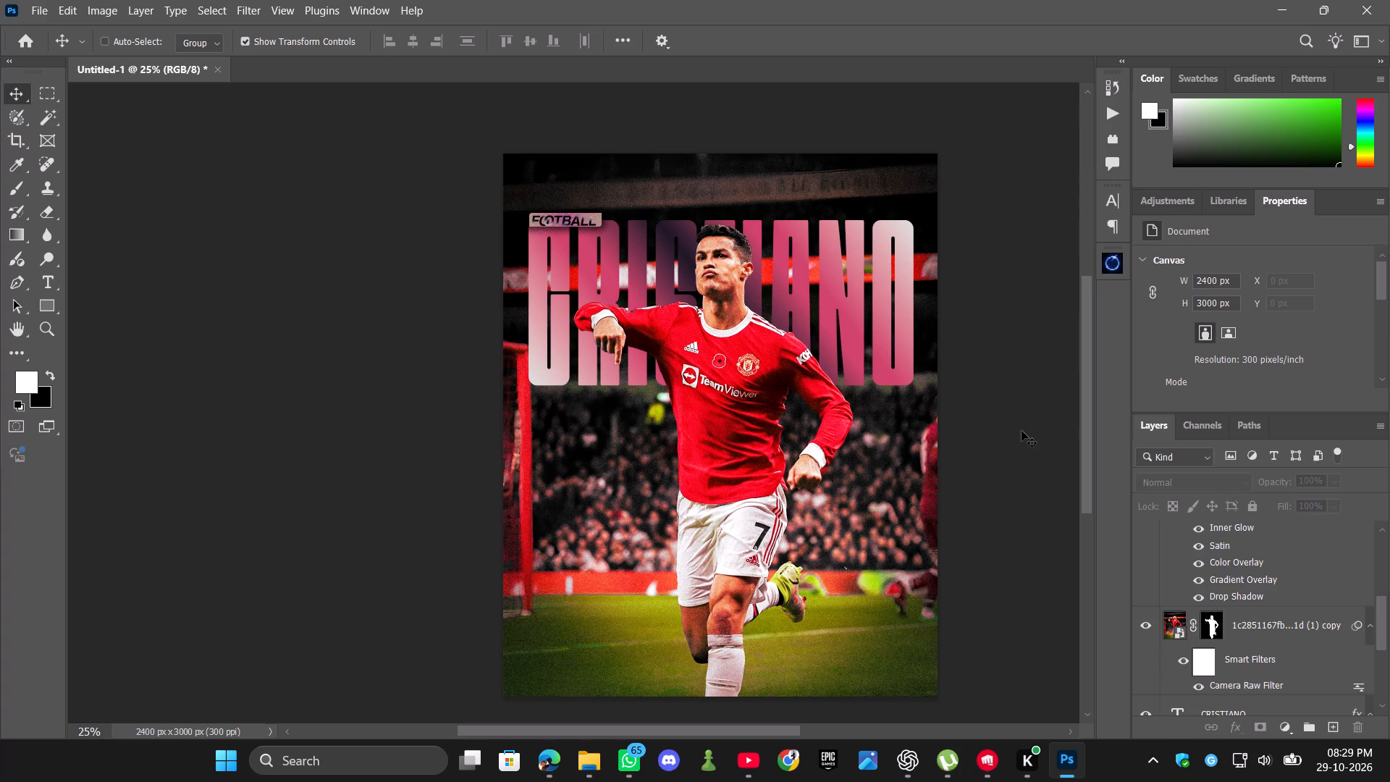
{"action": "key", "text": "ctrl+plus"}
{"action": "left_click_drag", "start_coordinate": [633, 733], "coordinate": [685, 727]}
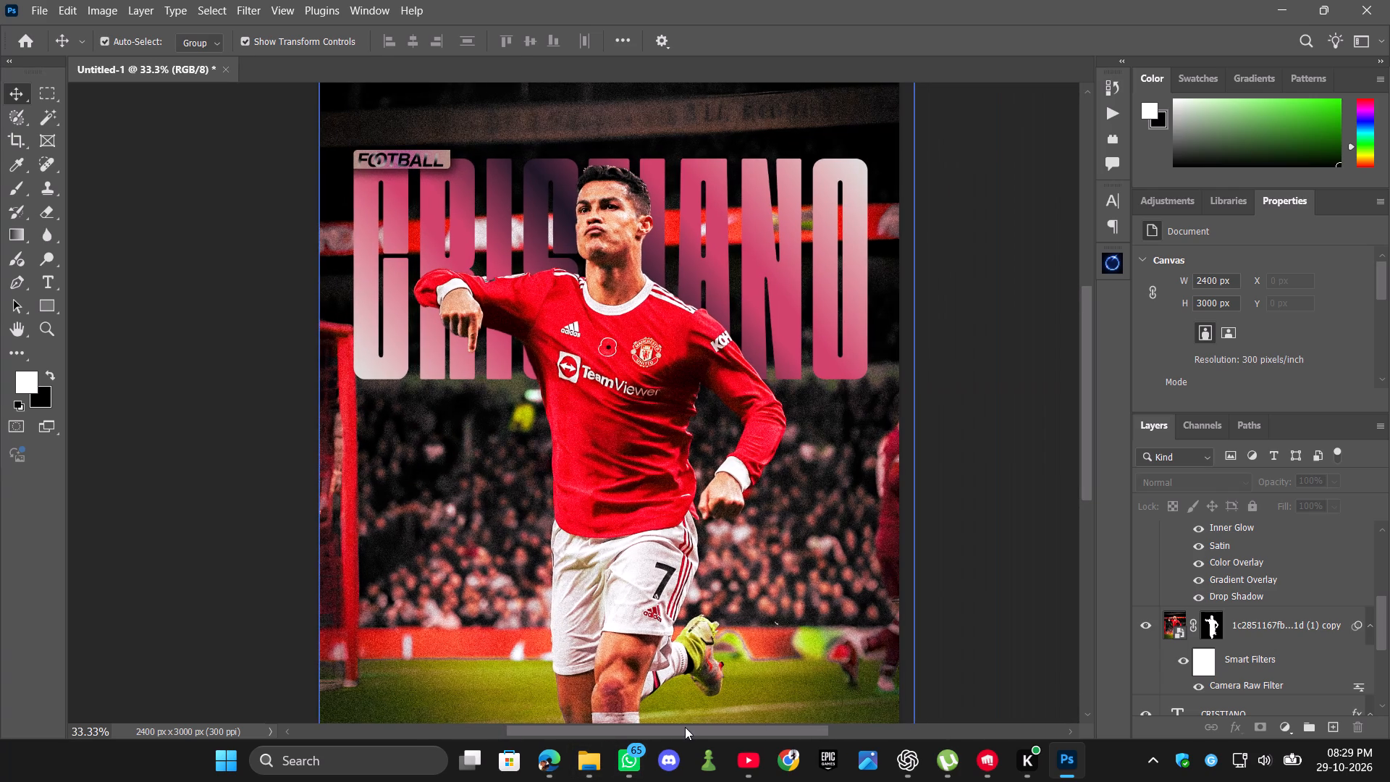
{"action": "left_click_drag", "start_coordinate": [685, 727], "coordinate": [681, 728]}
{"action": "scroll", "coordinate": [765, 589], "scroll_direction": "up", "scroll_amount": 8}
{"action": "left_click", "coordinate": [1082, 453]}
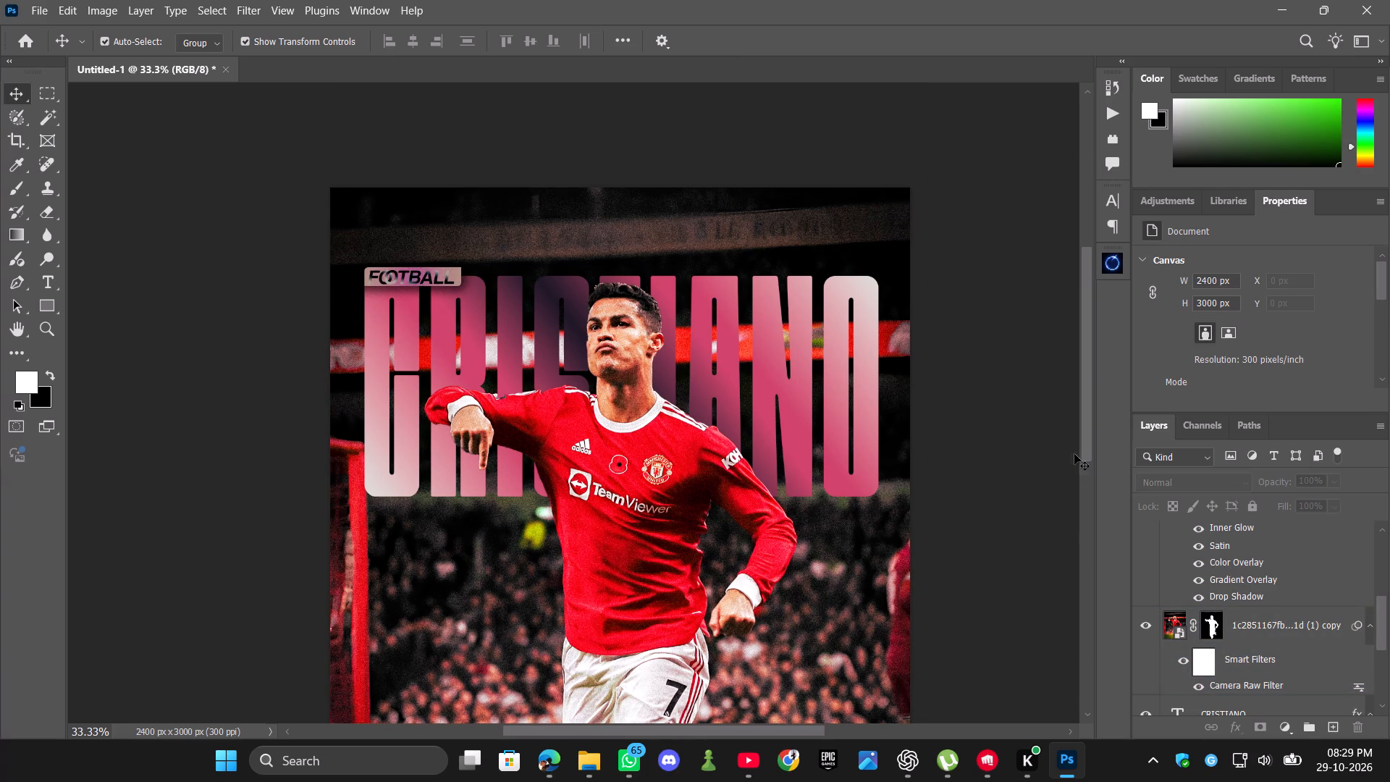
{"action": "scroll", "coordinate": [1015, 463], "scroll_direction": "up", "scroll_amount": 11}
{"action": "scroll", "coordinate": [361, 468], "scroll_direction": "down", "scroll_amount": 2}
Nudge the FOOTBALL label 2 px left to X 140.78 px, aligning it with the left edge of the CRISTIANO title.
{"action": "key", "text": "ctrl+plus"}
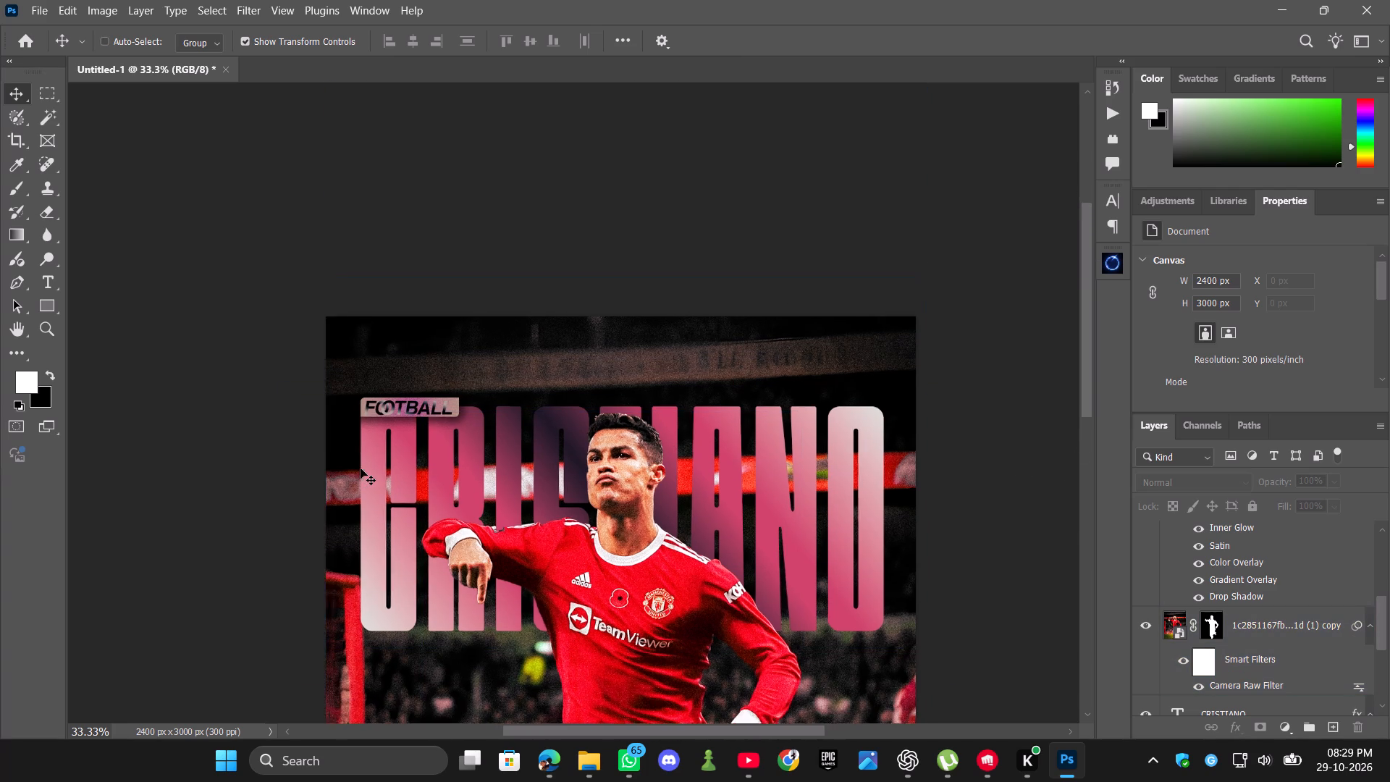
{"action": "key", "text": "ctrl+plus"}
{"action": "key", "text": "ctrl+plus"}
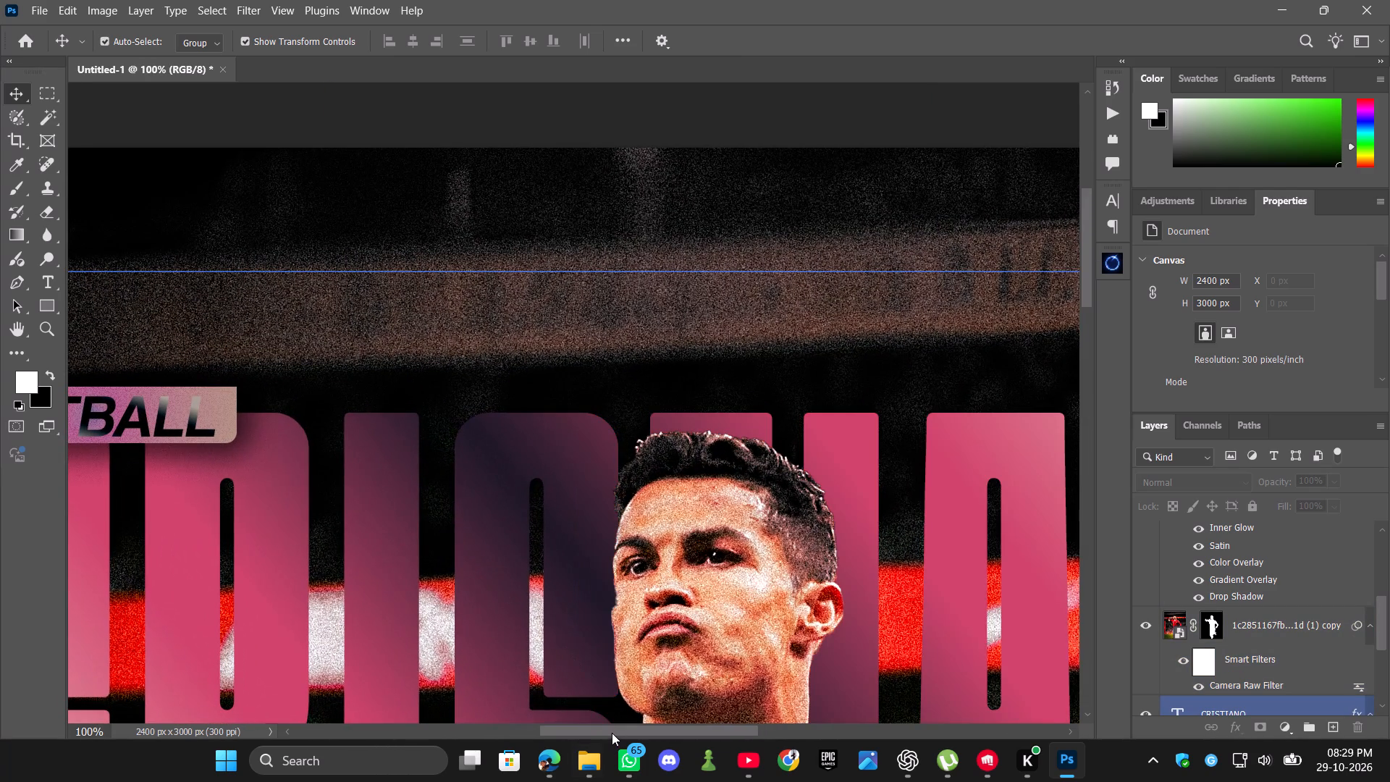
{"action": "left_click_drag", "start_coordinate": [612, 733], "coordinate": [500, 726]}
{"action": "scroll", "coordinate": [521, 592], "scroll_direction": "up", "scroll_amount": 1}
{"action": "key", "text": "ctrl+plus"}
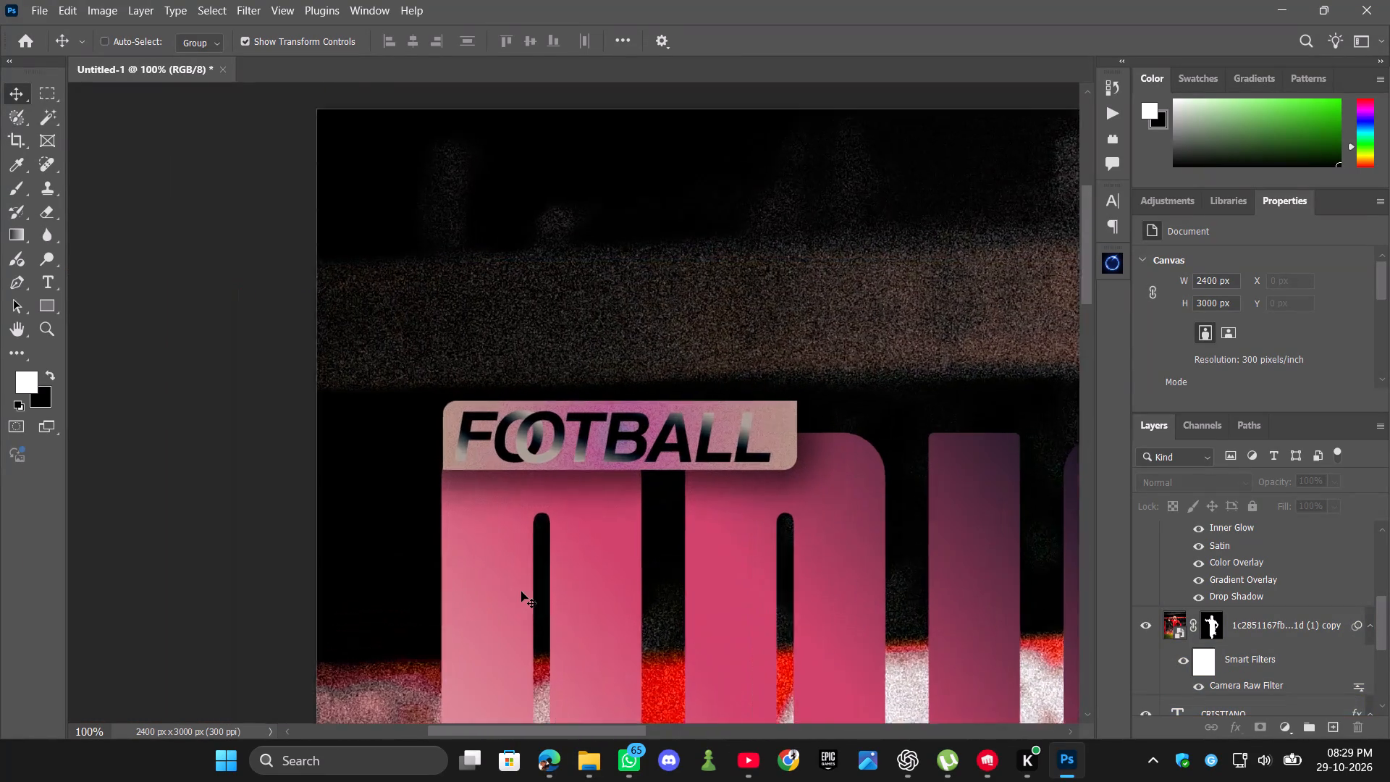
{"action": "key", "text": "ctrl+plus"}
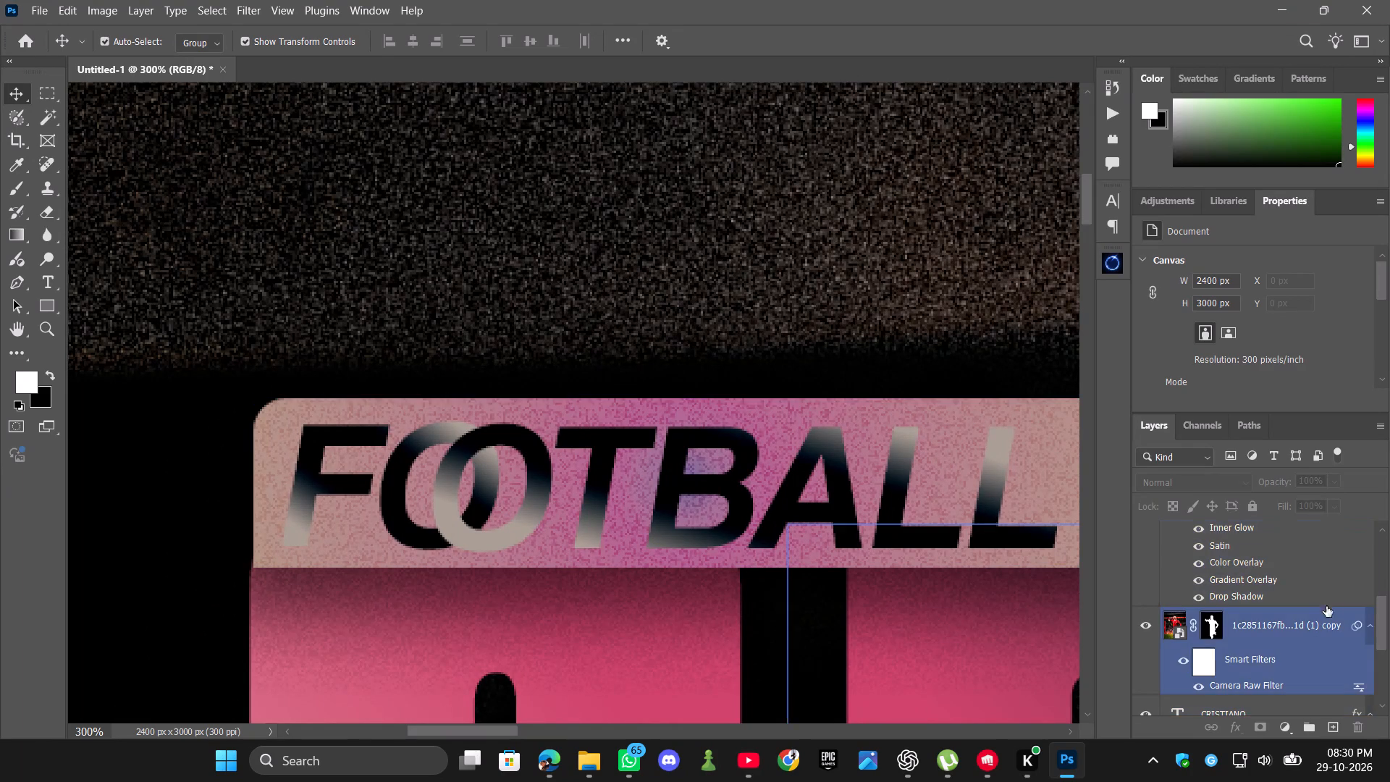
{"action": "scroll", "coordinate": [1320, 571], "scroll_direction": "up", "scroll_amount": 2}
{"action": "left_click", "coordinate": [1305, 623]}
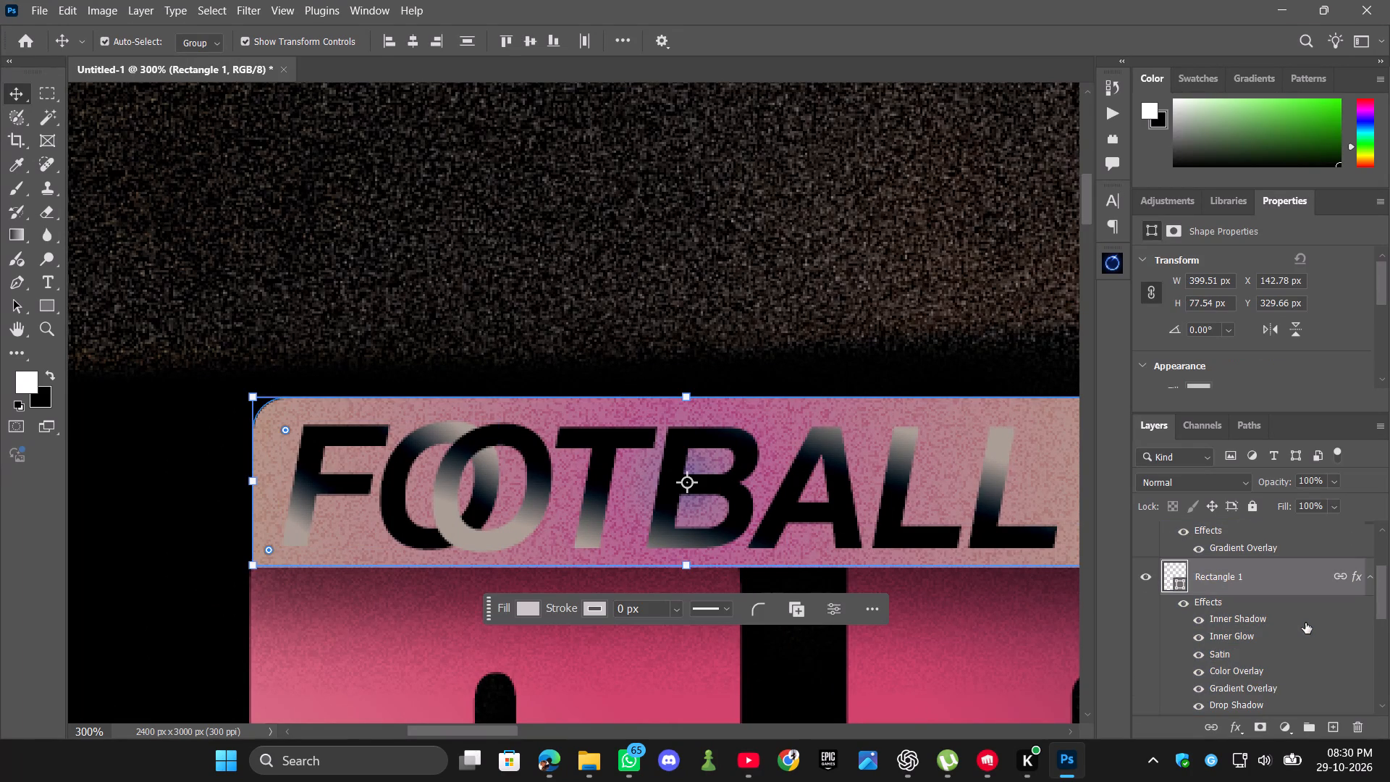
{"action": "key", "text": "Left"}
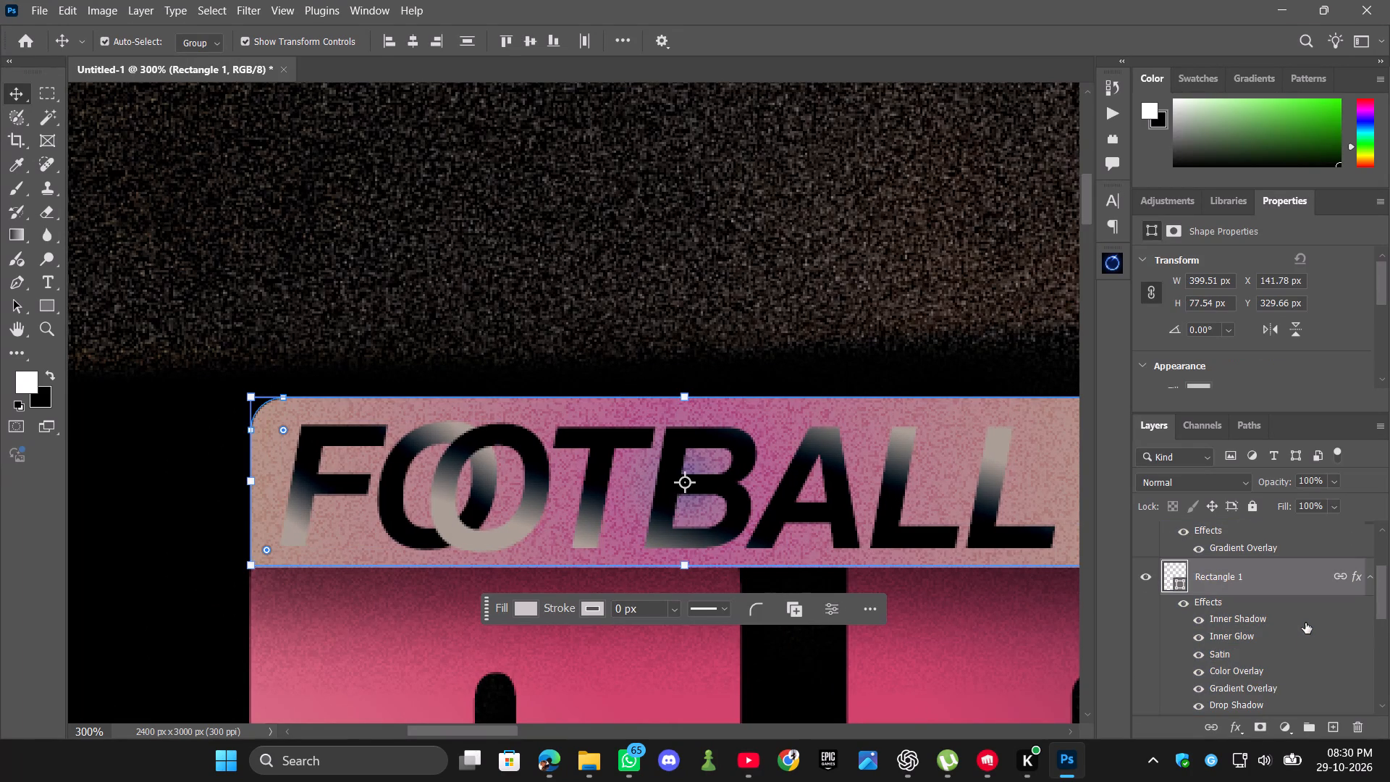
{"action": "left_click", "coordinate": [594, 327]}
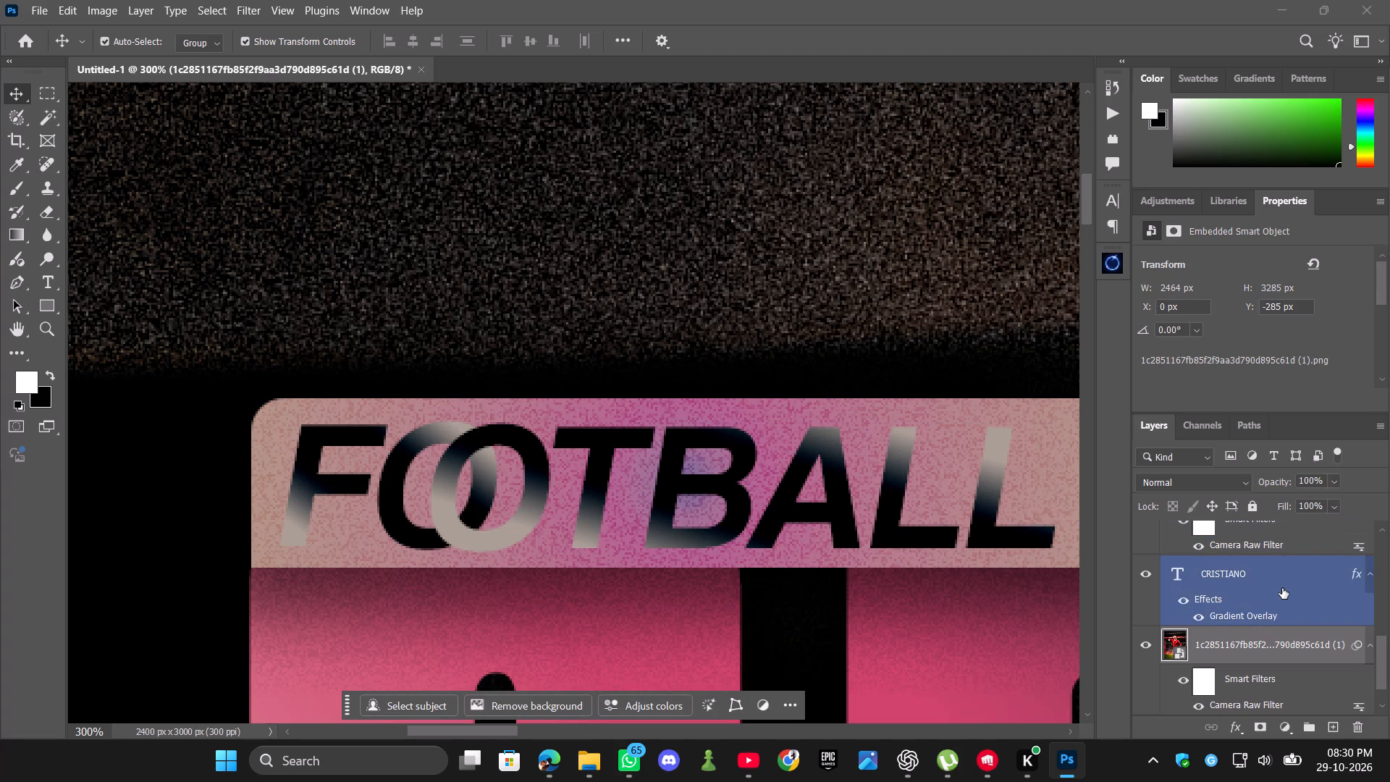
{"action": "scroll", "coordinate": [1282, 588], "scroll_direction": "up", "scroll_amount": 4}
{"action": "left_click", "coordinate": [1284, 616]}
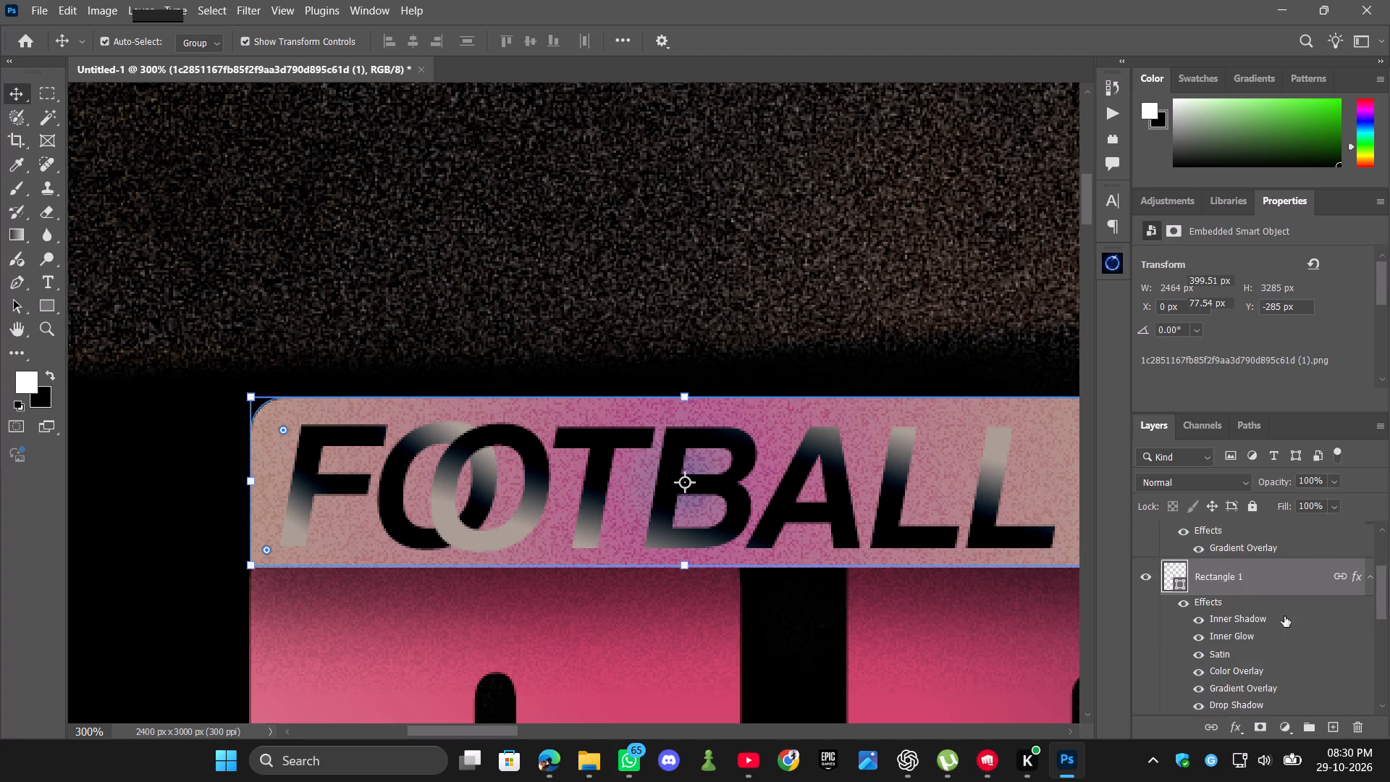
{"action": "key", "text": "Left"}
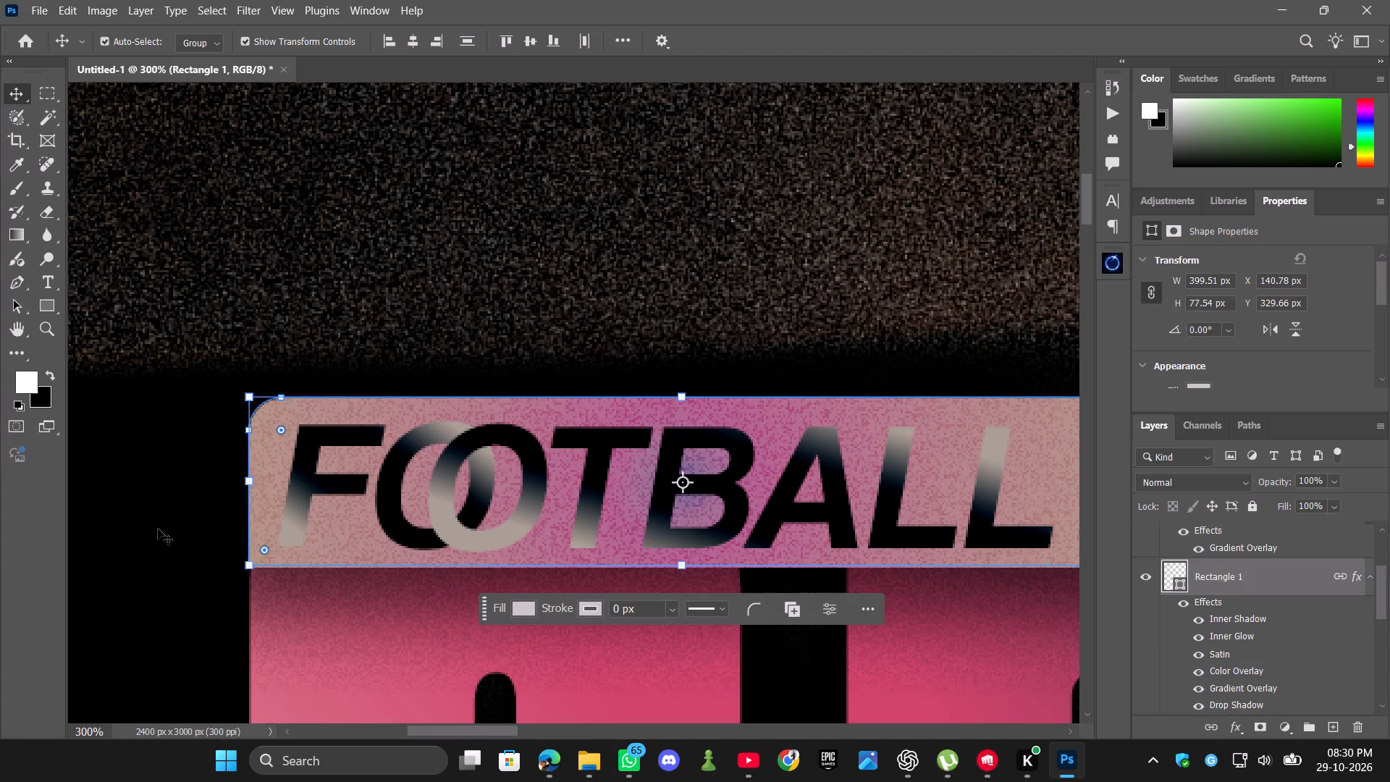
{"action": "left_click", "coordinate": [154, 529]}
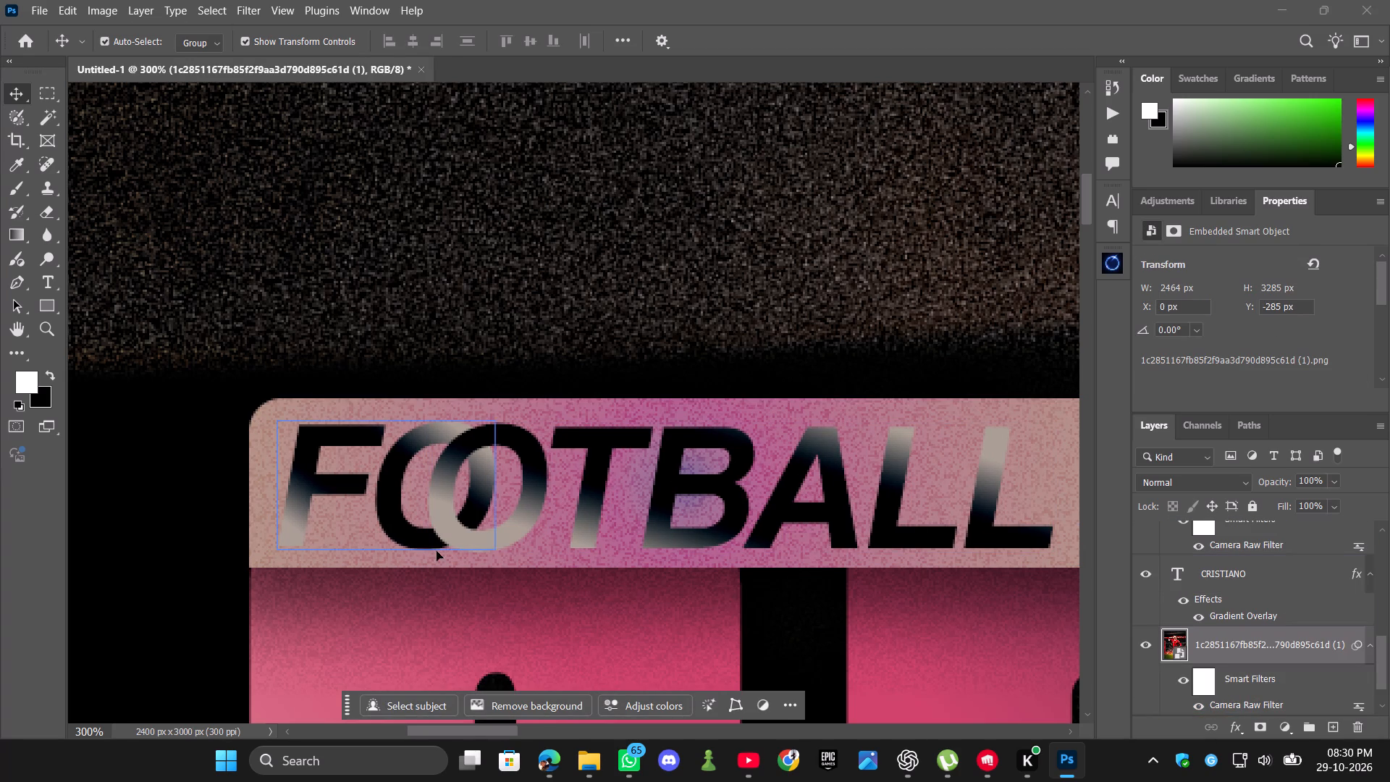
Export the whole poster with Export As as a 2400 x 3000 px JPG at quality 6 and 100% scale.
{"action": "key", "text": "ctrl+minus"}
{"action": "key", "text": "ctrl+minus"}
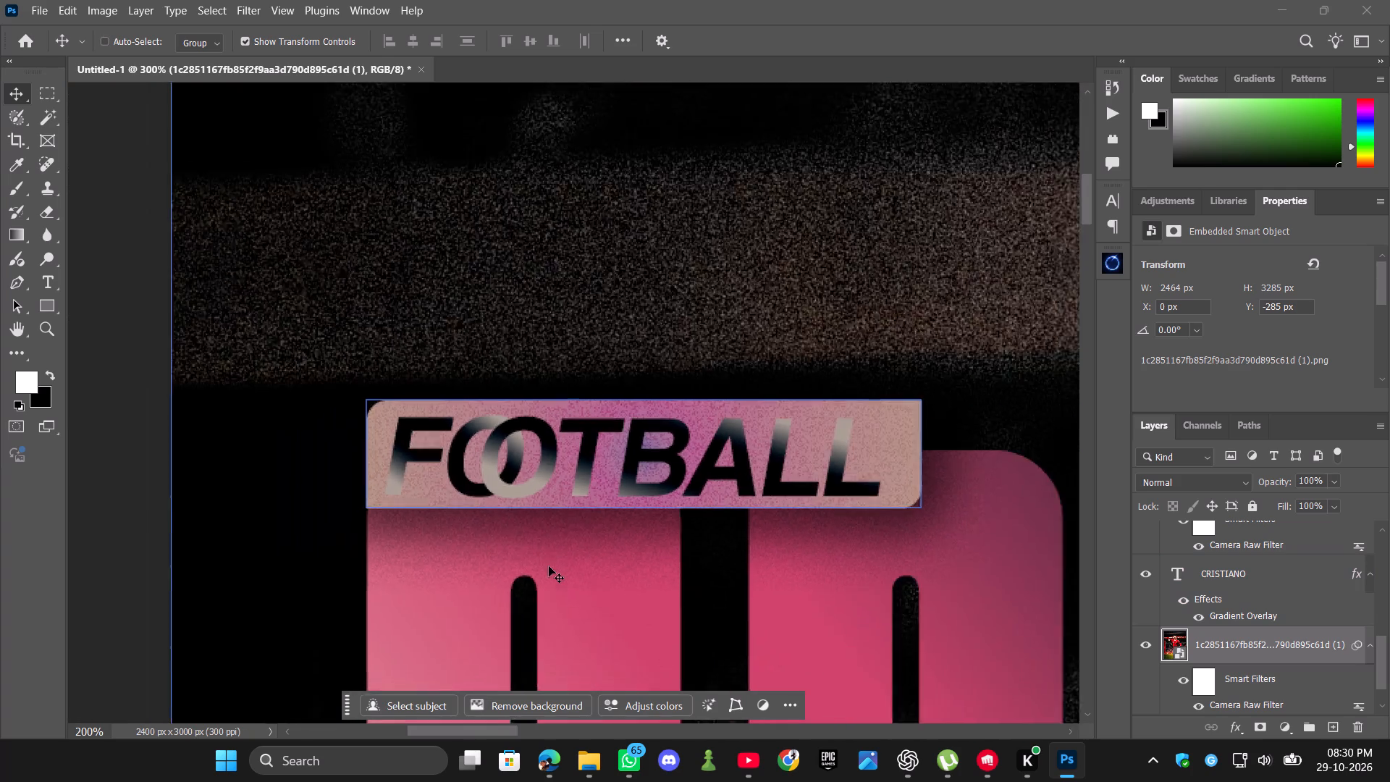
{"action": "key", "text": "ctrl+minus"}
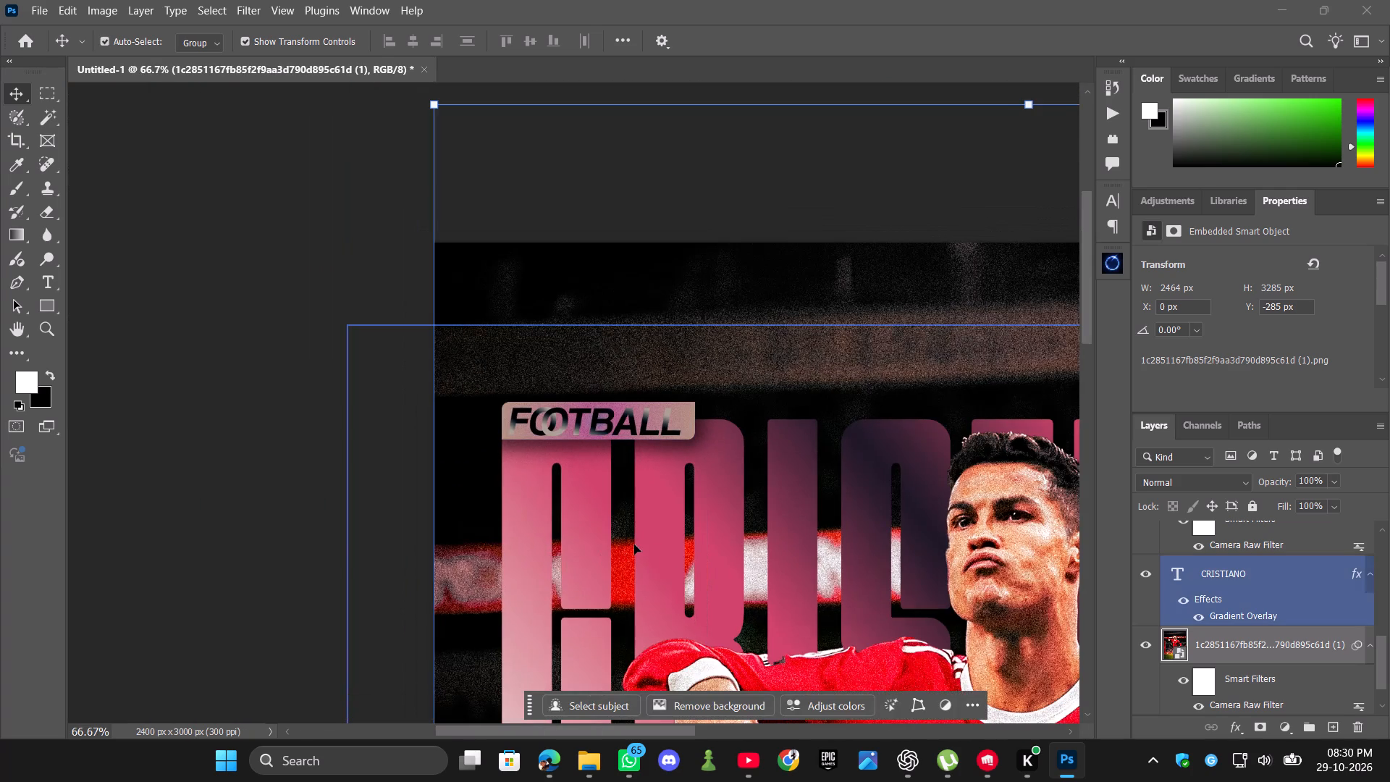
{"action": "key", "text": "ctrl+minus"}
{"action": "key", "text": "ctrl+minus"}
{"action": "key", "text": "ctrl+minus"}
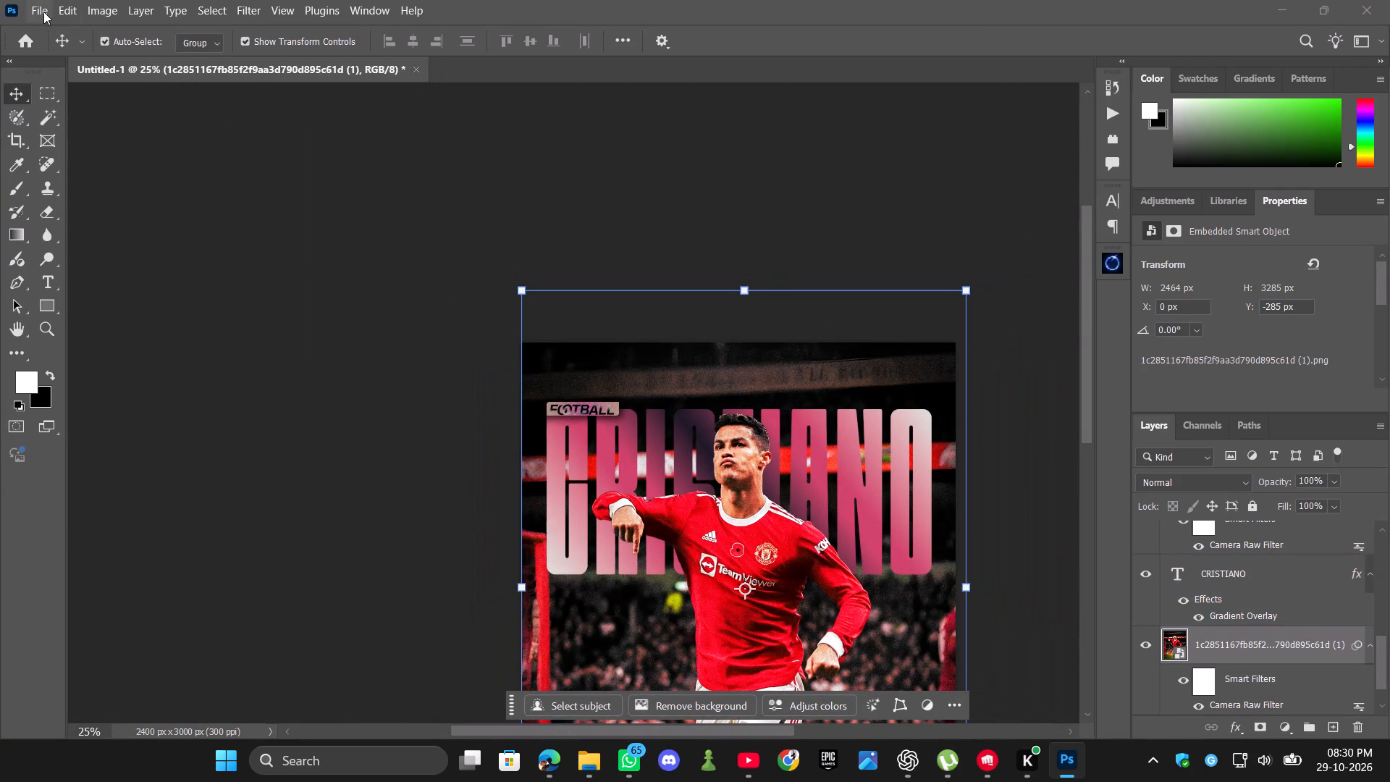
{"action": "left_click", "coordinate": [43, 12]}
{"action": "left_click", "coordinate": [122, 283]}
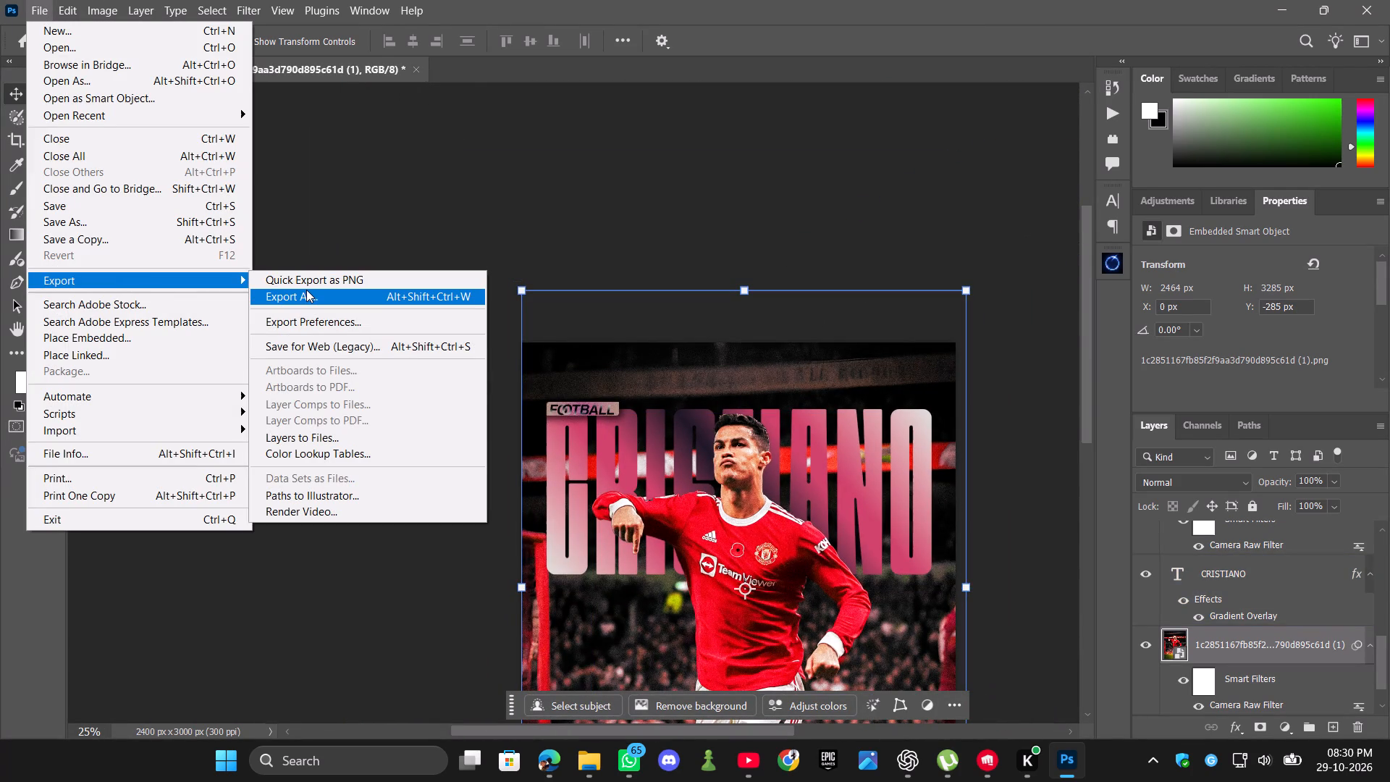
{"action": "left_click", "coordinate": [306, 290]}
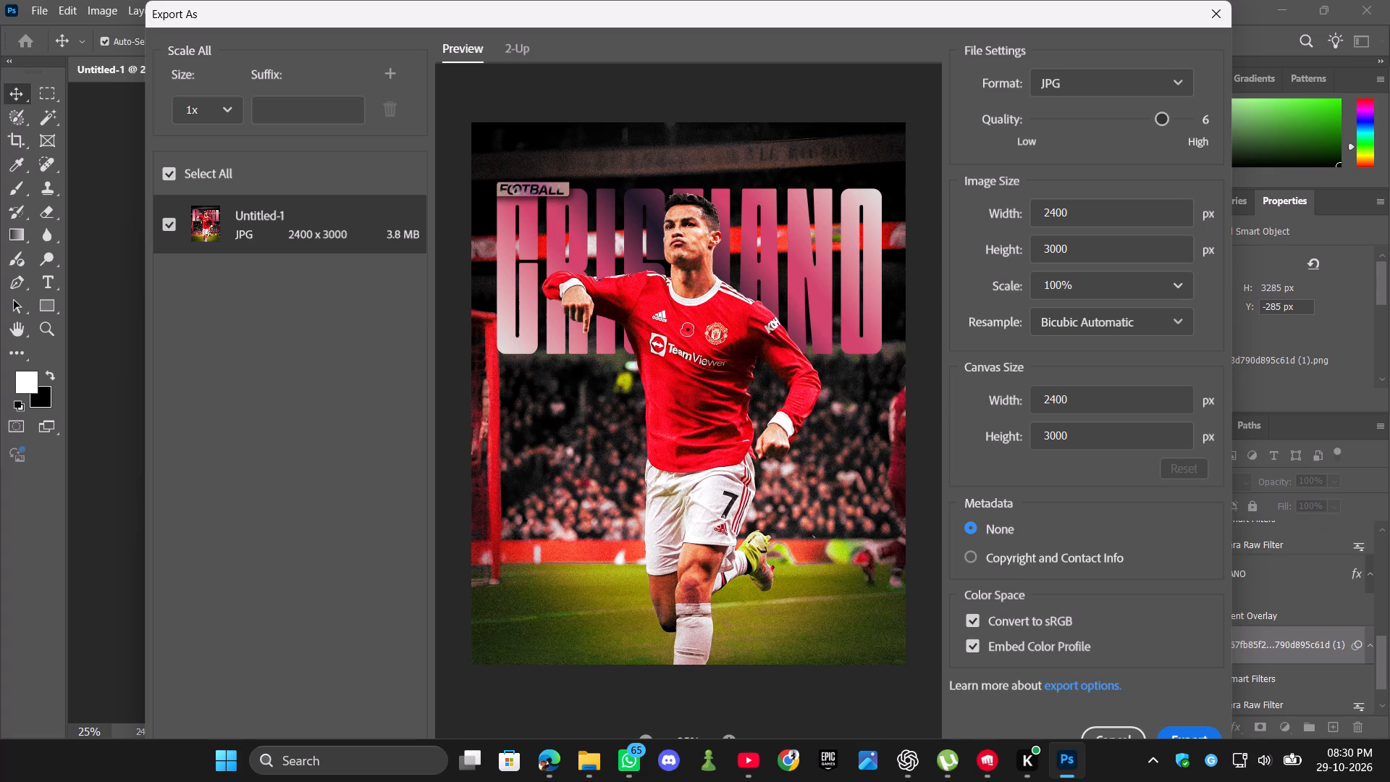
{"action": "left_click_drag", "start_coordinate": [1108, 401], "coordinate": [1011, 401]}
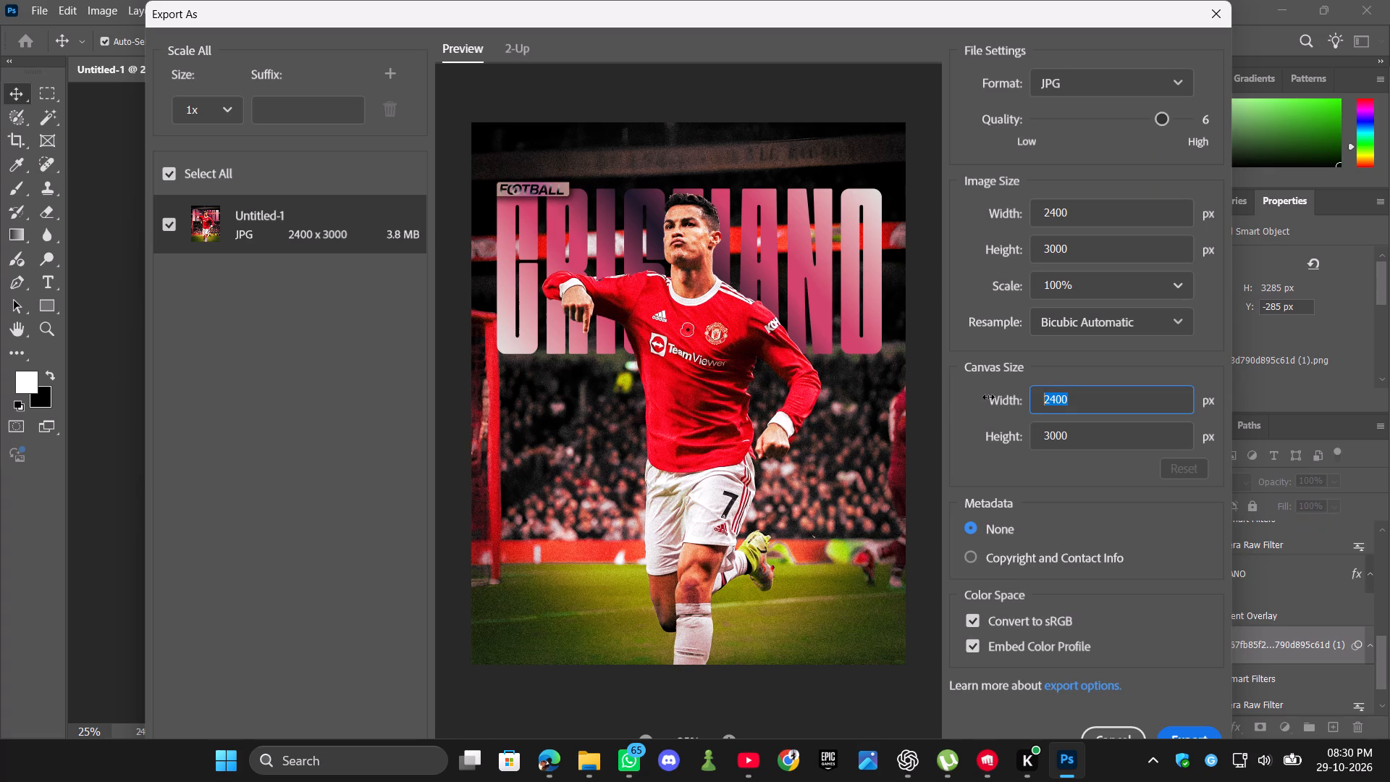
{"action": "left_click", "coordinate": [1090, 364]}
{"action": "scroll", "coordinate": [1092, 413], "scroll_direction": "down", "scroll_amount": 3}
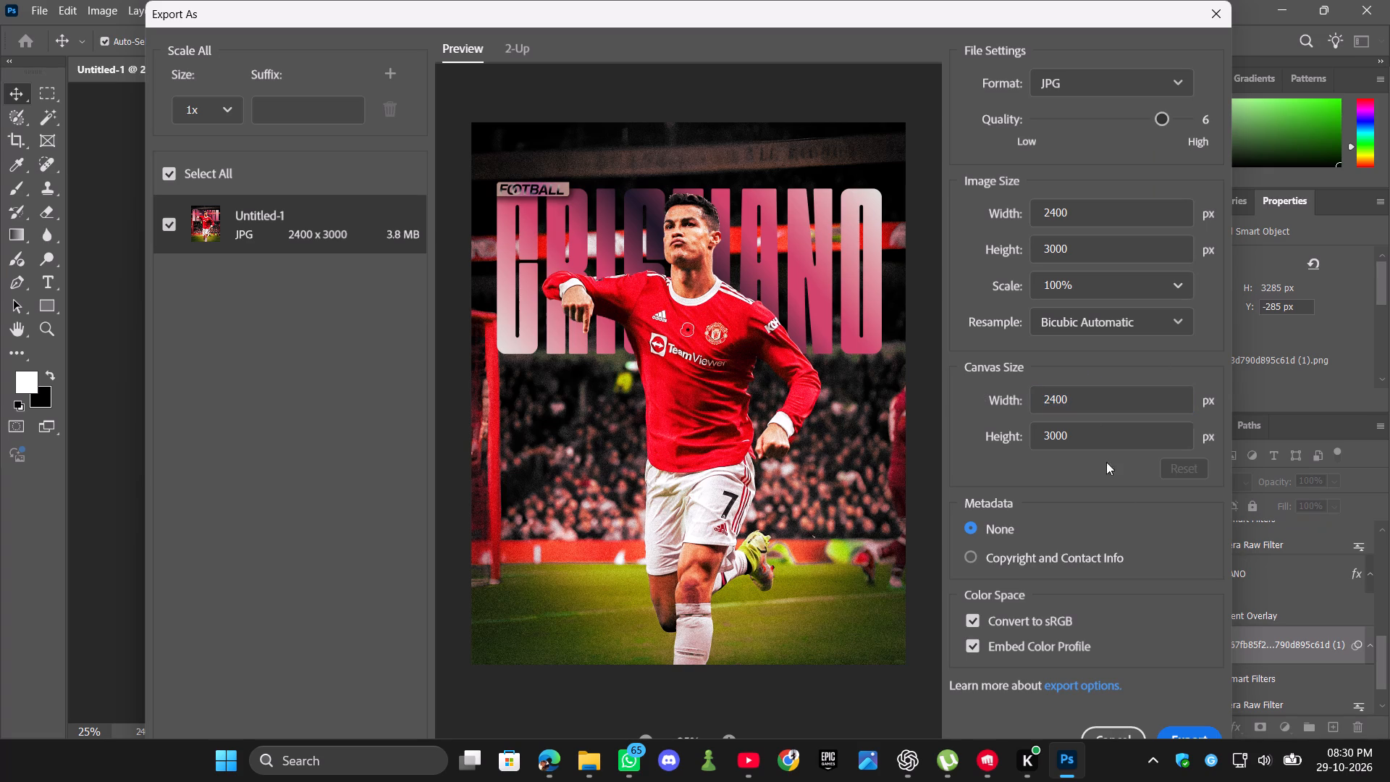
{"action": "left_click", "coordinate": [1185, 732]}
Save the exported JPG to the Desktop under the file name cr7.
{"action": "left_click", "coordinate": [207, 187]}
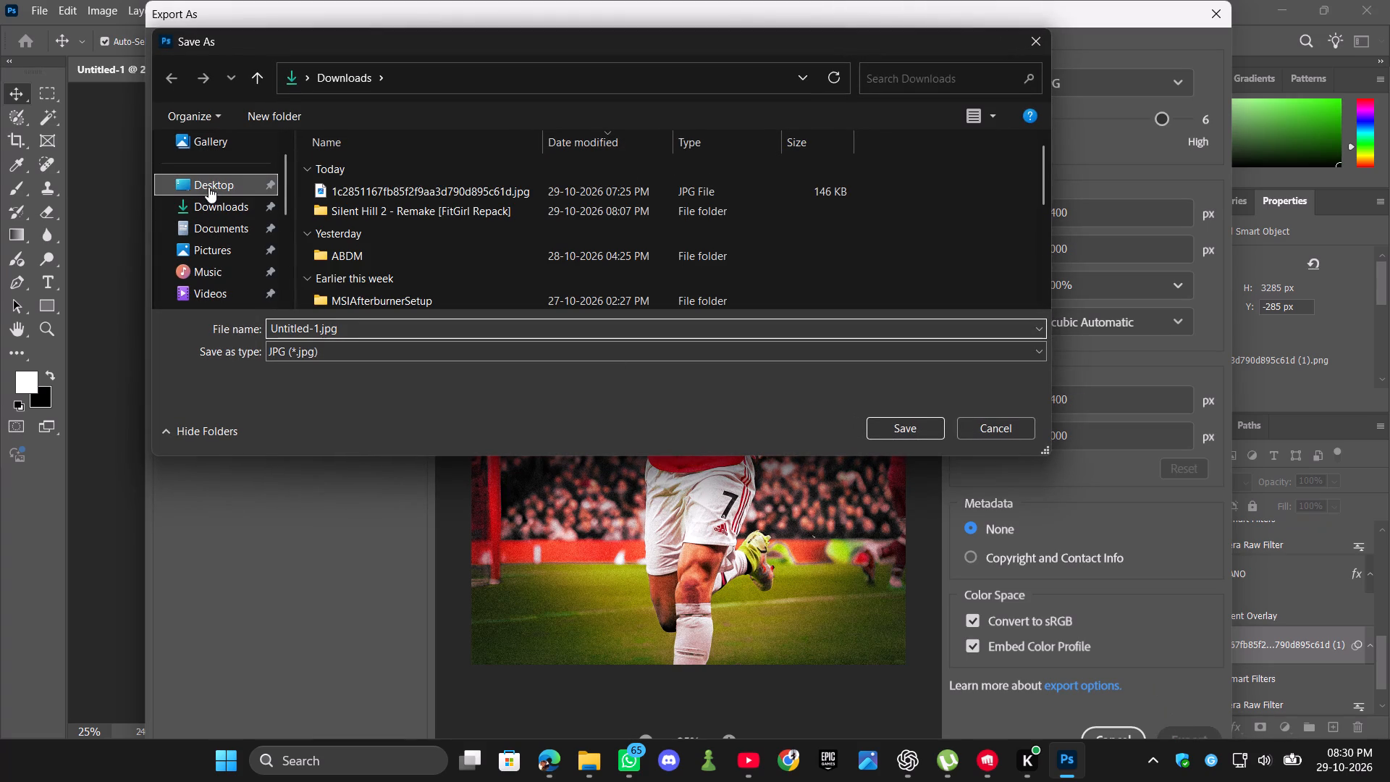
{"action": "left_click_drag", "start_coordinate": [357, 329], "coordinate": [248, 327]}
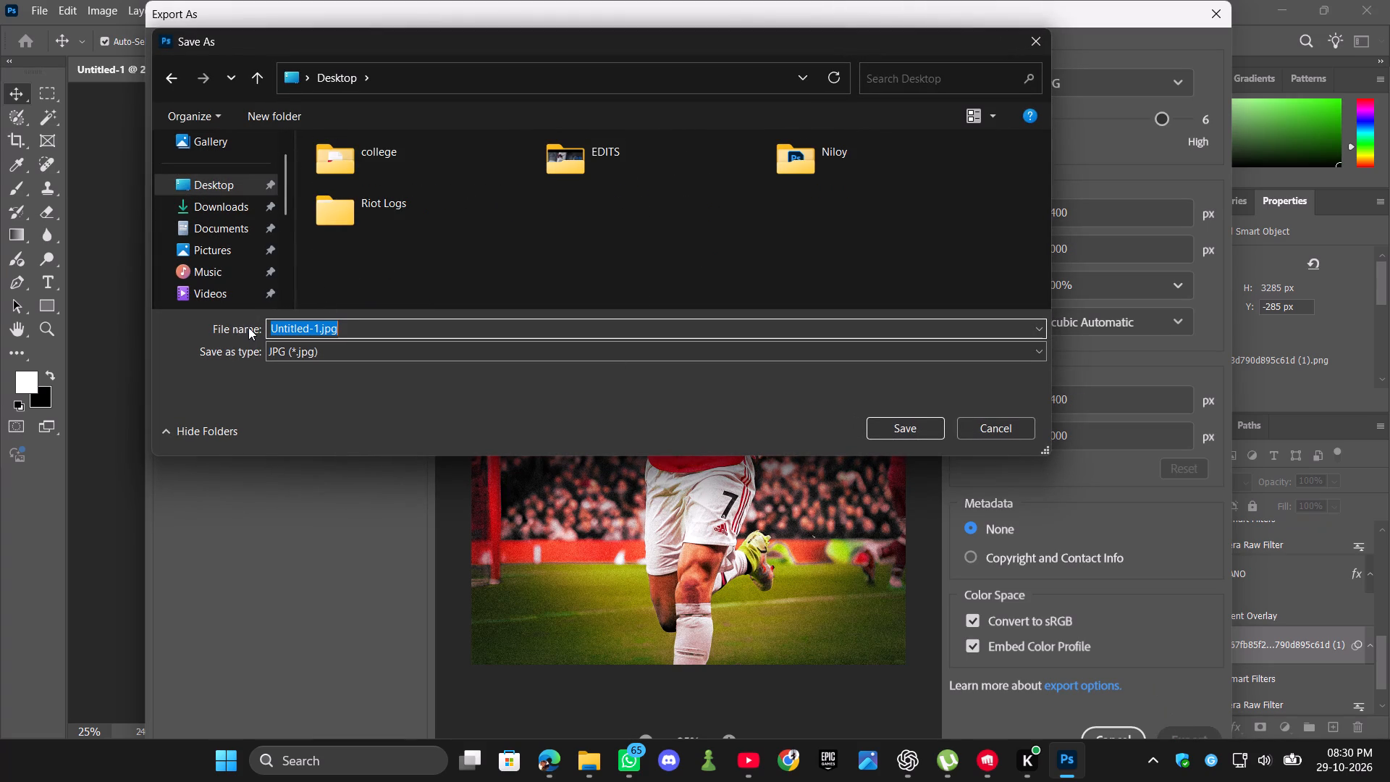
{"action": "type", "text": "cr7"}
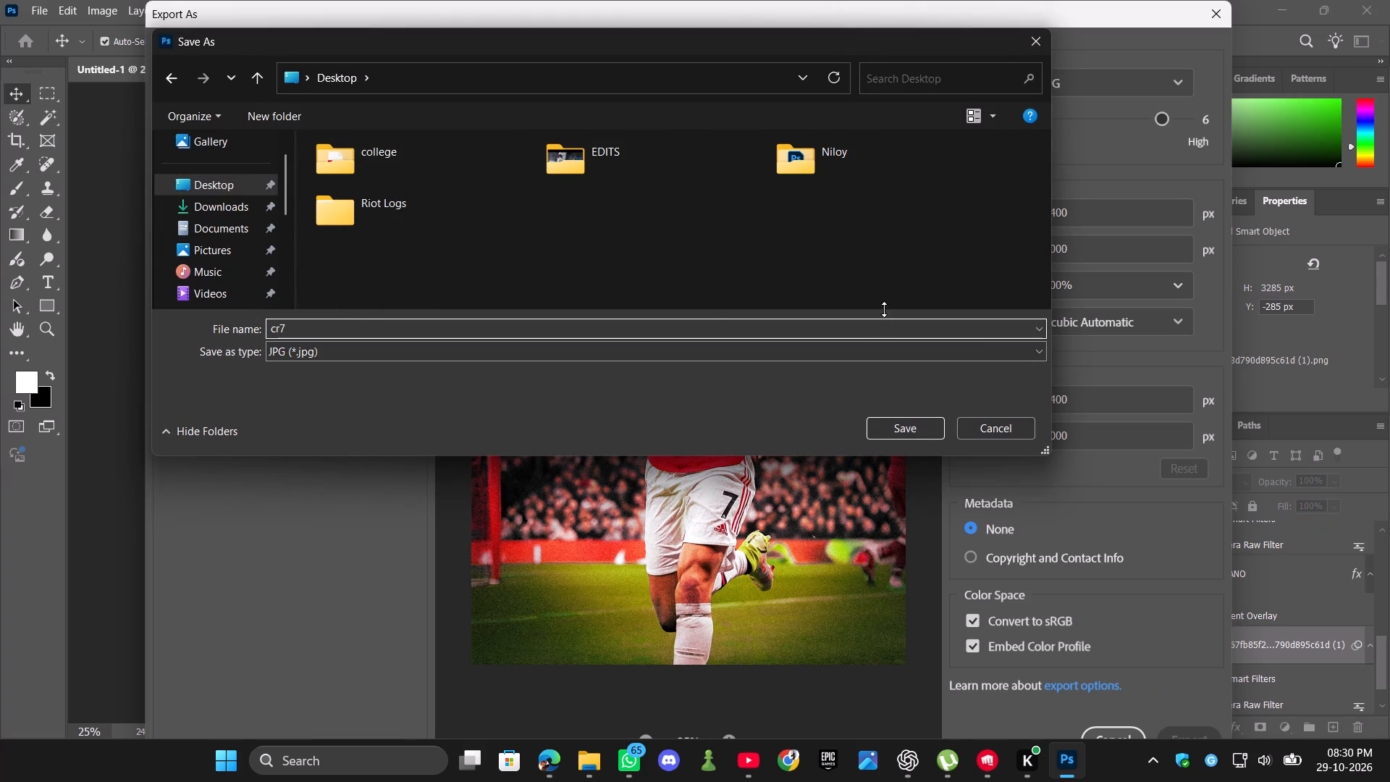
{"action": "left_click", "coordinate": [883, 421]}
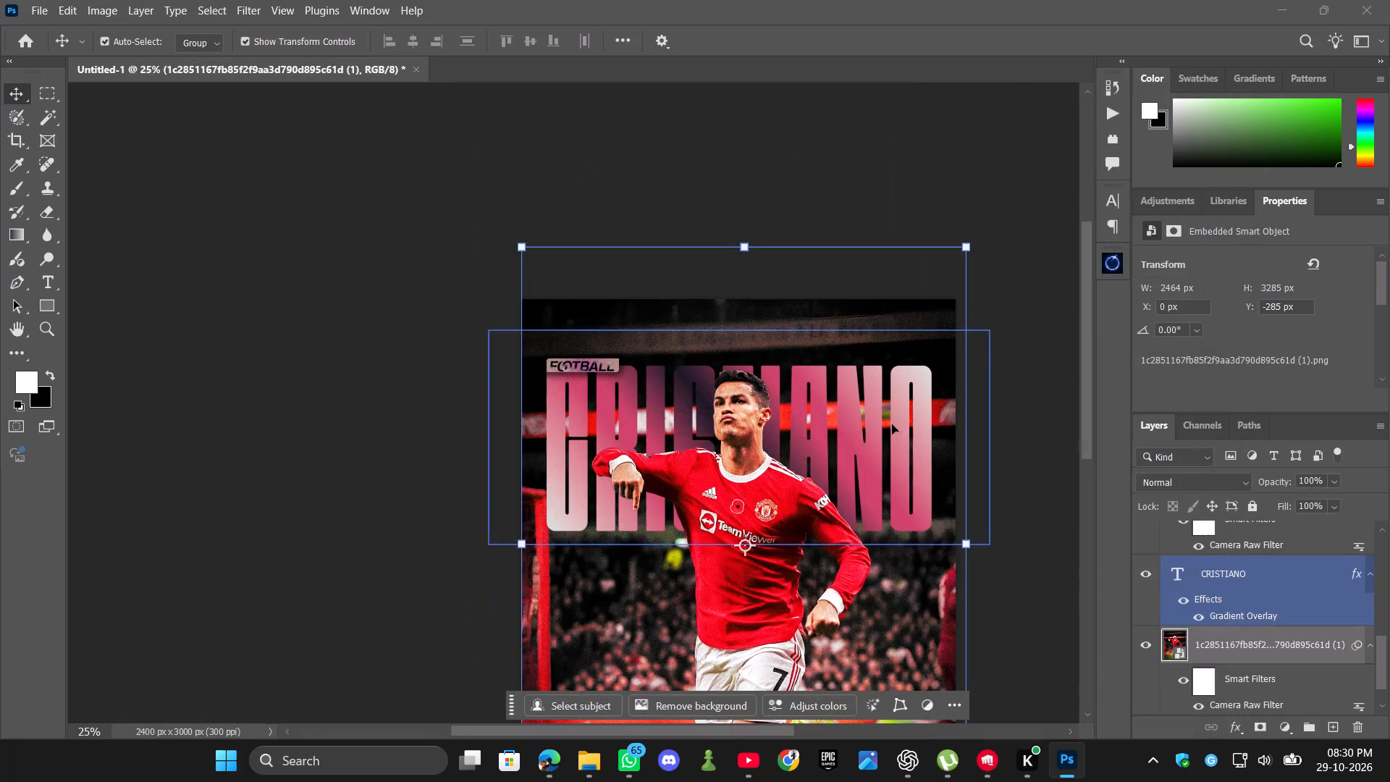
Minimise the Photoshop window.
{"action": "left_click", "coordinate": [1281, 0]}
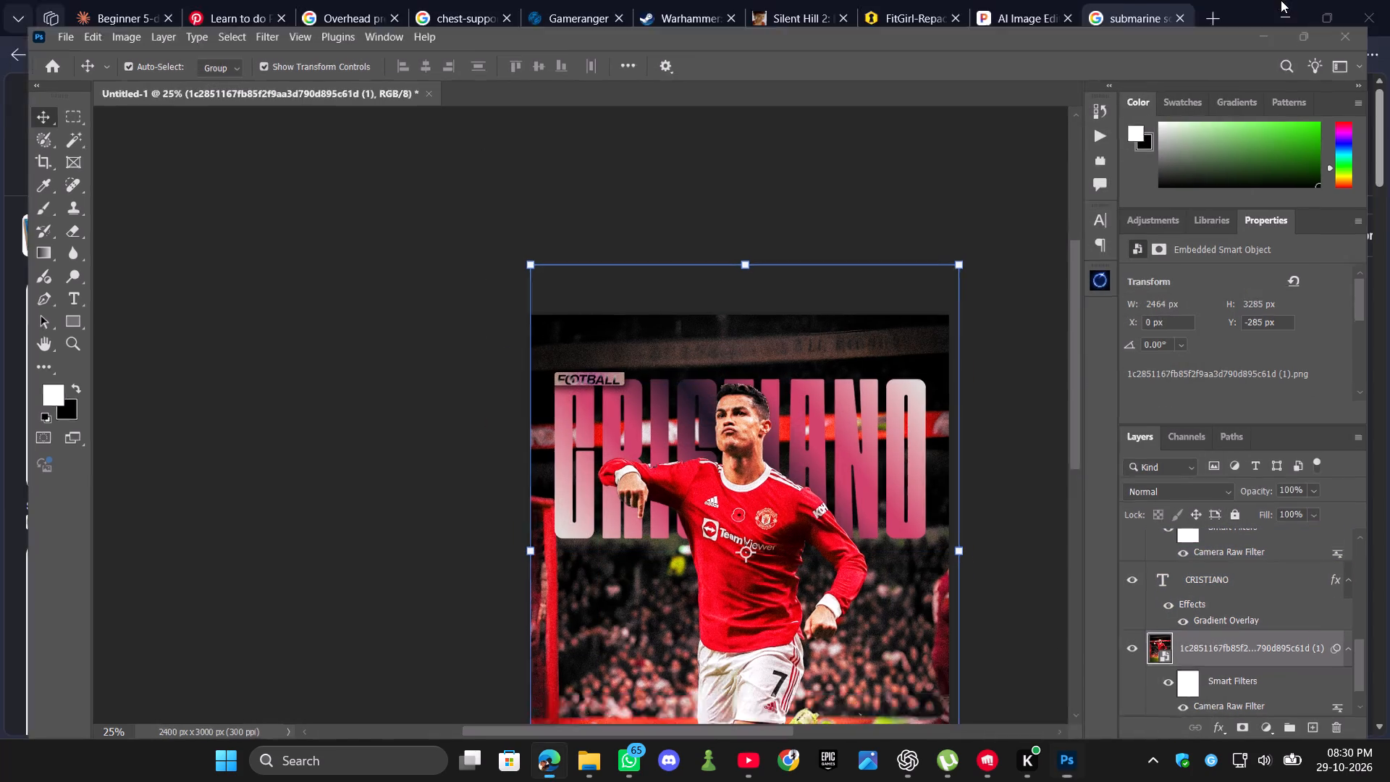